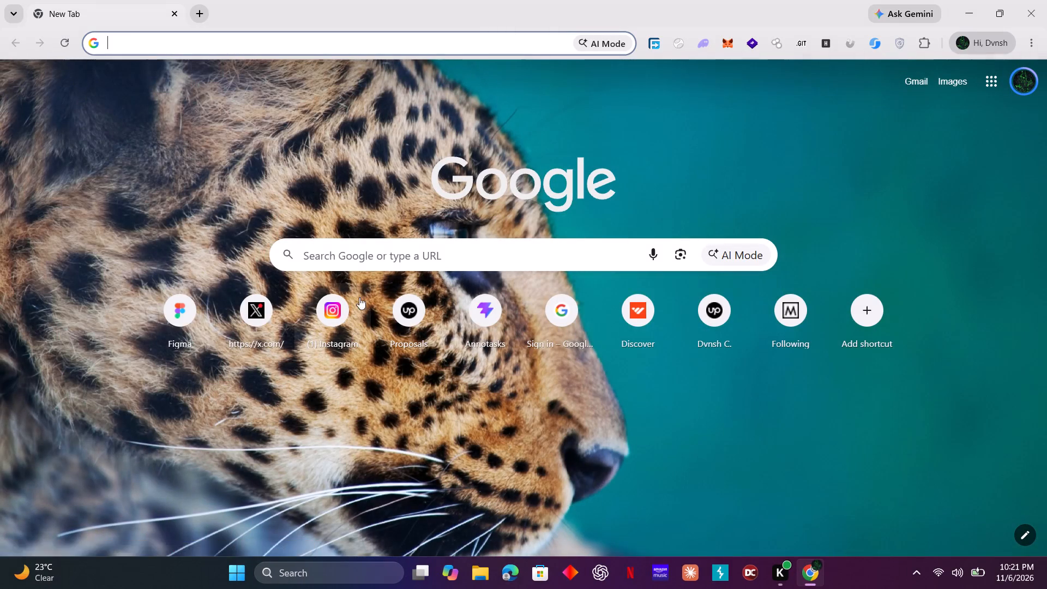
Open the MailChimp Emailify Template design file in Figma from the saved shortcut.
left_click(184, 302)
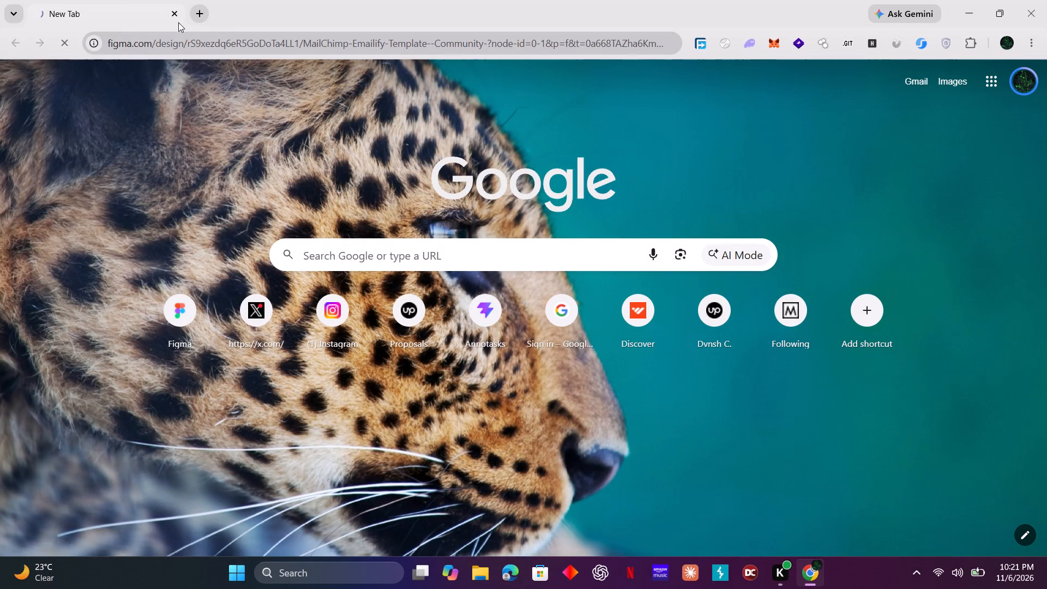
Load the suggested Upwork freelancer profile page in a new browser tab.
left_click(196, 14)
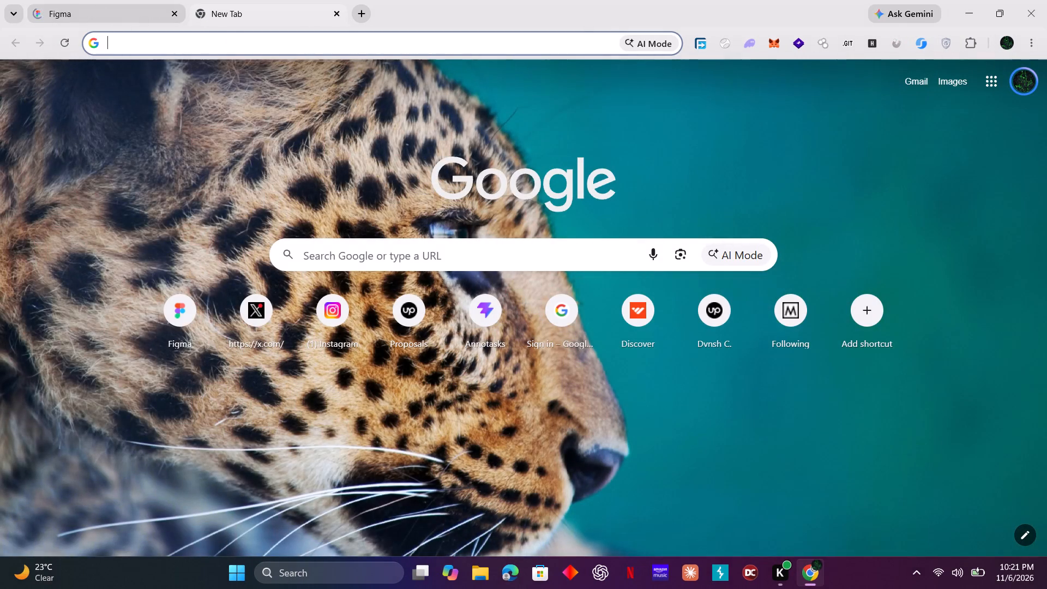
type("upwo")
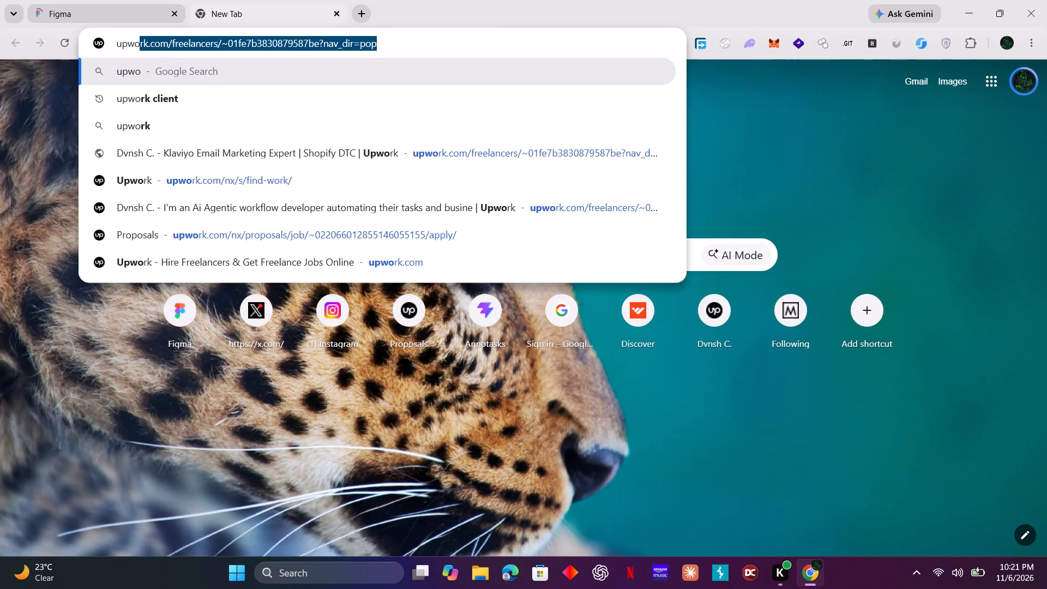
key("BackSpace")
type("rk")
key("Return")
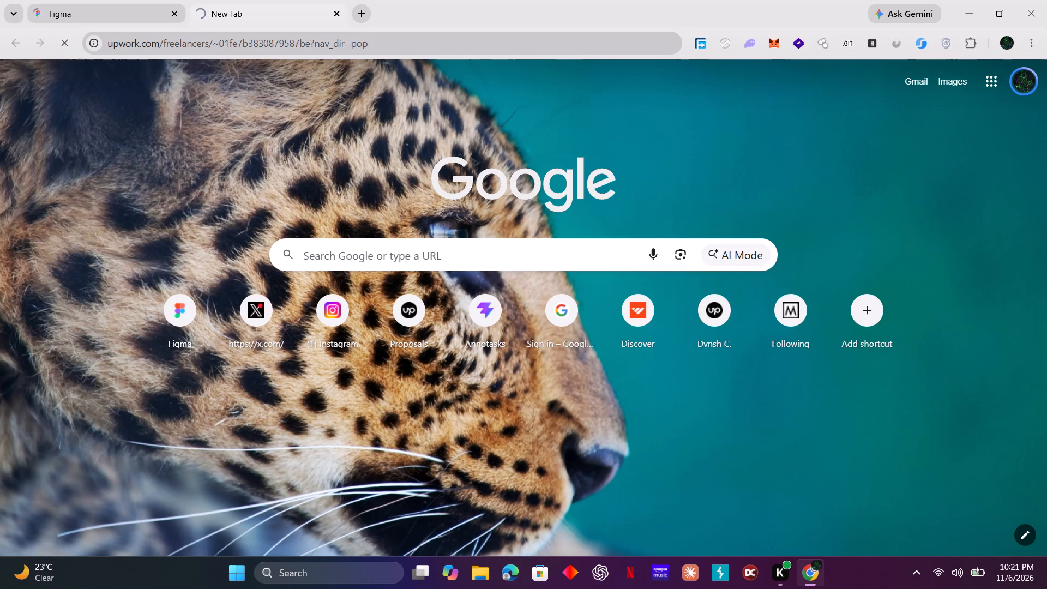
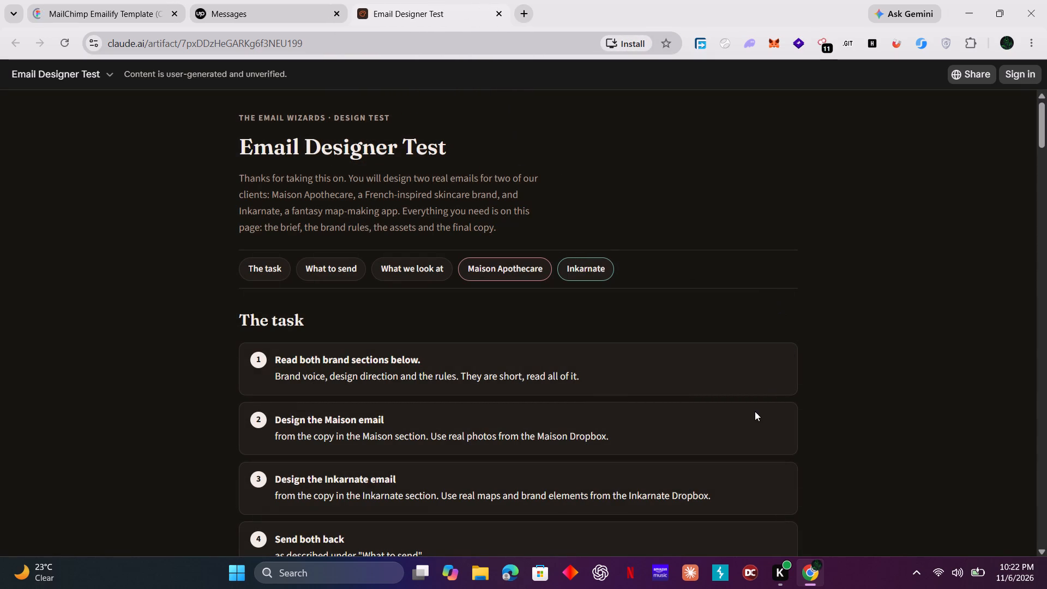
Return to the MailChimp Emailify Template file in Figma, reload it and open Page 2.
left_click(82, 11)
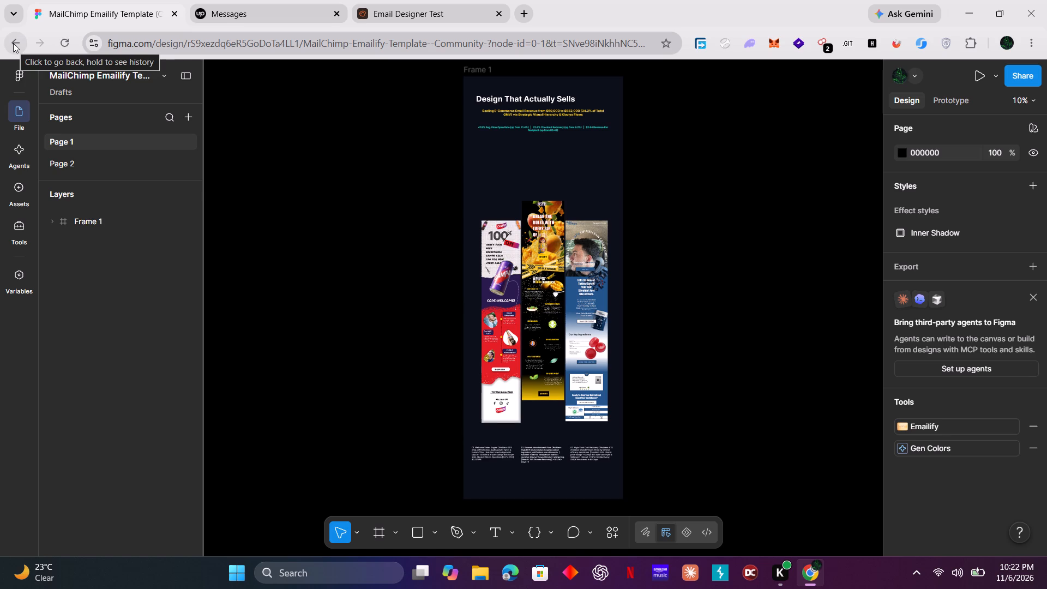
left_click(14, 43)
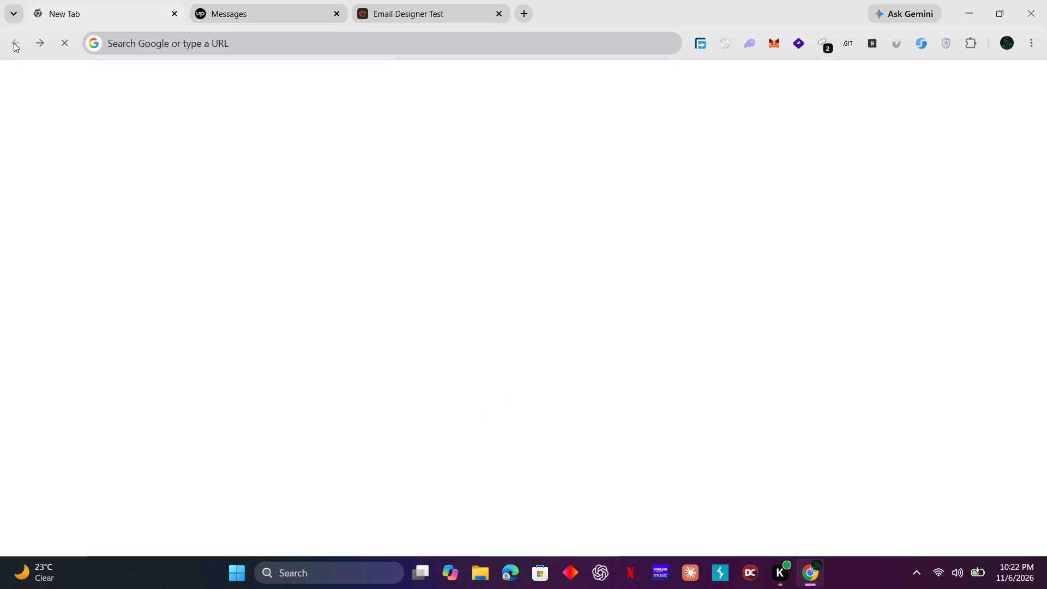
left_click(179, 304)
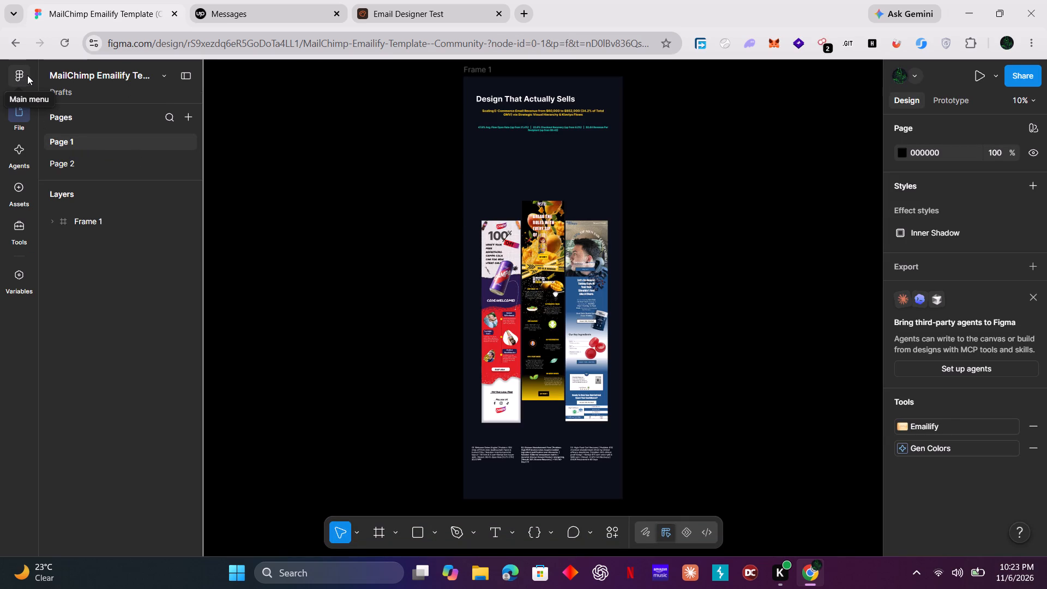
left_click(86, 165)
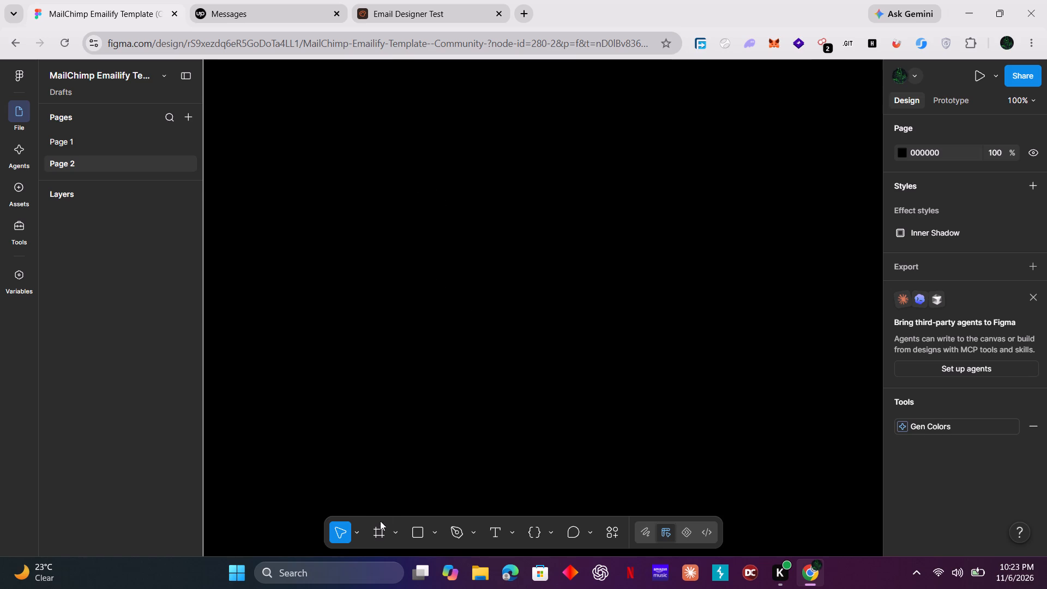
Read the task instructions and specs in the Email Designer Test brief.
left_click(436, 16)
left_click(267, 274)
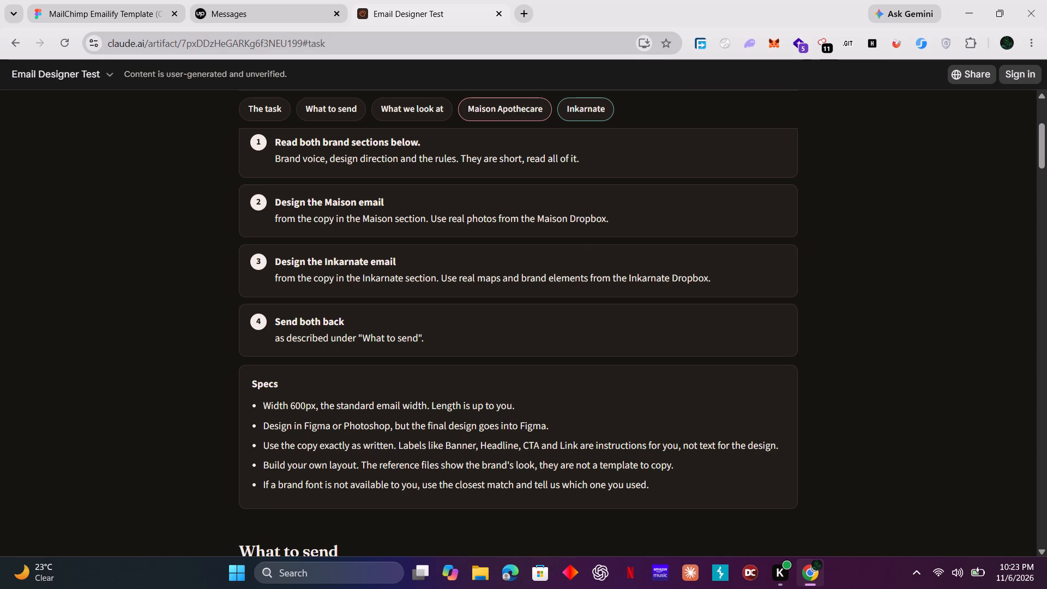
left_click_drag(324, 263, 368, 260)
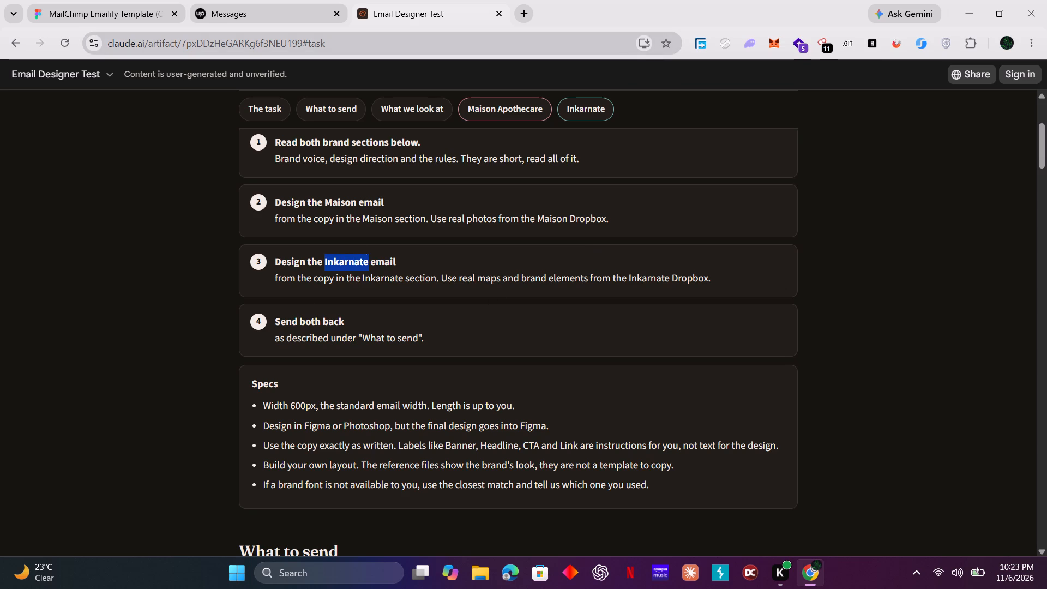
left_click_drag(274, 195, 404, 250)
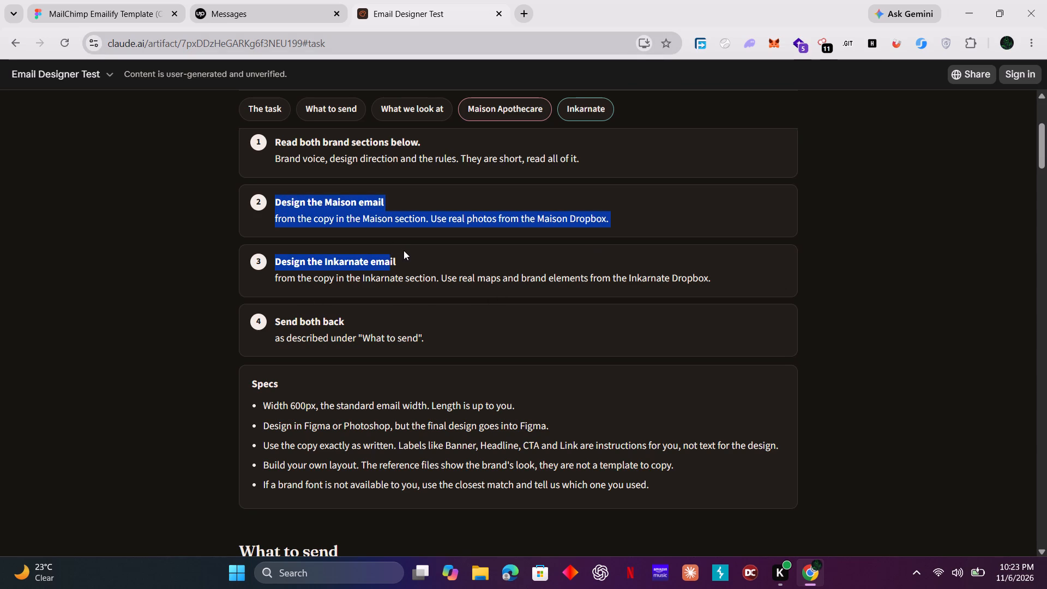
right_click(406, 254)
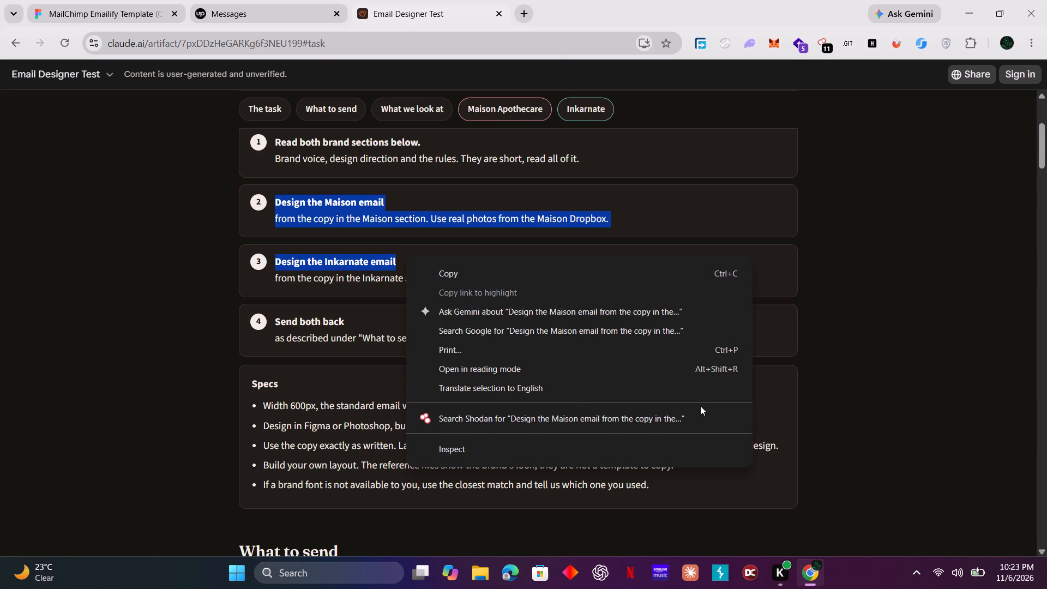
left_click(565, 384)
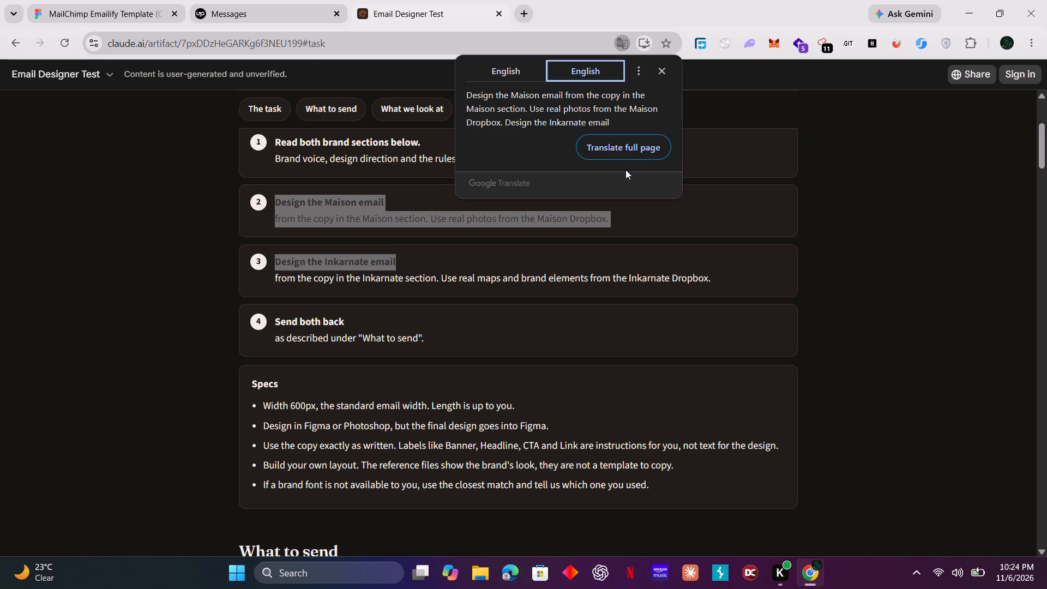
left_click(657, 74)
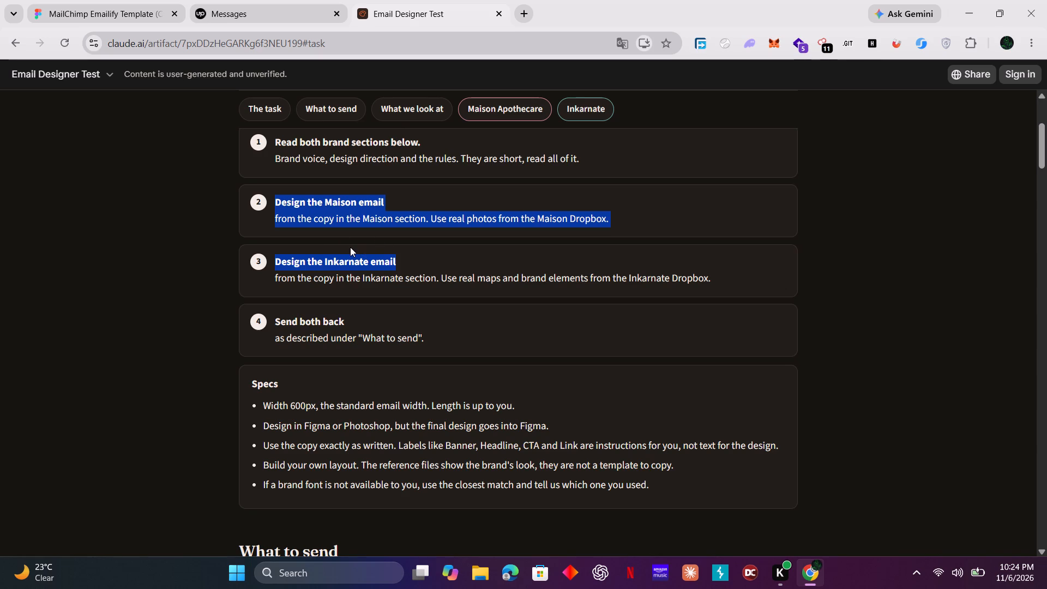
scroll(350, 248, "down", 1)
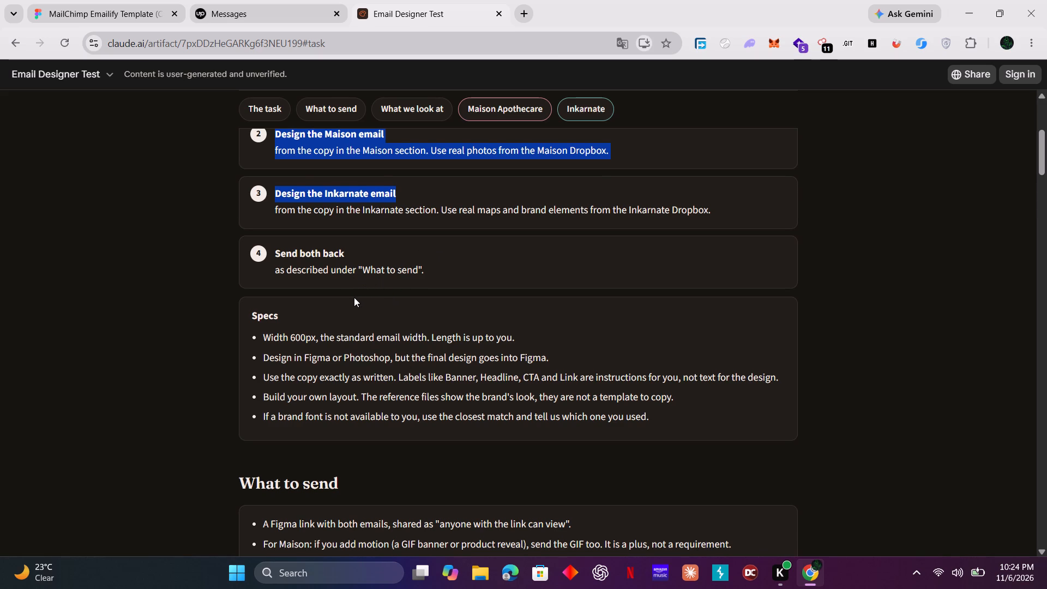
scroll(354, 297, "down", 1)
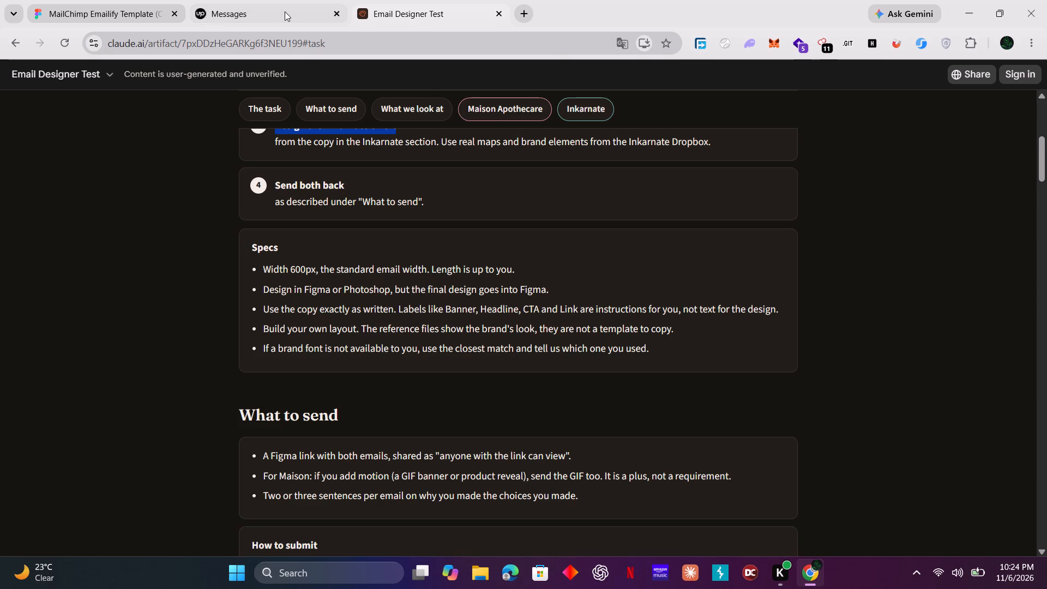
Draw a frame about 495 px high on Page 2 of the Figma file and set its width to 600.
left_click(128, 11)
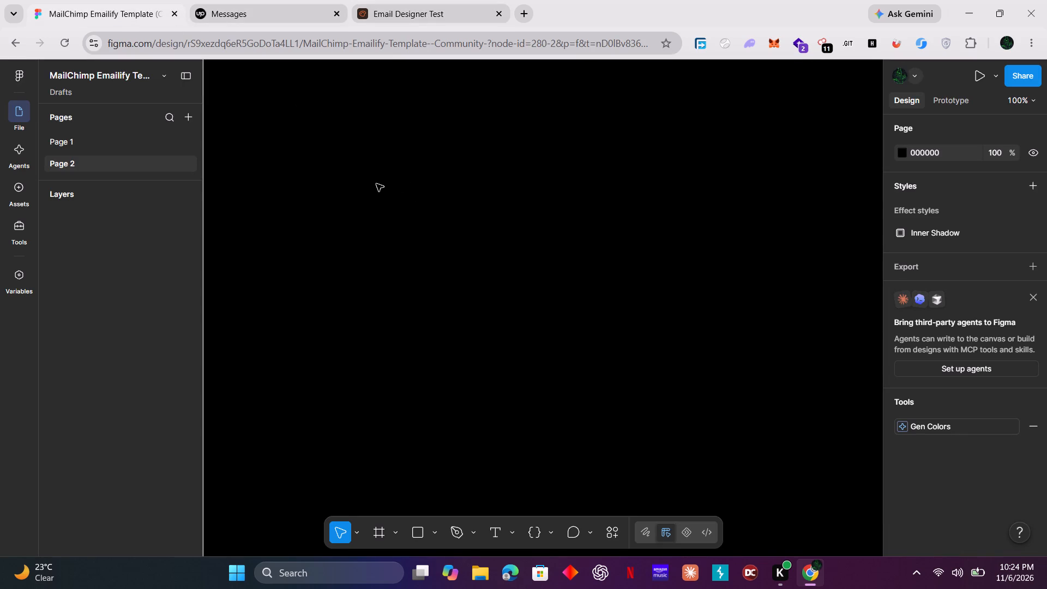
left_click(377, 529)
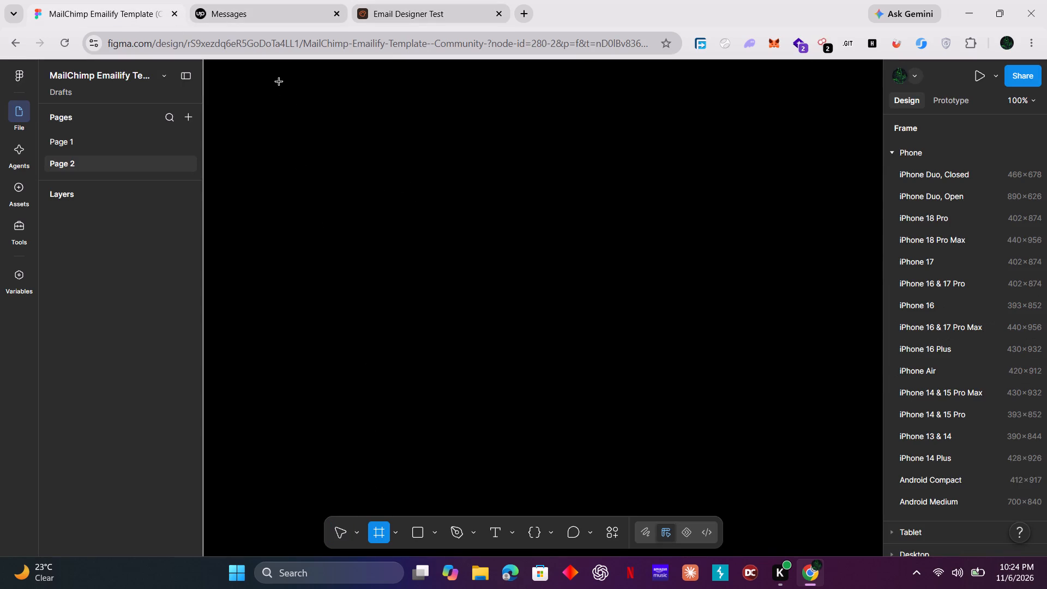
left_click_drag(279, 80, 476, 418)
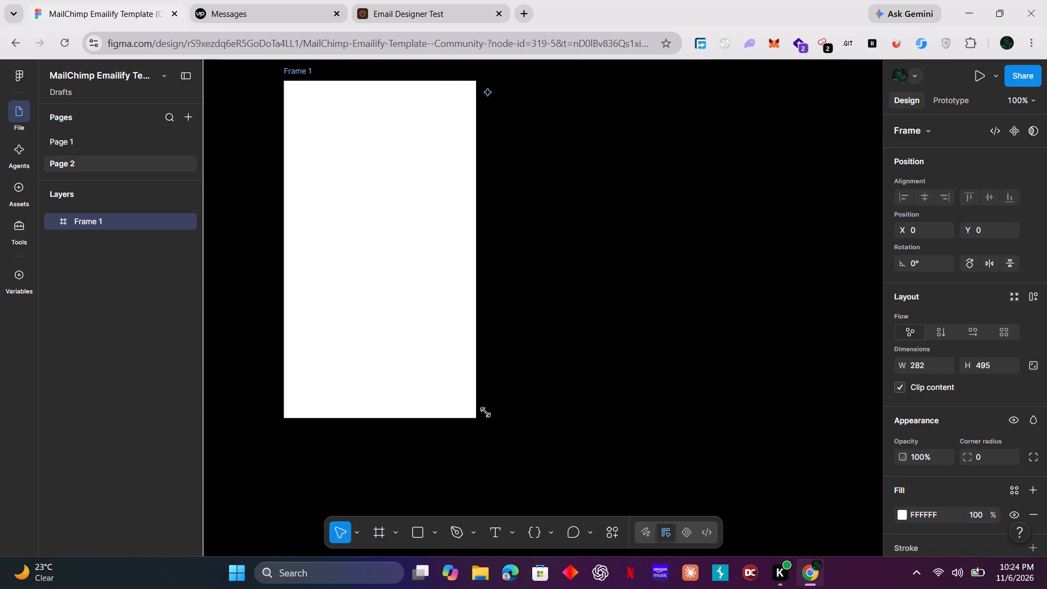
left_click(930, 368)
type("600")
key("Return")
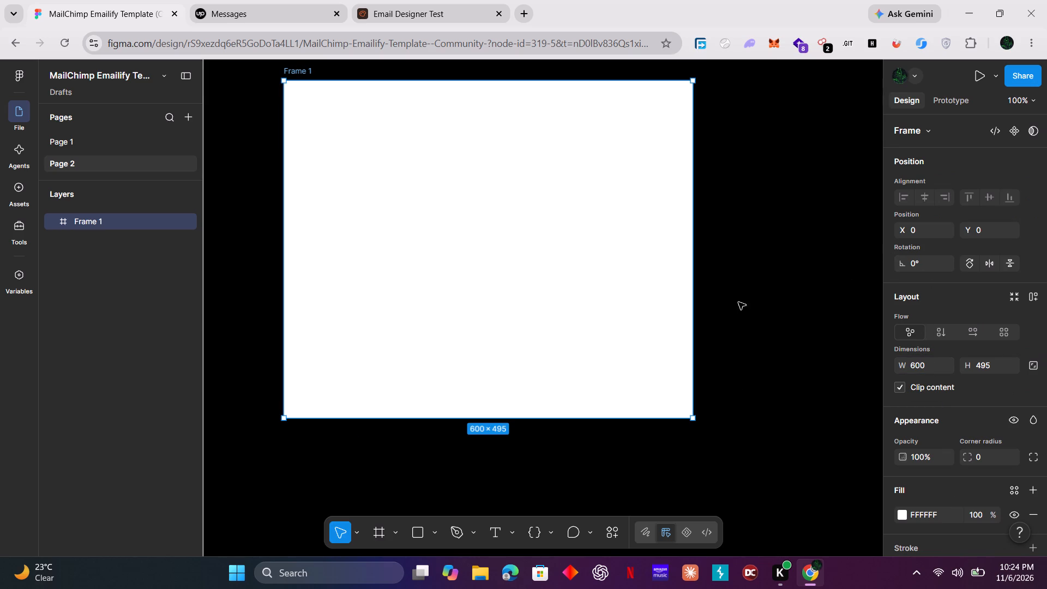
left_click(759, 269)
Draw a second frame about 195 px high beside the first and set its width to 600.
scroll(759, 261, "down", 5, "ctrl")
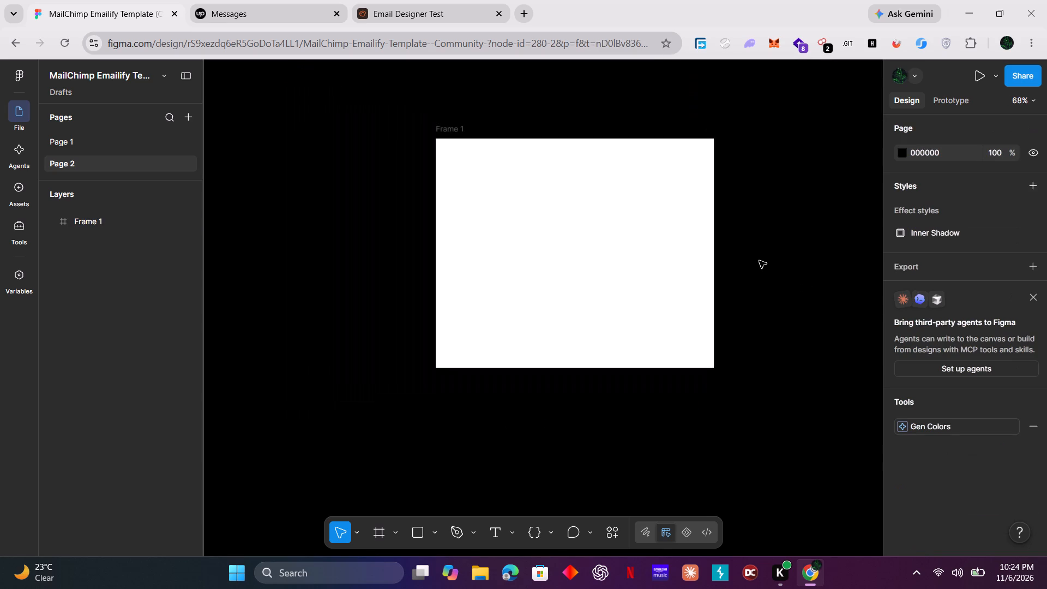
scroll(759, 261, "down", 3, "ctrl")
scroll(761, 260, "down", 10, "shift")
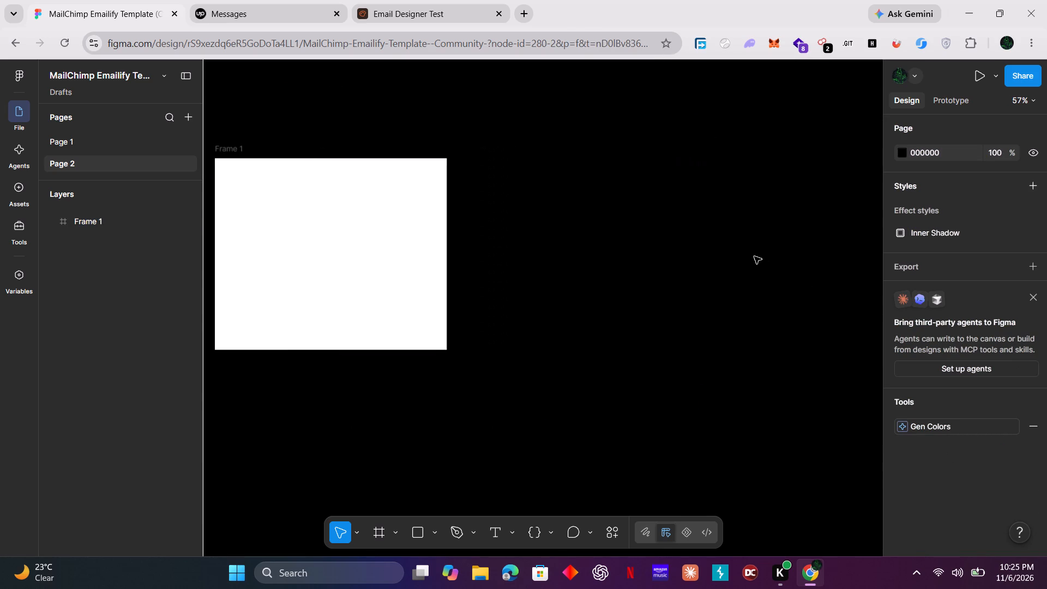
scroll(745, 254, "up", 4)
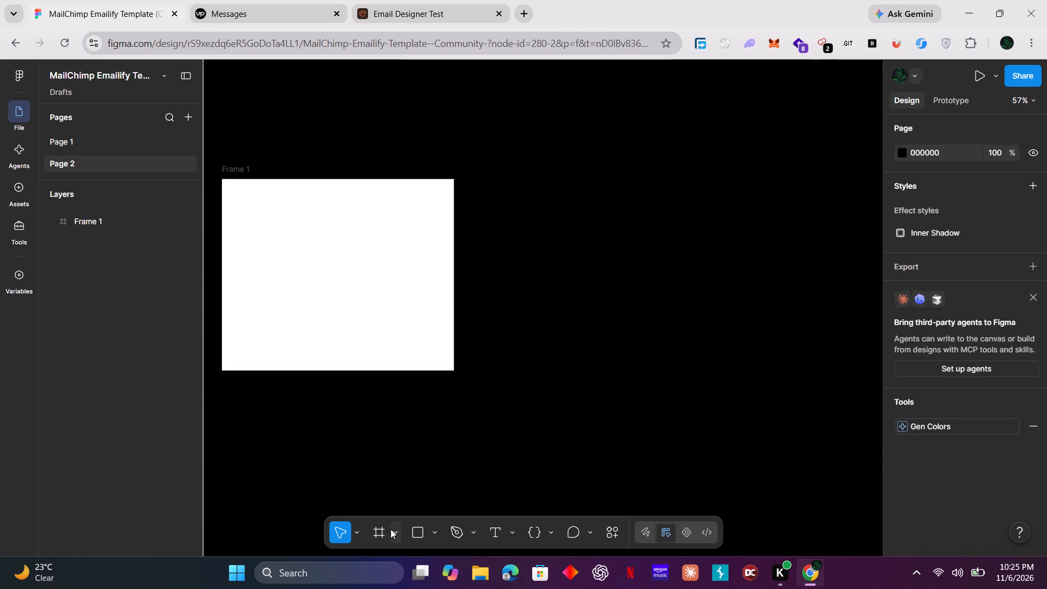
left_click(386, 531)
left_click_drag(535, 169, 540, 172)
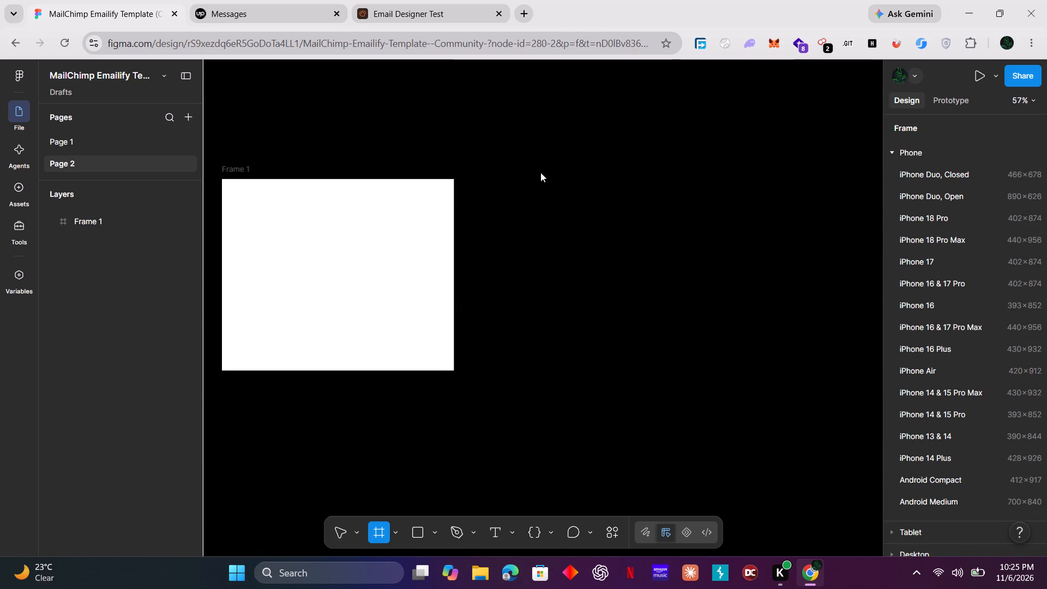
left_click_drag(540, 172, 781, 244)
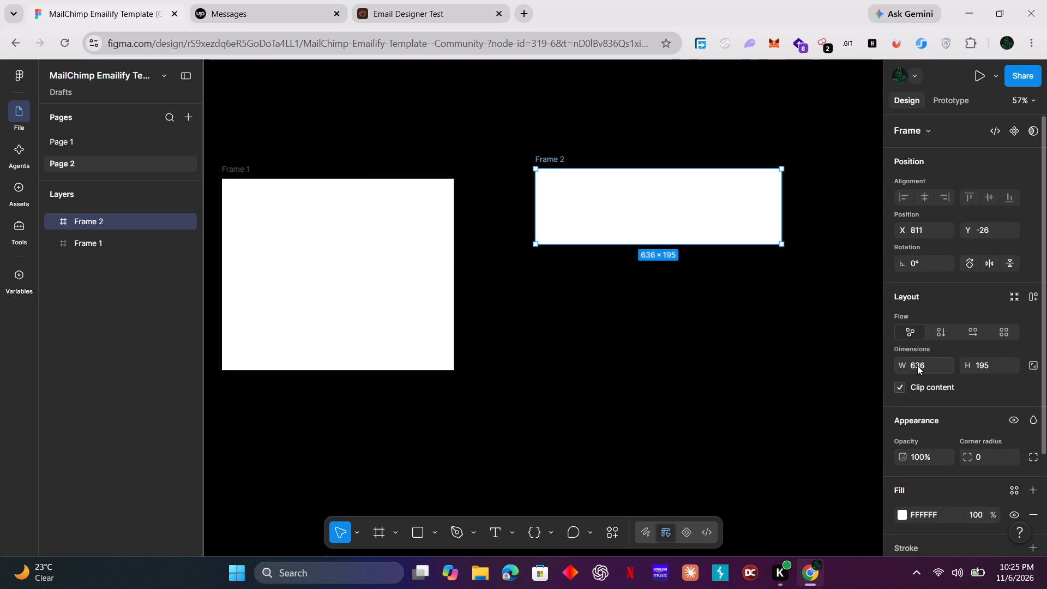
left_click(918, 364)
type("600")
key("Return")
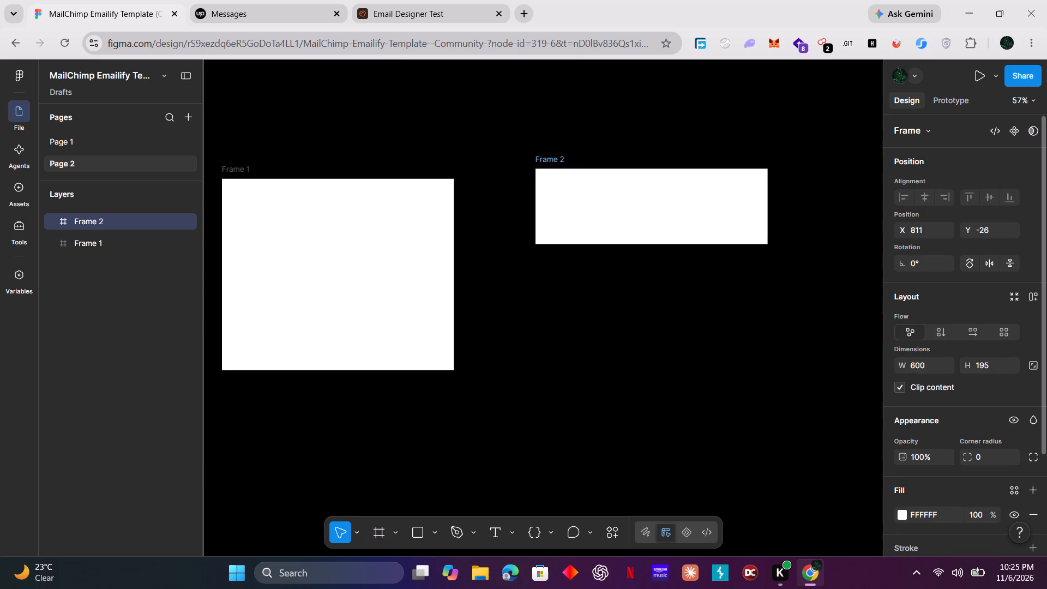
Extend Frame 2 downward to a height of about 1802 px.
left_click_drag(646, 244, 685, 588)
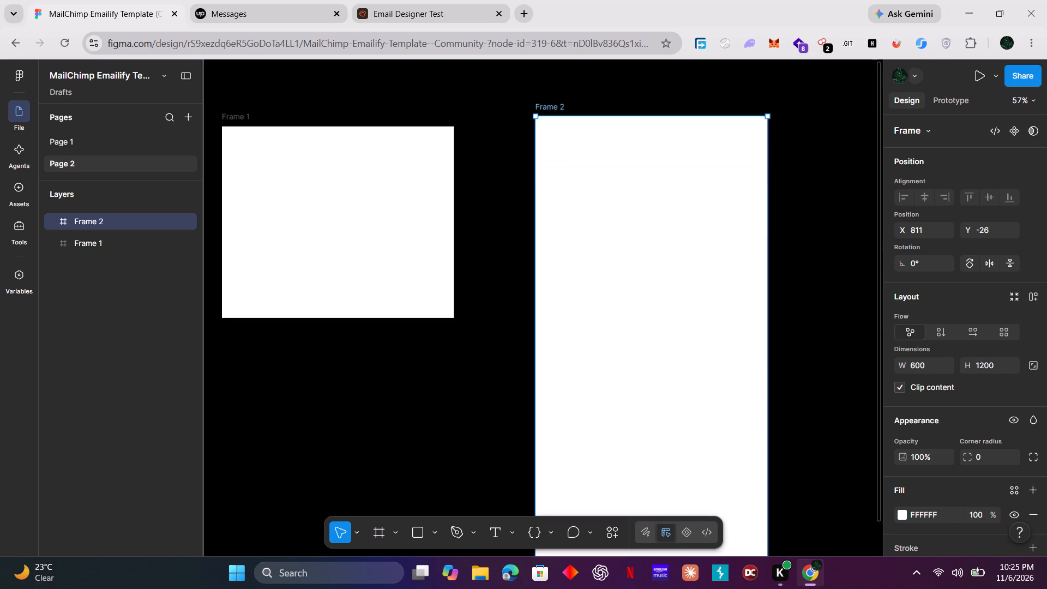
left_click_drag(685, 588, 676, 407)
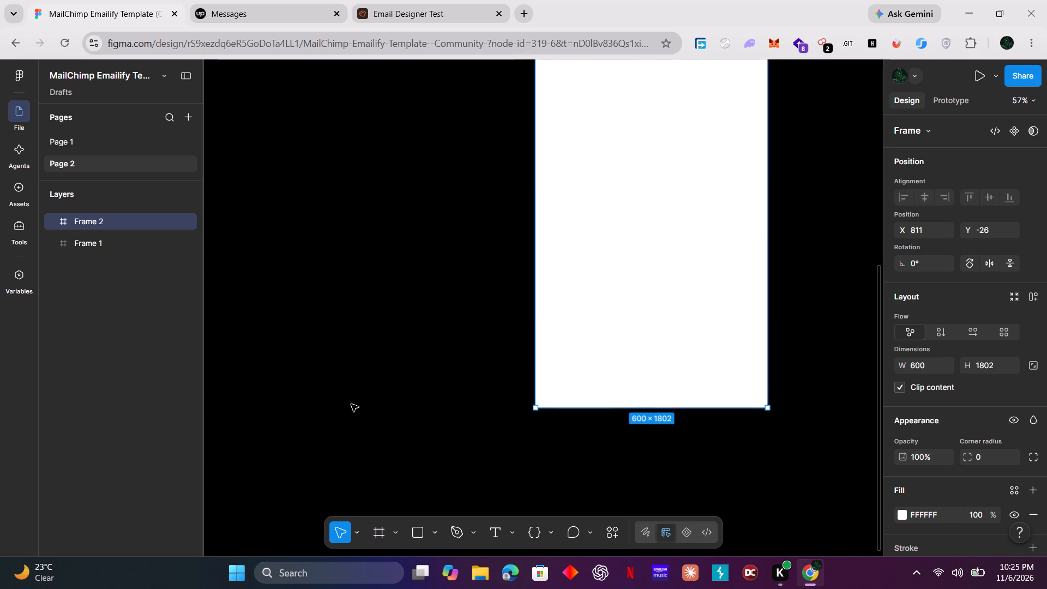
Extend Frame 1 downward to a height of about 1776 px, aligning its bottom edge with Frame 2.
scroll(351, 404, "up", 4)
scroll(352, 400, "down", 1)
scroll(352, 399, "up", 6)
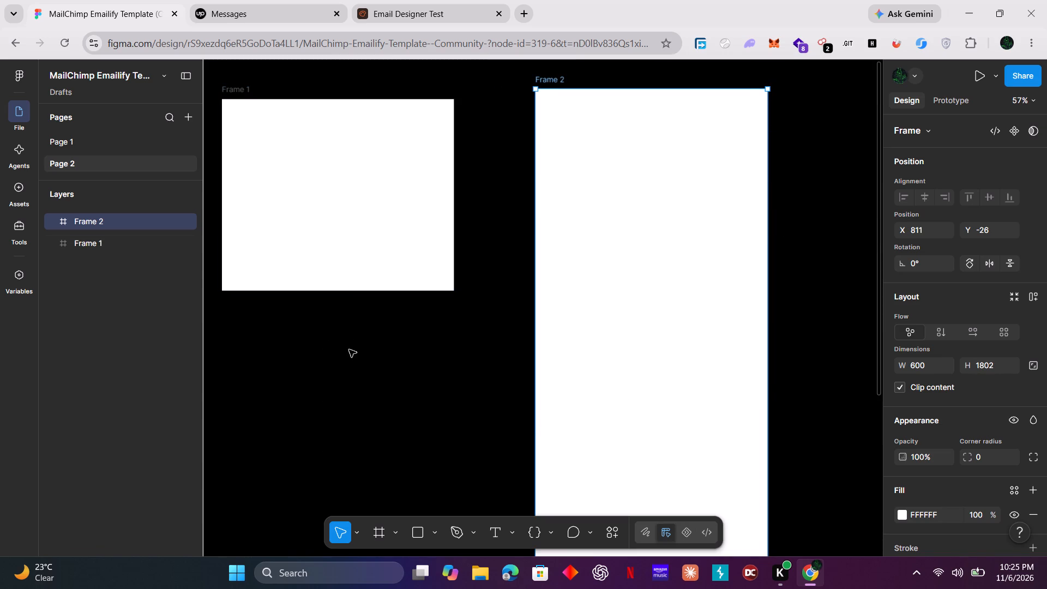
left_click(349, 350)
left_click(350, 267)
left_click_drag(344, 293, 395, 588)
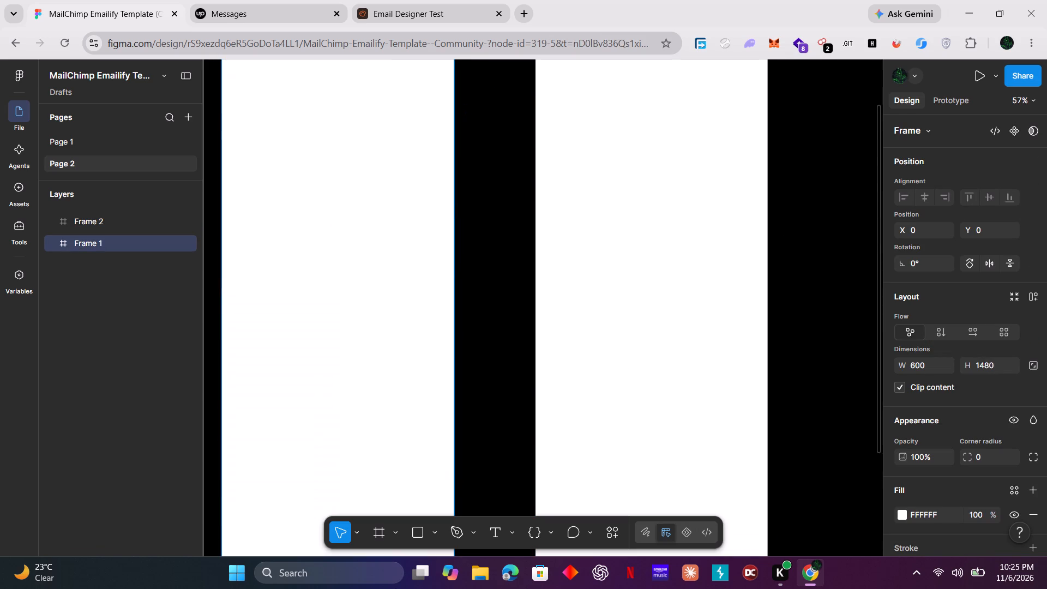
left_click_drag(395, 588, 404, 465)
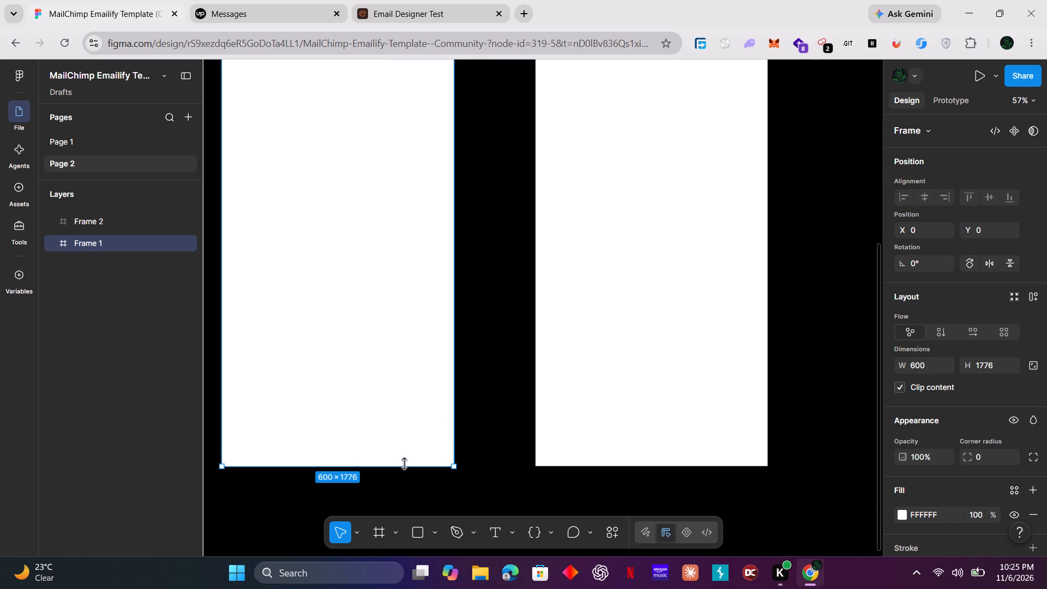
left_click(796, 422)
scroll(793, 452, "up", 10)
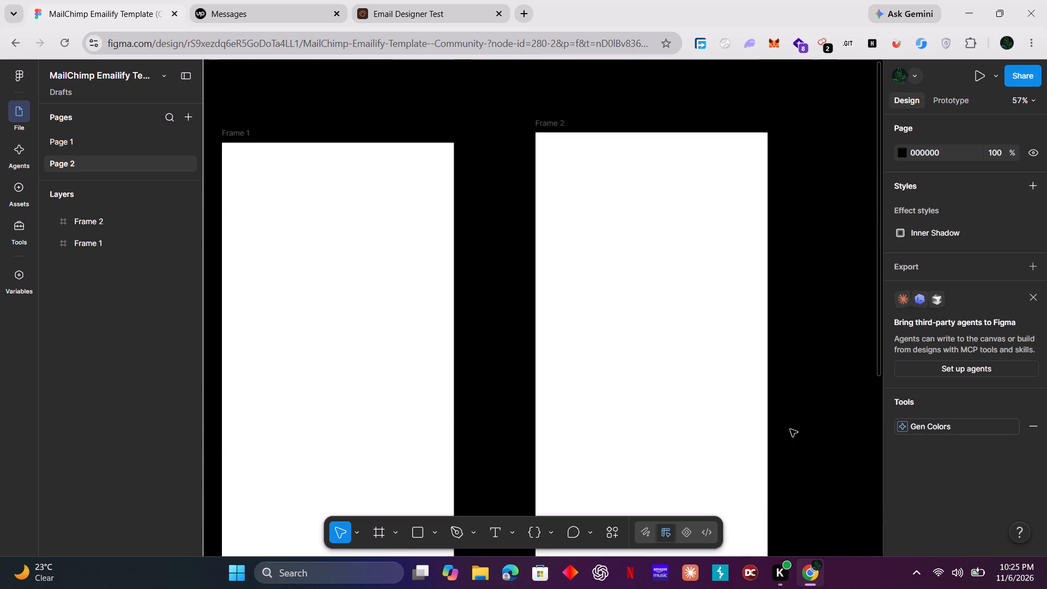
scroll(790, 429, "up", 6)
Switch to the Email Designer Test brief and read its specs, submission requirements and evaluation criteria.
left_click(400, 14)
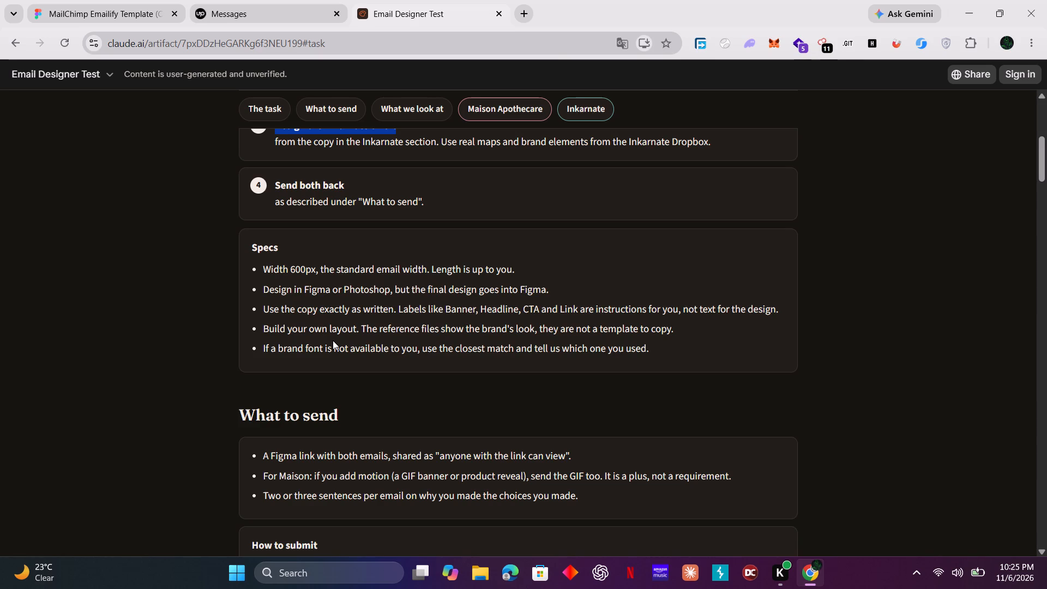
scroll(232, 340, "down", 1)
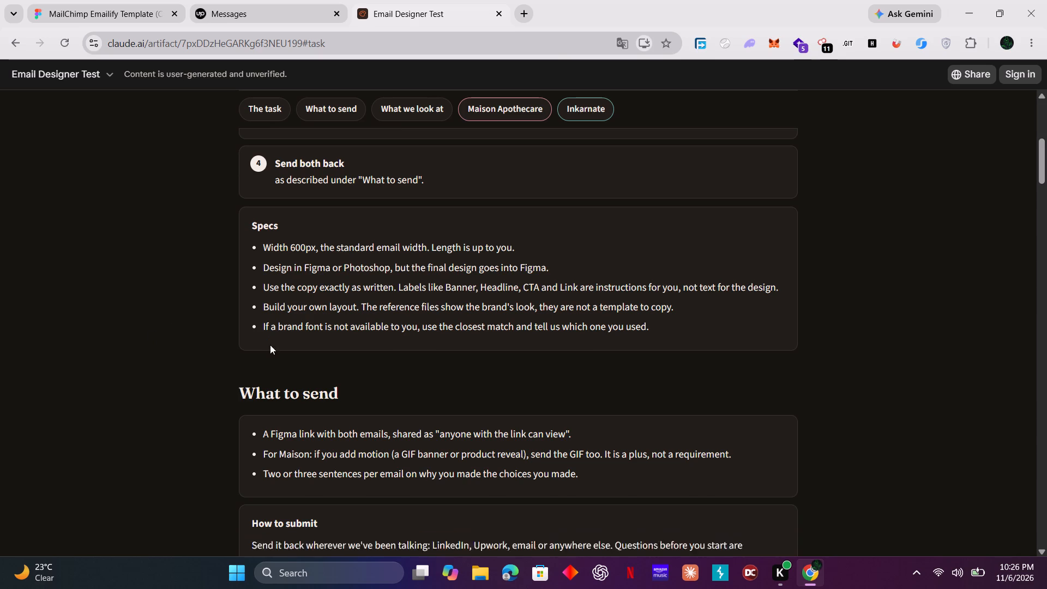
scroll(270, 345, "down", 2)
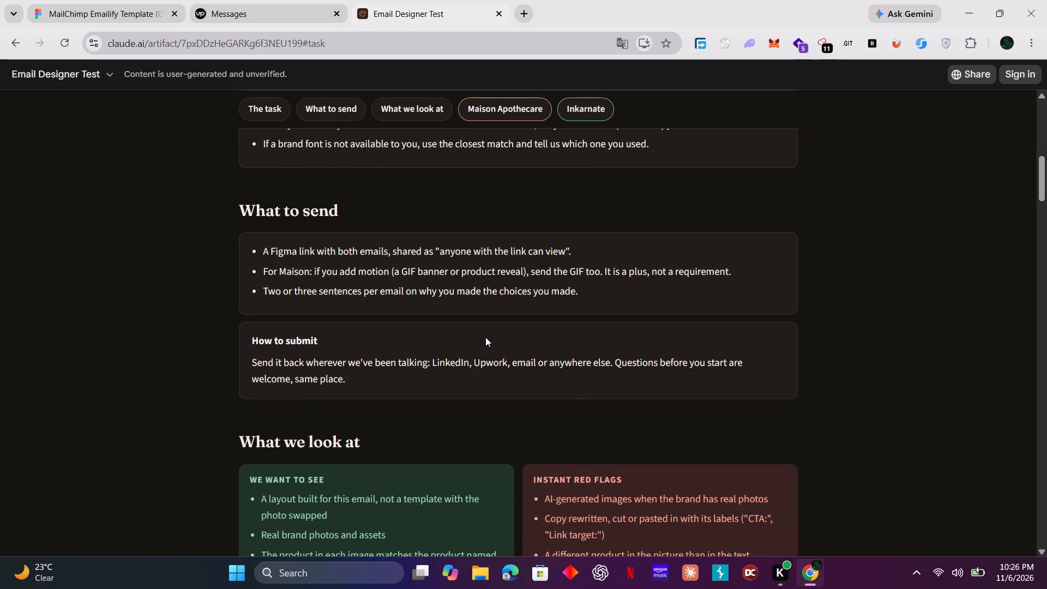
scroll(485, 333, "down", 1)
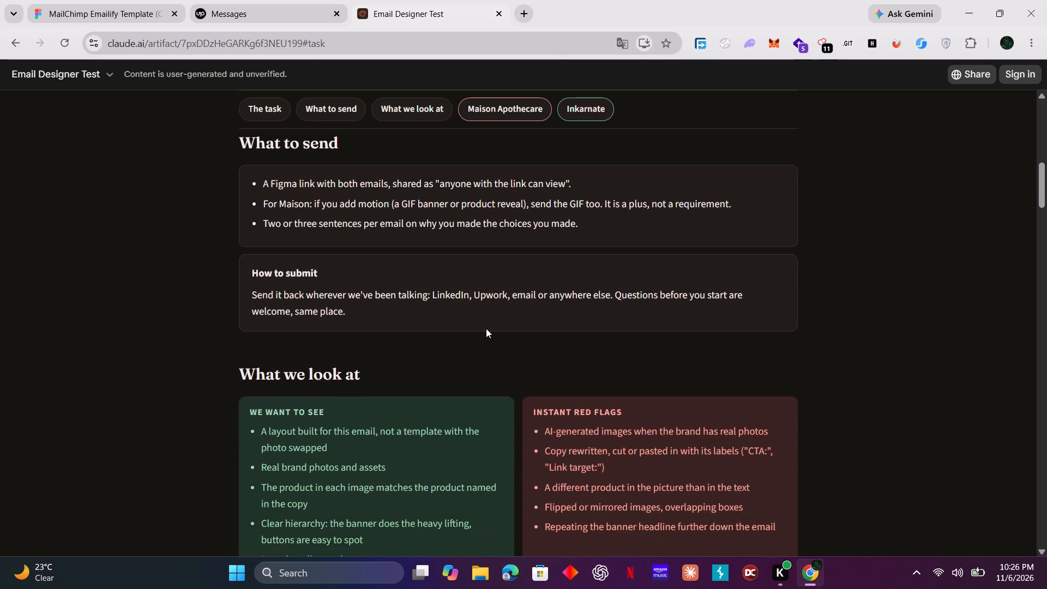
scroll(486, 328, "up", 2)
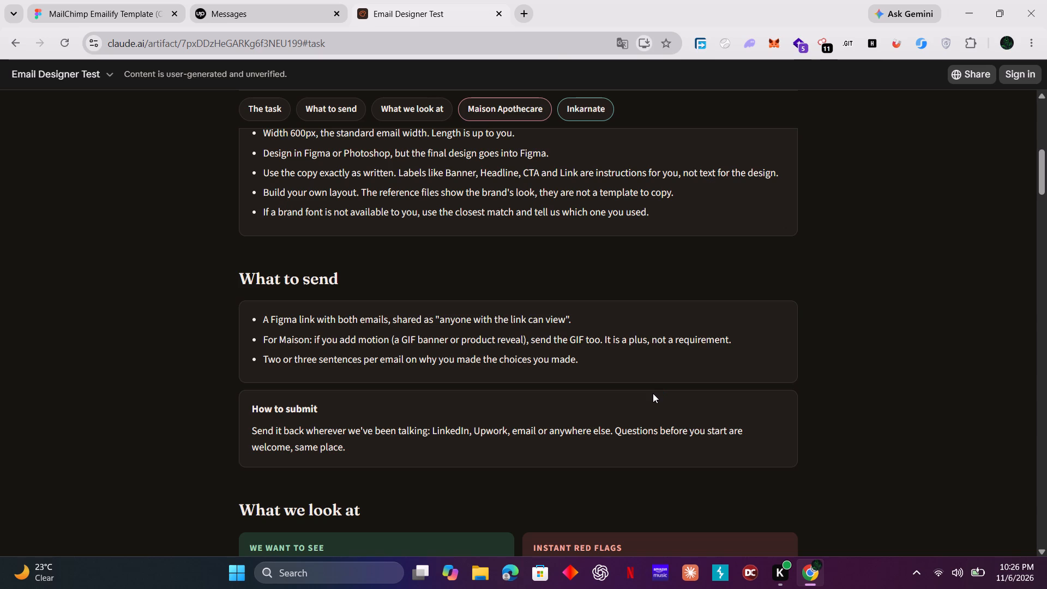
scroll(352, 480, "down", 2)
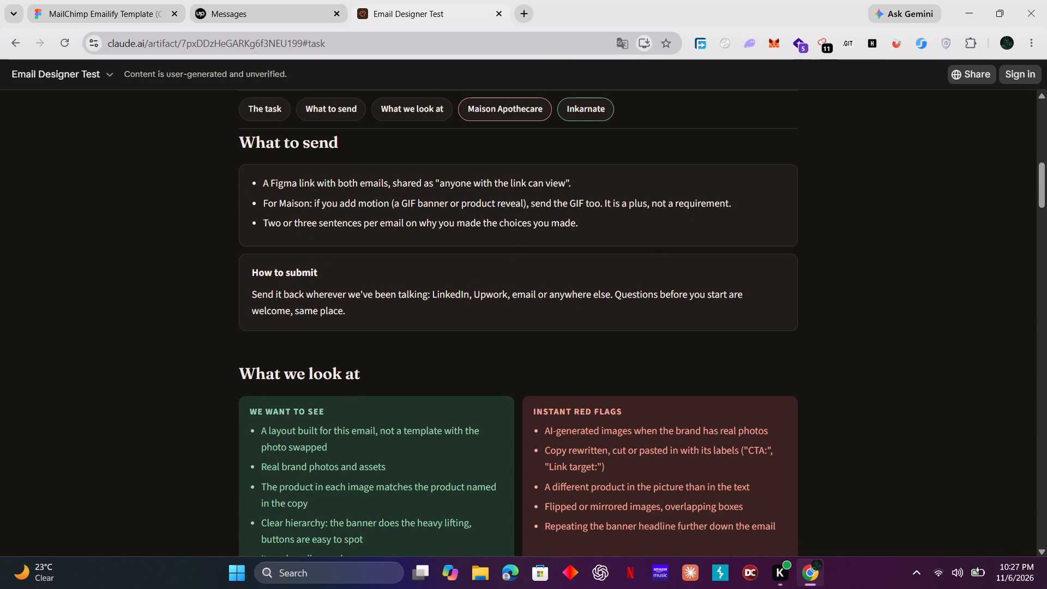
scroll(477, 340, "down", 1)
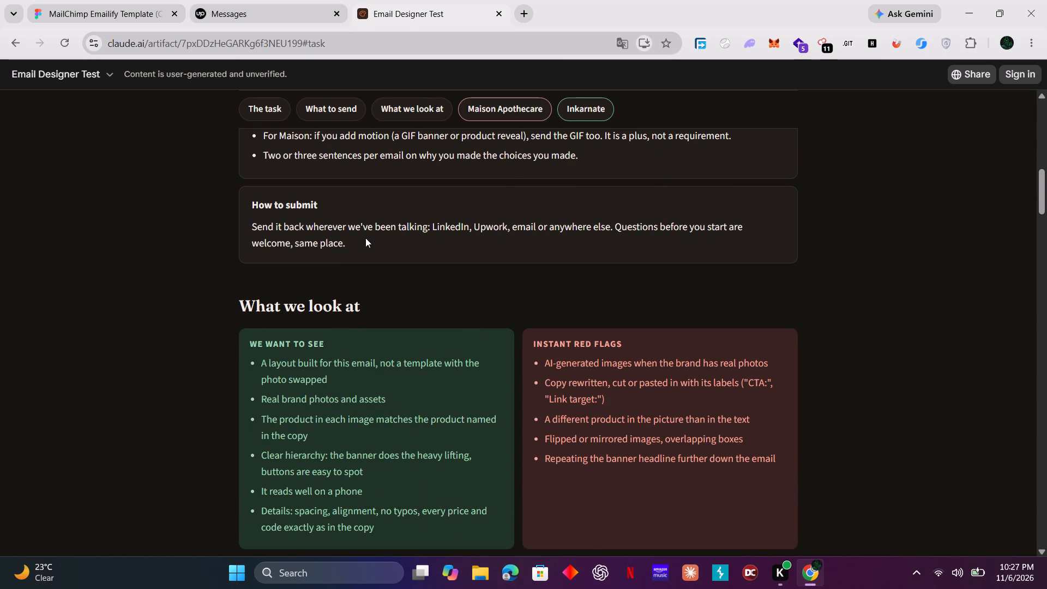
scroll(387, 236, "down", 2)
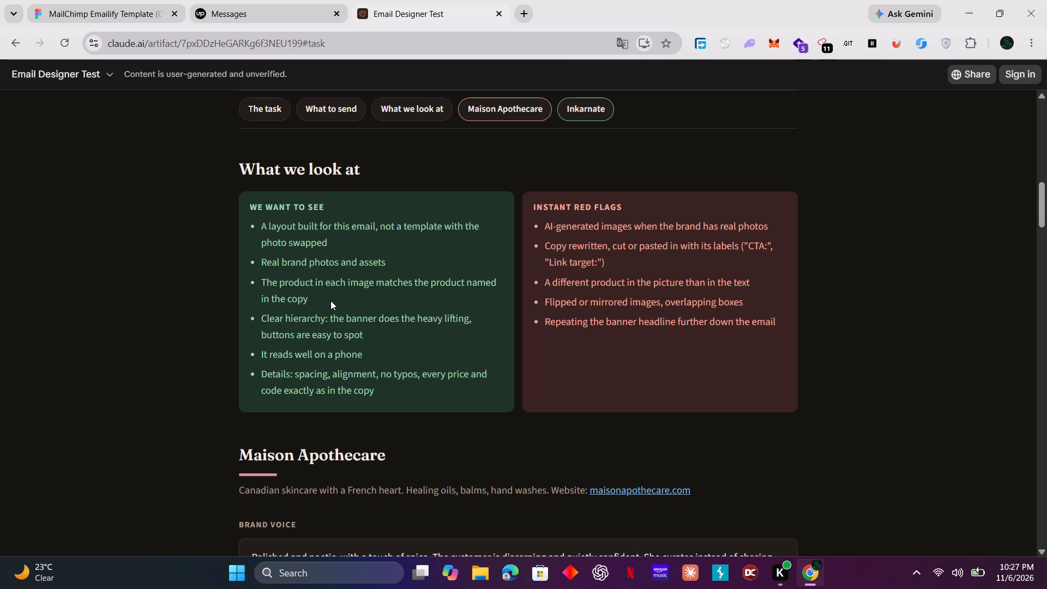
scroll(331, 297, "down", 1)
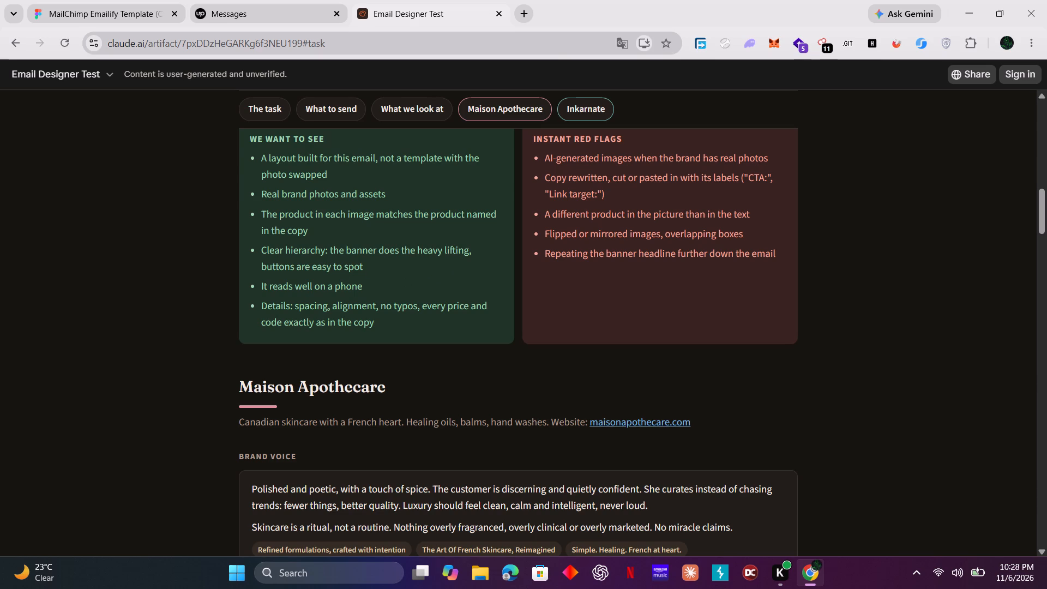
scroll(367, 286, "down", 1)
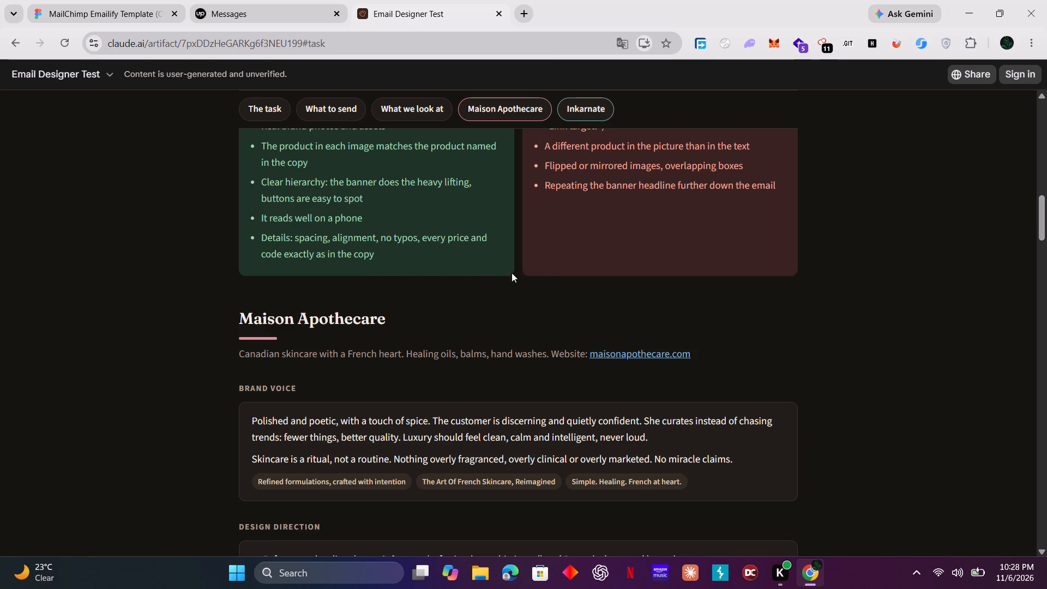
scroll(323, 298, "down", 2)
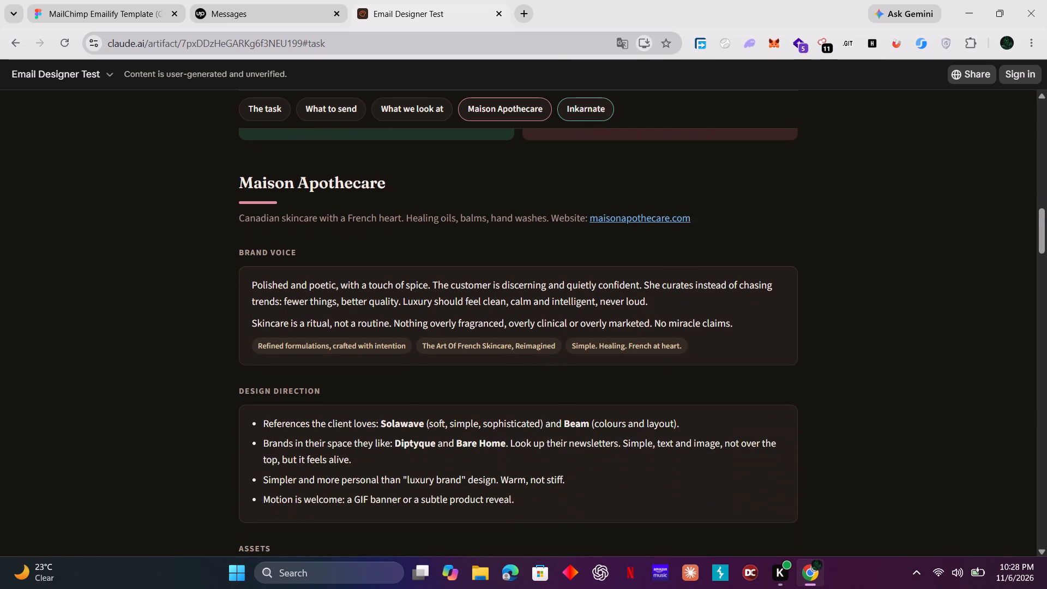
scroll(324, 293, "up", 1)
scroll(326, 270, "down", 1)
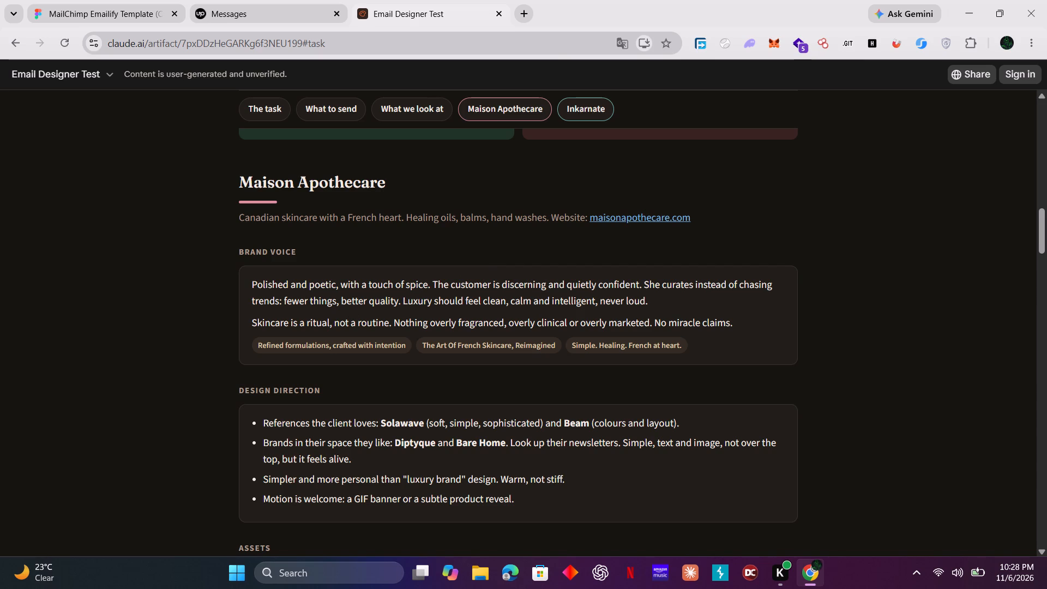
scroll(405, 296, "down", 1)
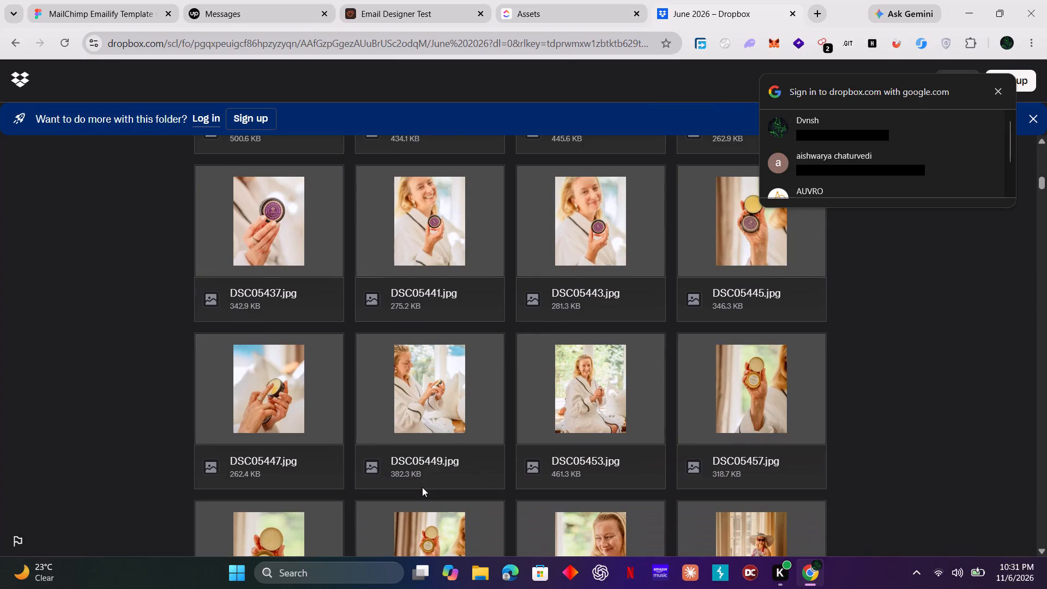
scroll(422, 487, "up", 4)
scroll(421, 485, "down", 3)
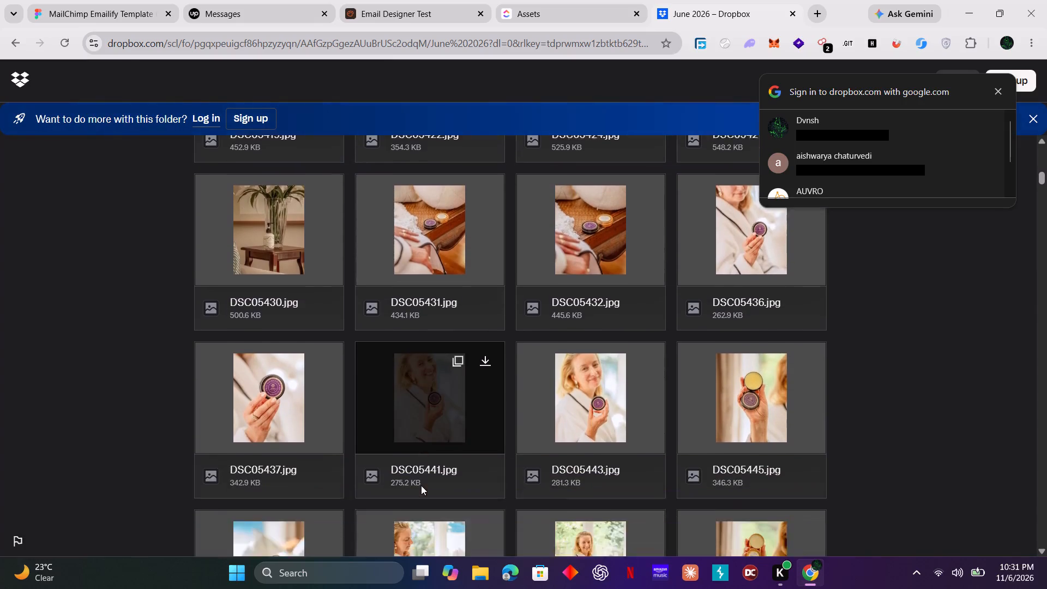
scroll(421, 485, "down", 1)
scroll(559, 506, "down", 3)
scroll(488, 496, "down", 2)
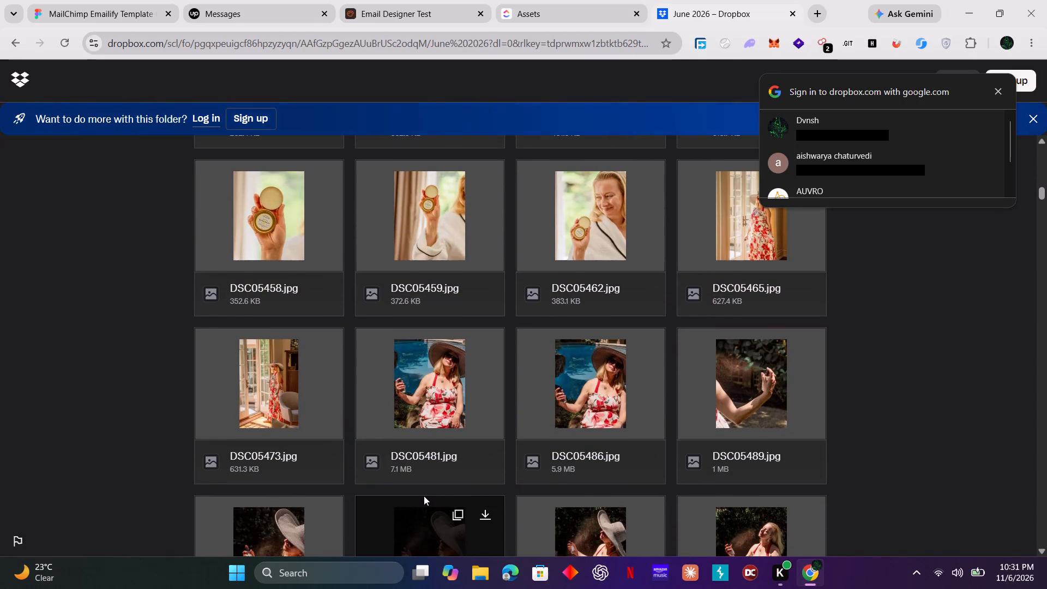
scroll(424, 496, "up", 4)
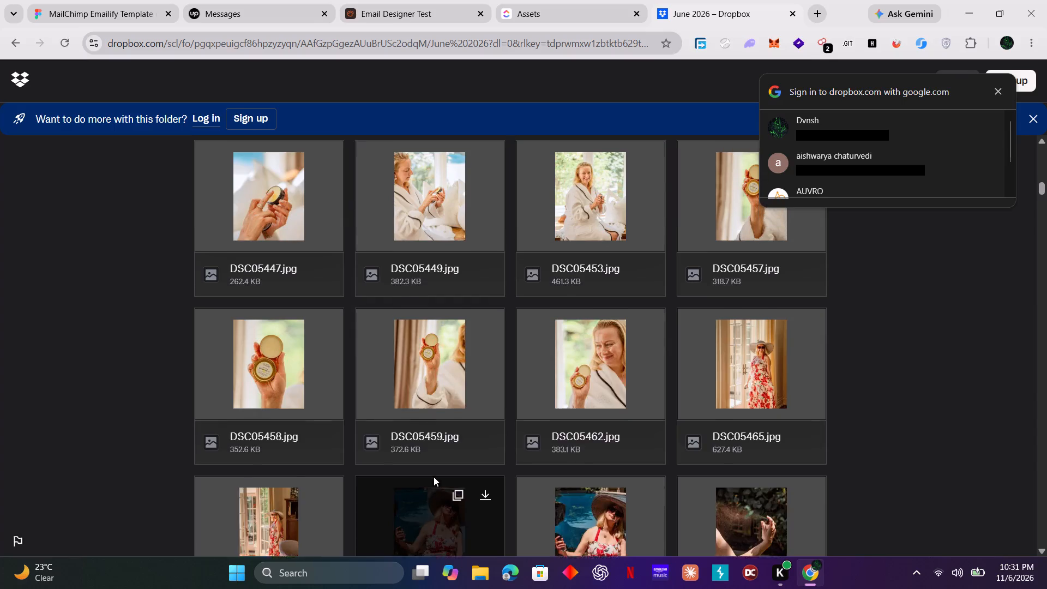
scroll(434, 477, "up", 1)
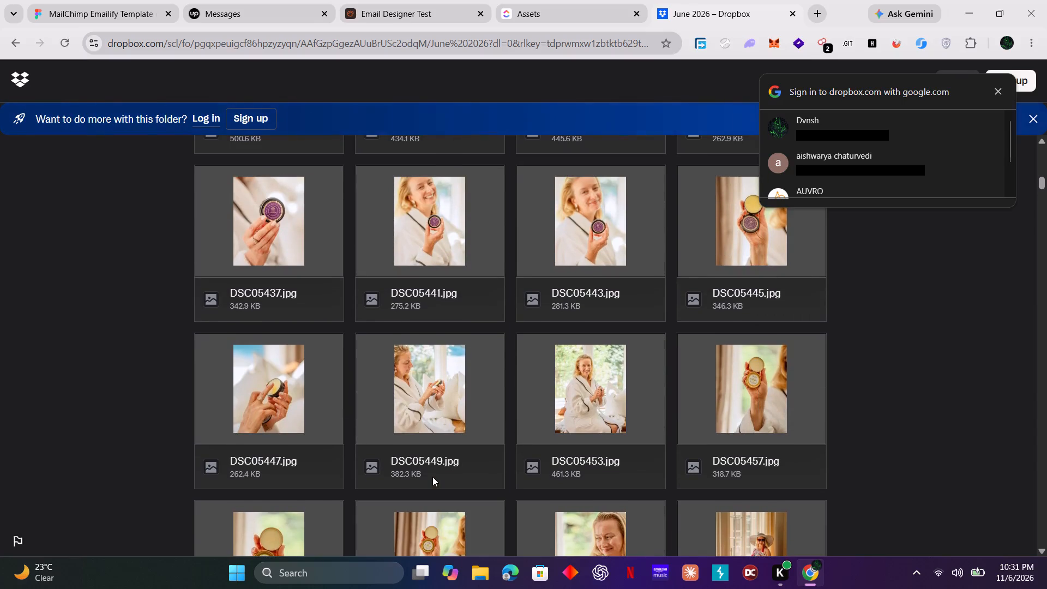
scroll(432, 477, "up", 1)
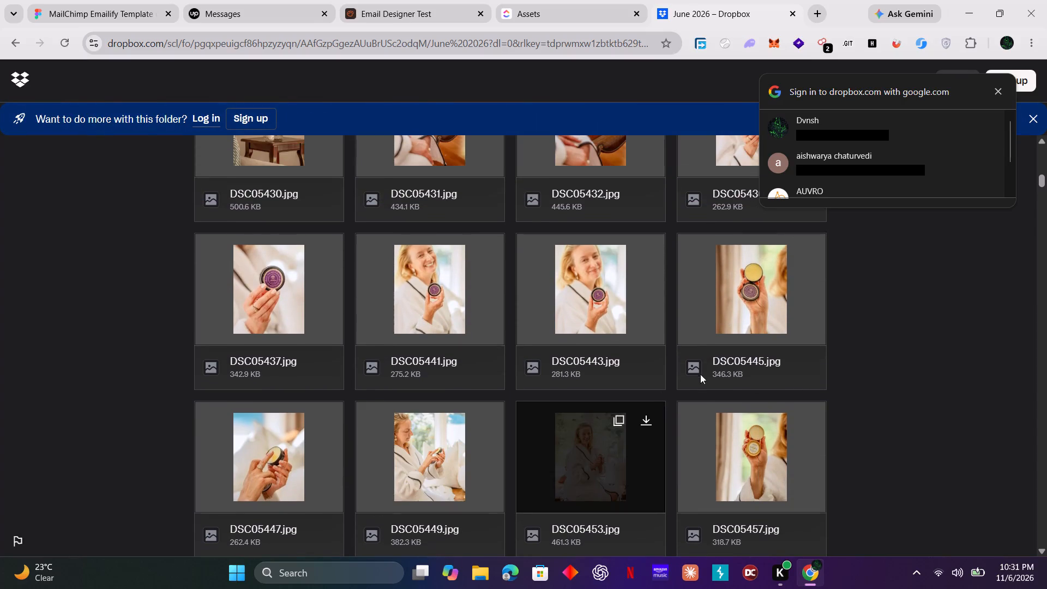
scroll(676, 363, "up", 4)
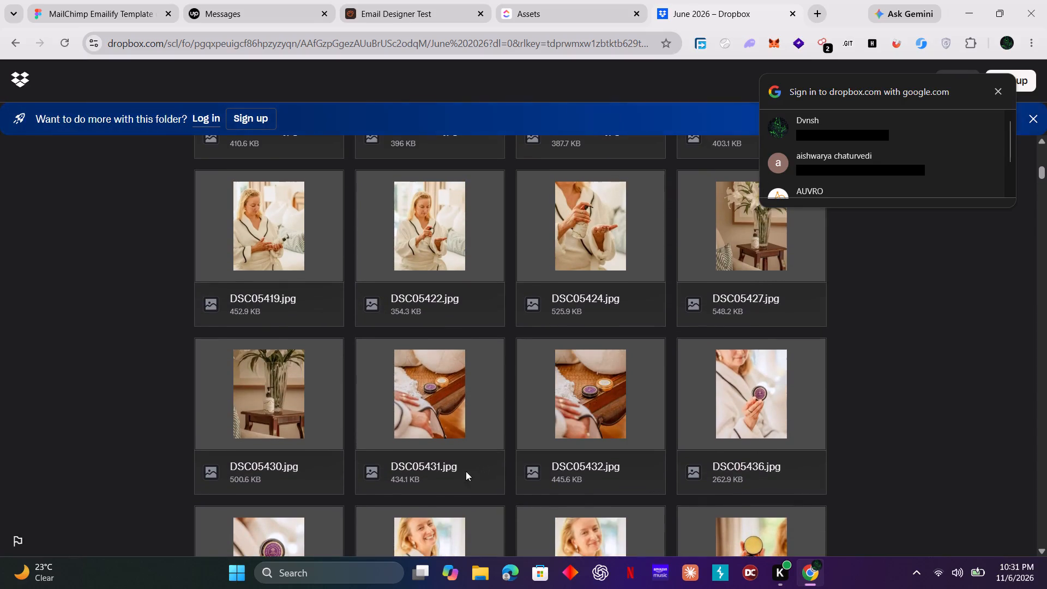
scroll(708, 388, "up", 3)
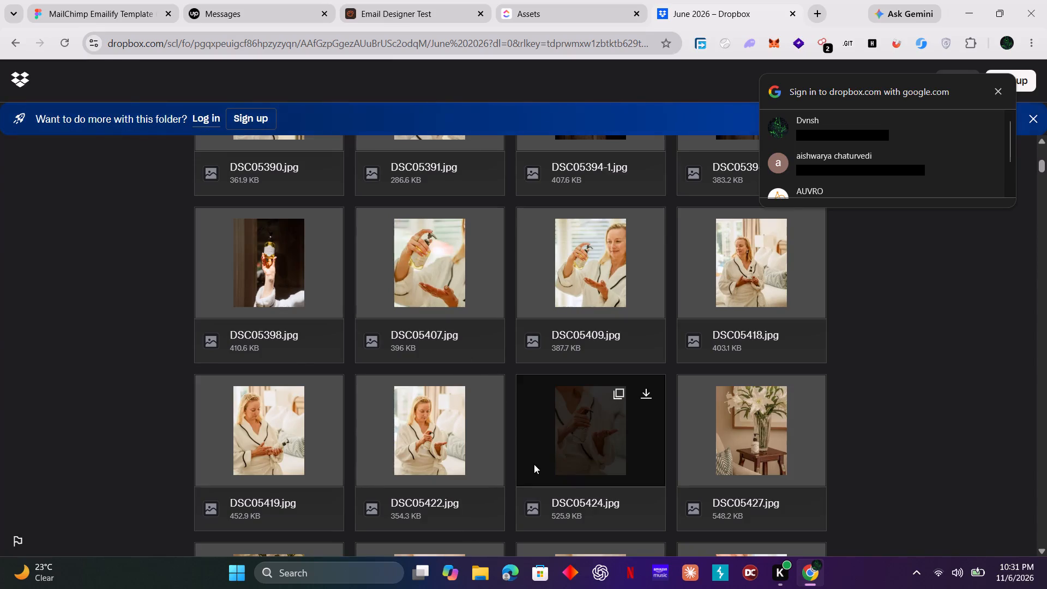
scroll(533, 466, "up", 2)
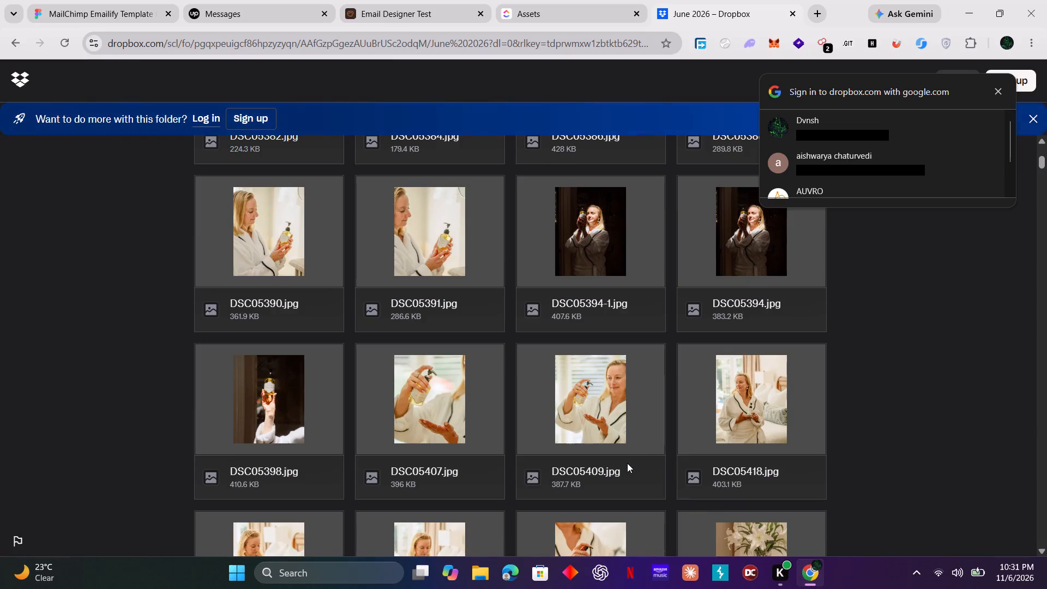
scroll(627, 463, "up", 1)
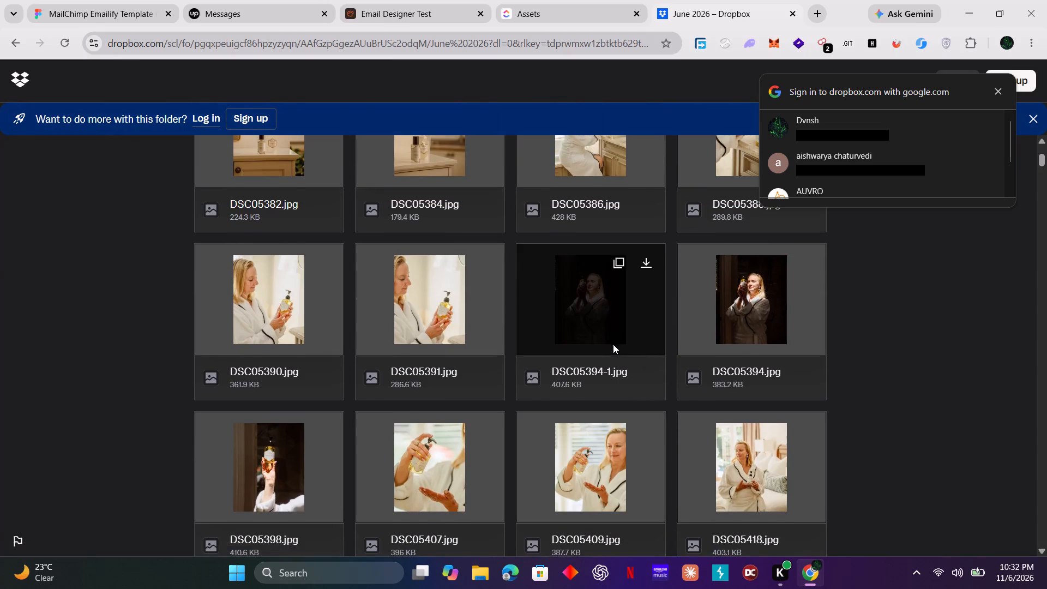
Examine the outdoor shots further down the June 2026 folder, including the poolside model and the products among plants and stone.
scroll(609, 355, "down", 9)
scroll(604, 363, "up", 1)
scroll(603, 363, "down", 4)
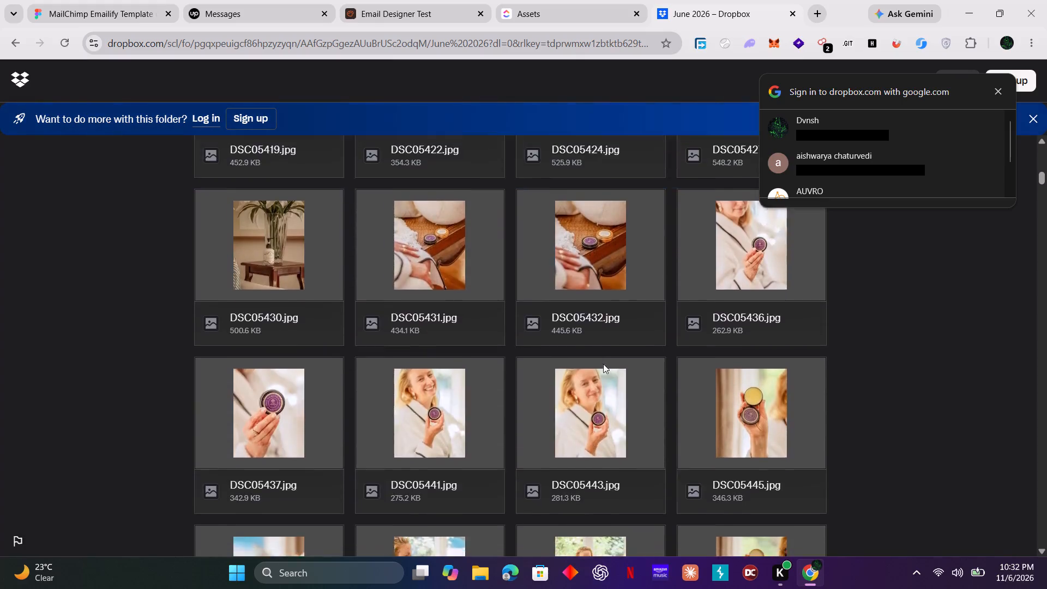
scroll(603, 364, "down", 6)
scroll(713, 519, "down", 2)
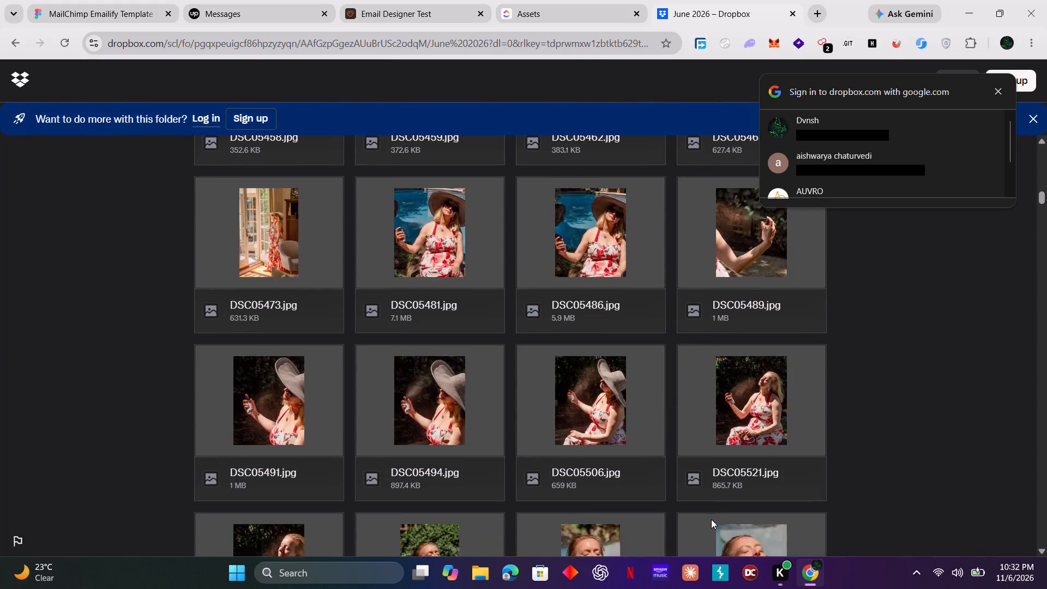
scroll(711, 519, "down", 3)
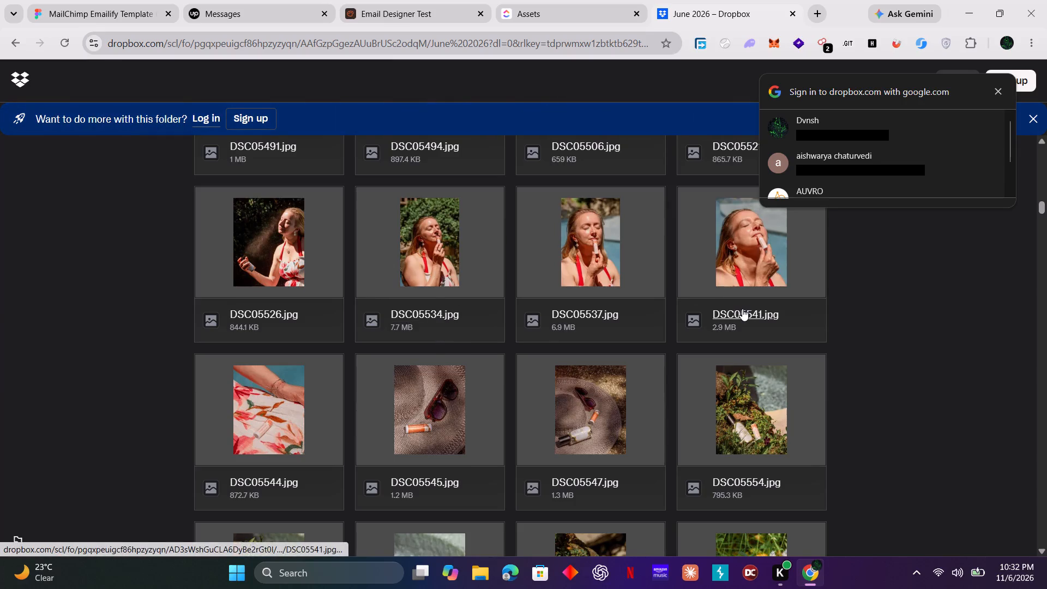
scroll(741, 309, "down", 5)
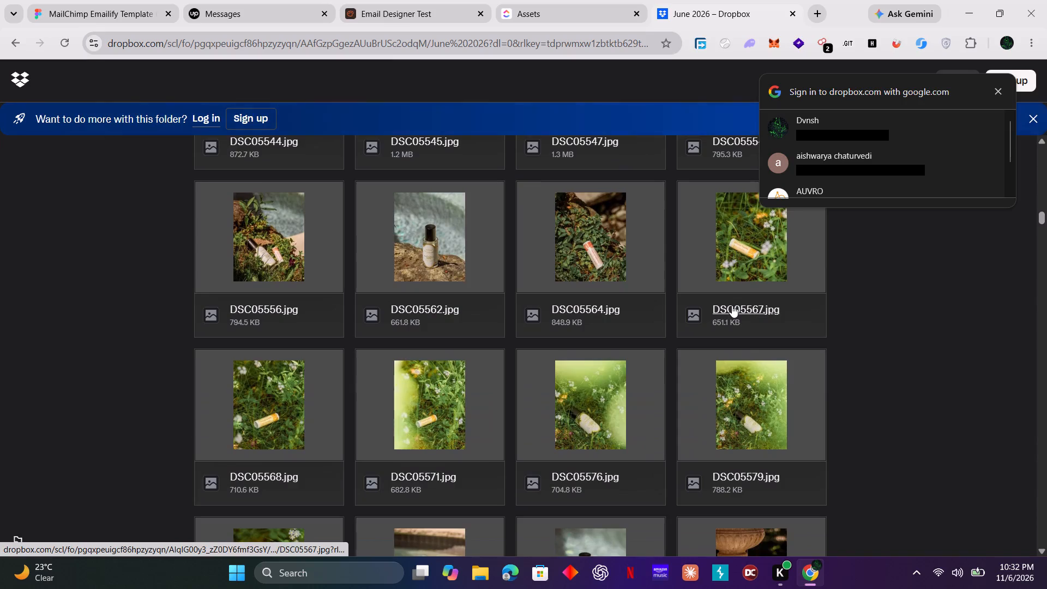
scroll(732, 305, "down", 2)
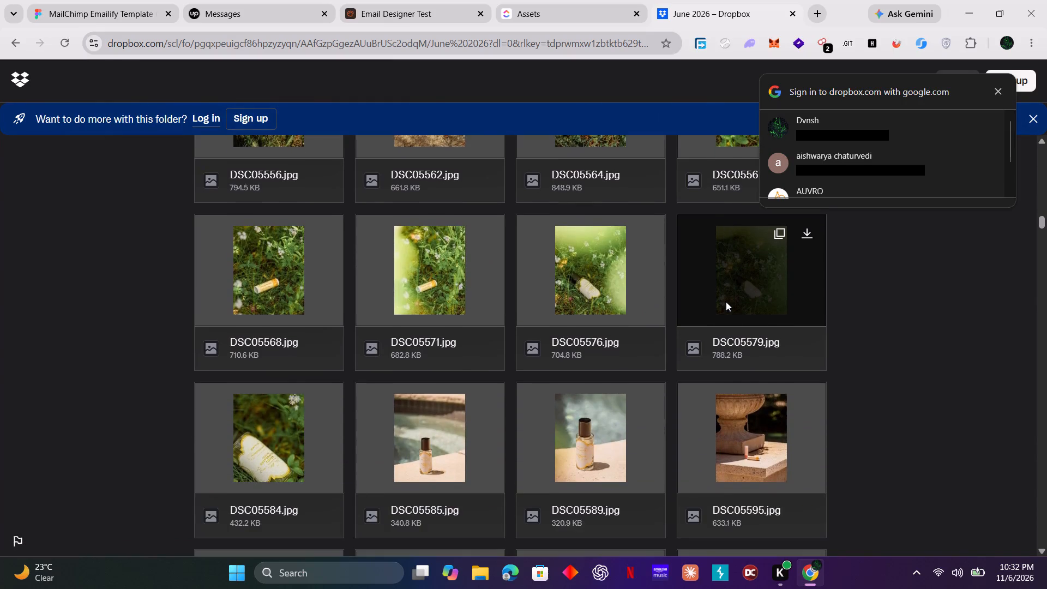
scroll(726, 302, "down", 1)
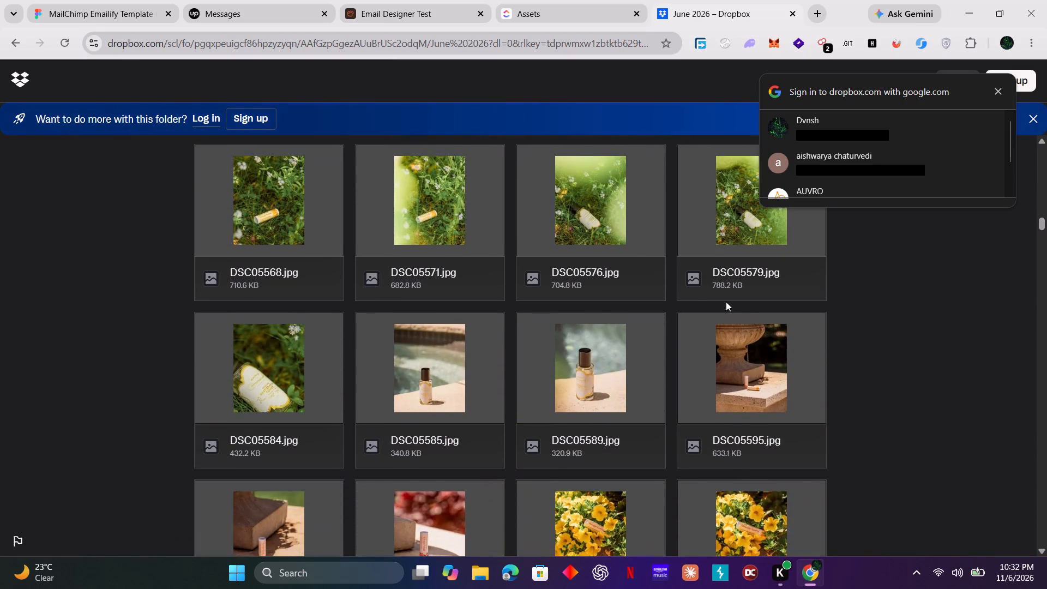
scroll(725, 302, "up", 7)
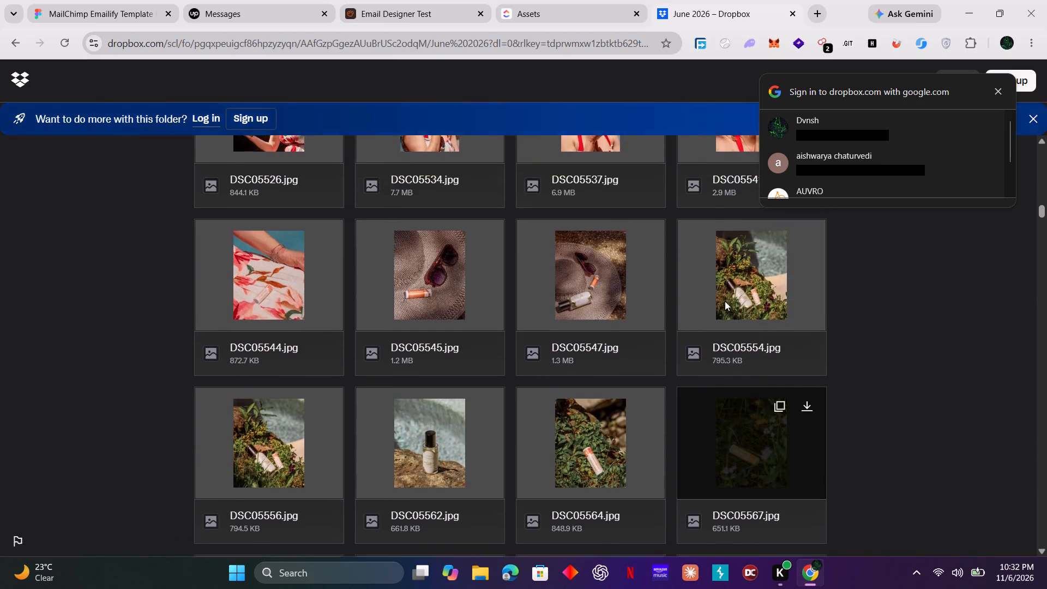
scroll(725, 301, "up", 1)
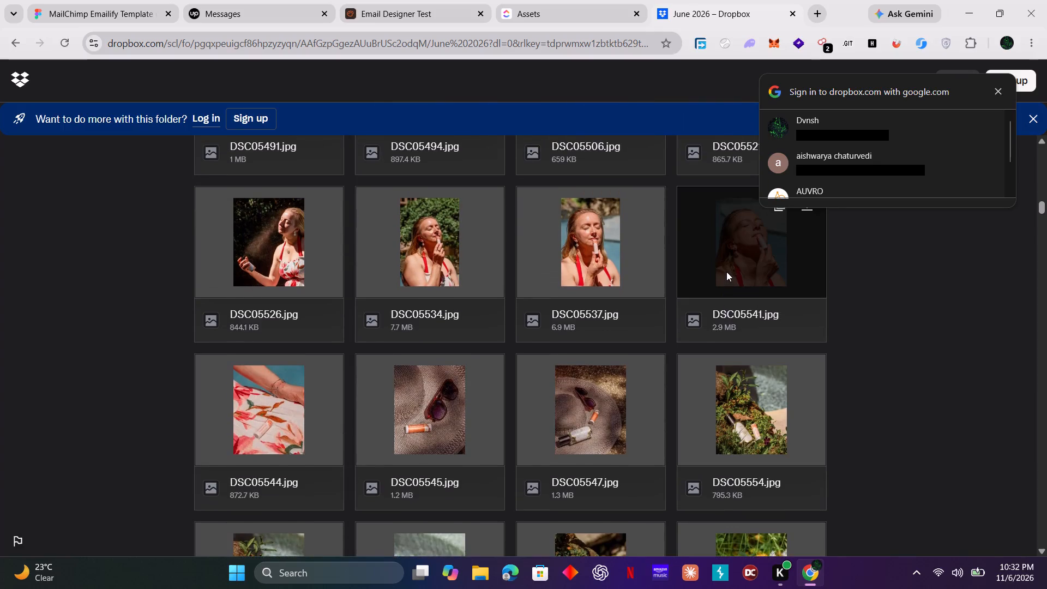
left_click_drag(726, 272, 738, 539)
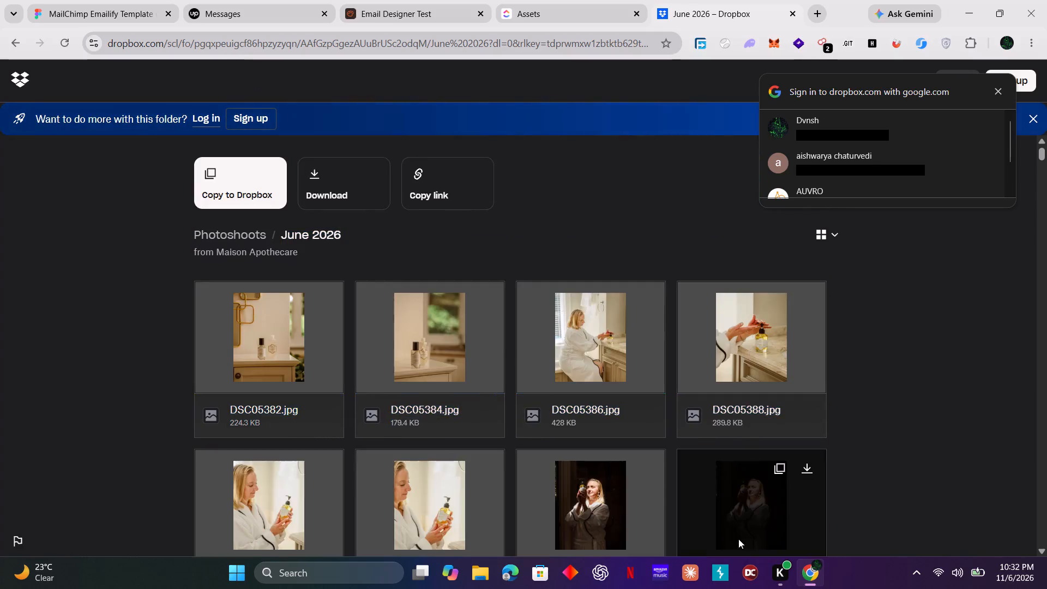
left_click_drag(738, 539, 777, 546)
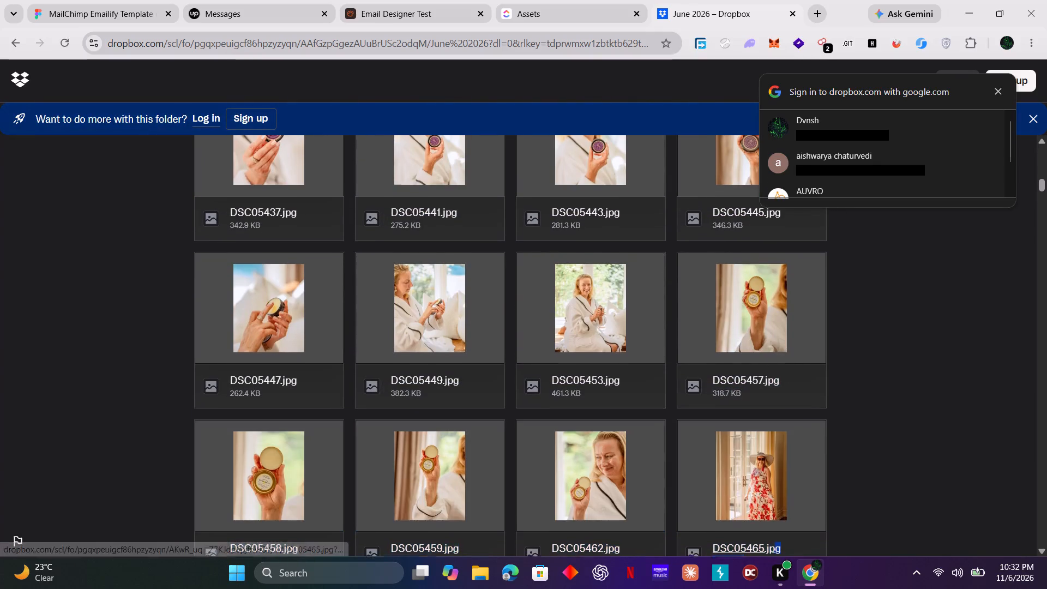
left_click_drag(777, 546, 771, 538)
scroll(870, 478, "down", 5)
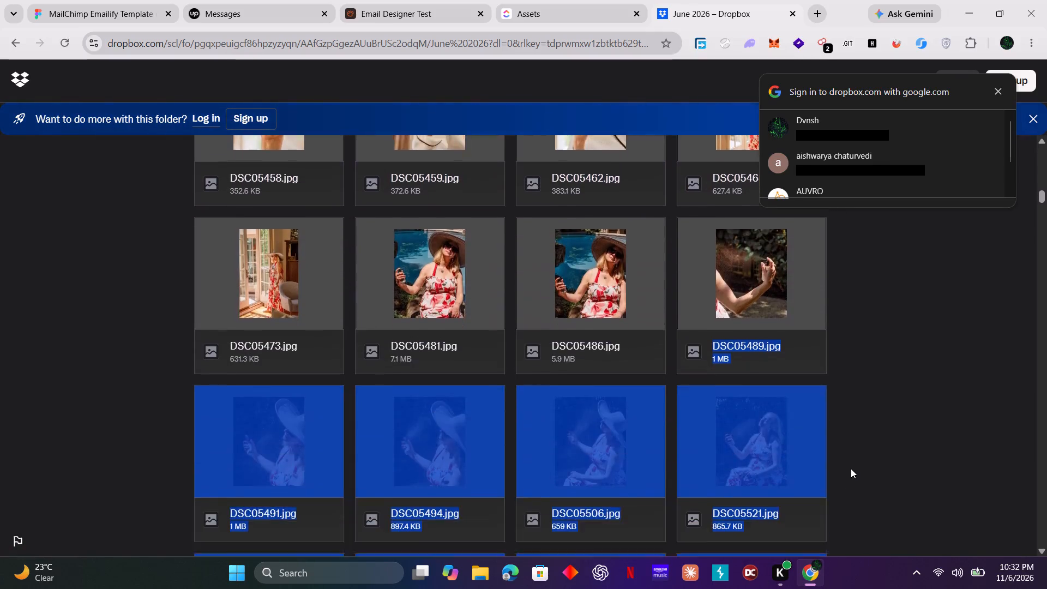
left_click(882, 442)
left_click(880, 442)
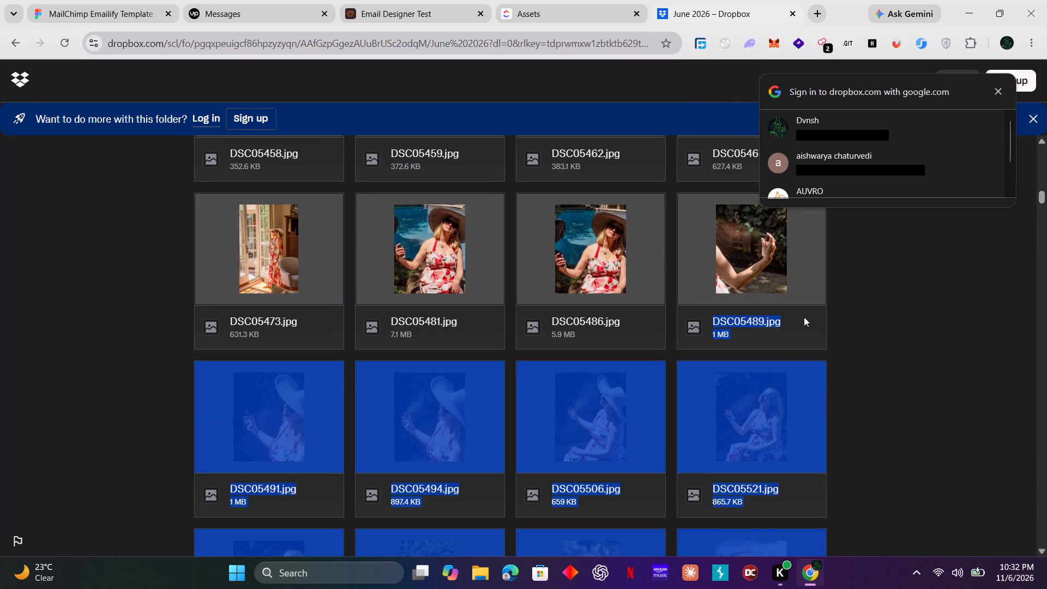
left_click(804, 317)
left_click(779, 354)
Copy the lip balm close-up DSC05541.jpg to Dropbox.
scroll(900, 485, "down", 3)
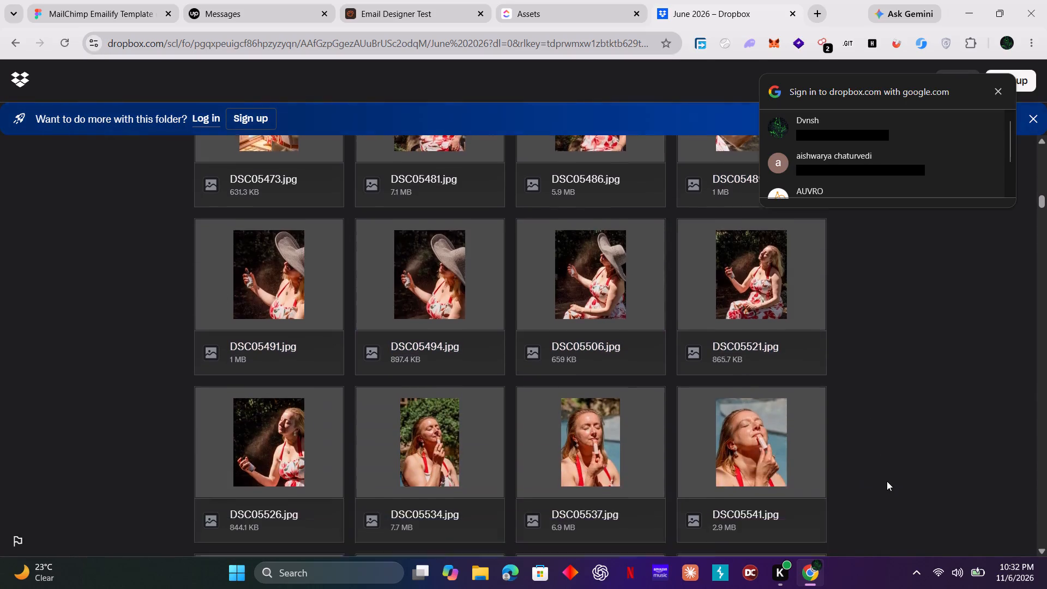
scroll(887, 481, "down", 2)
scroll(824, 399, "up", 1)
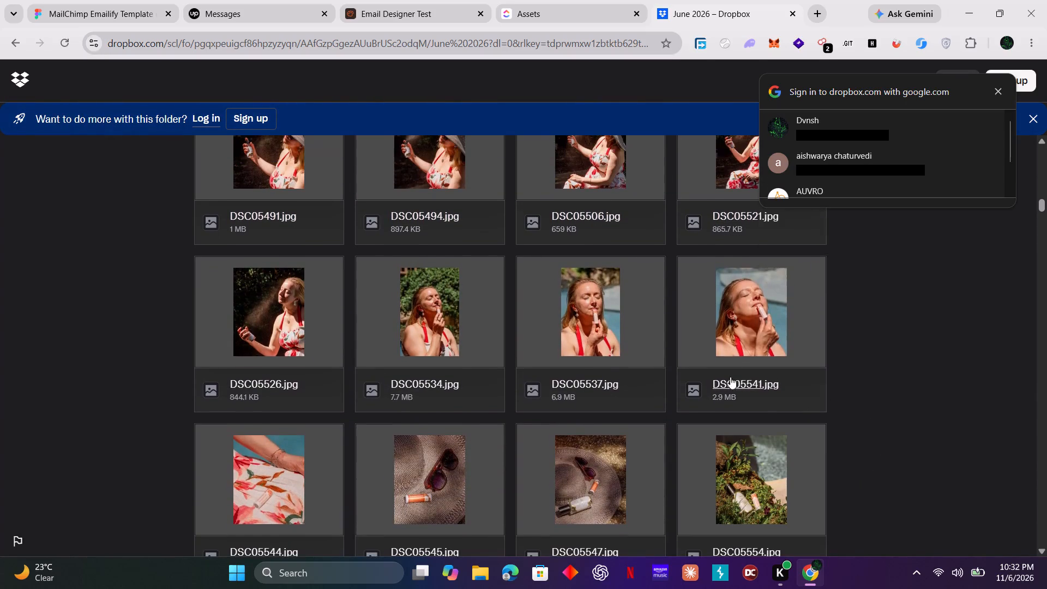
left_click(781, 274)
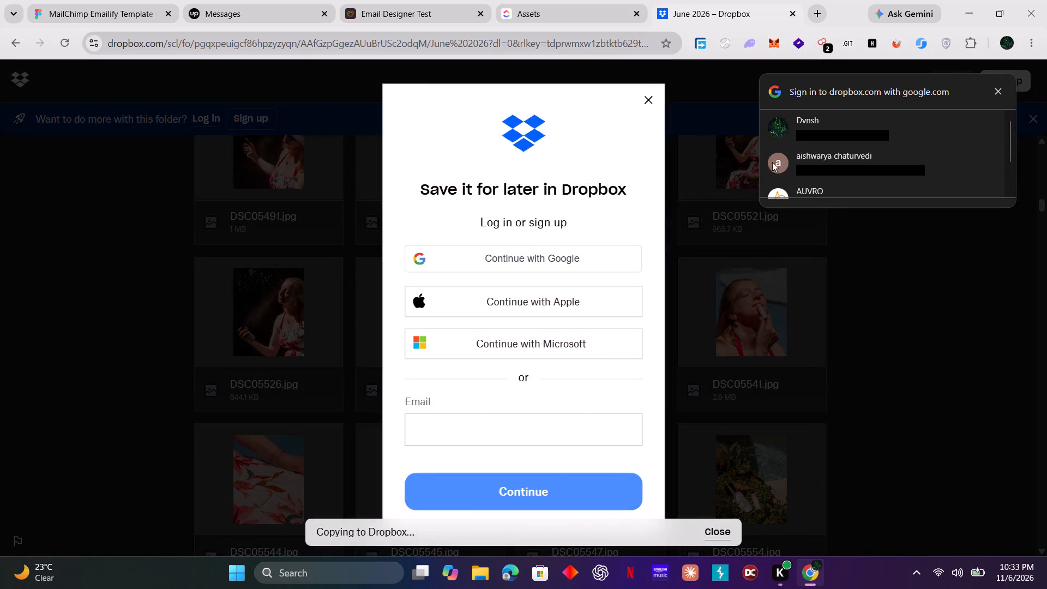
left_click(852, 127)
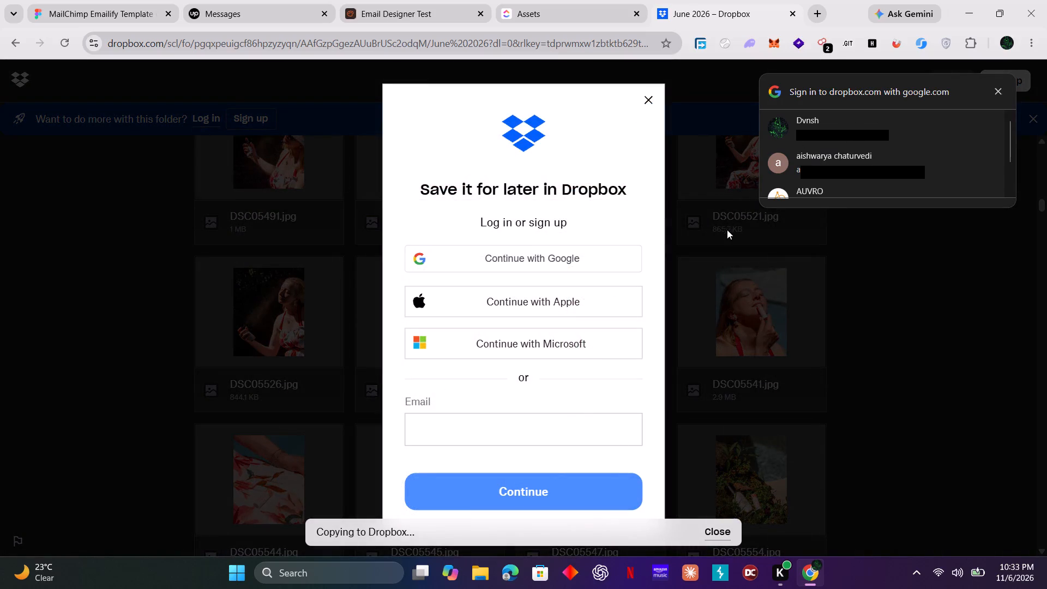
left_click(793, 130)
left_click(819, 177)
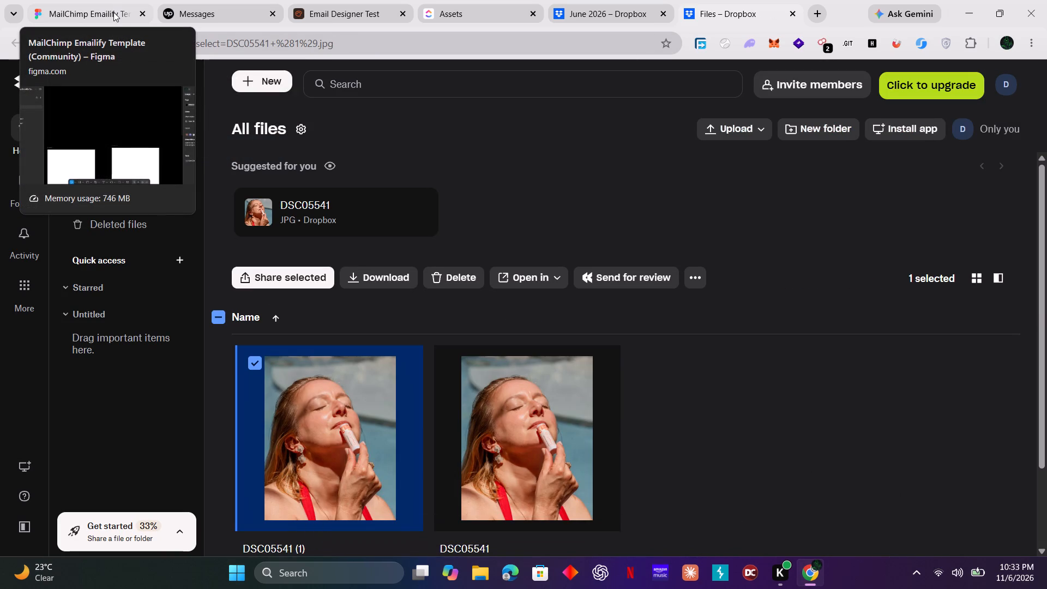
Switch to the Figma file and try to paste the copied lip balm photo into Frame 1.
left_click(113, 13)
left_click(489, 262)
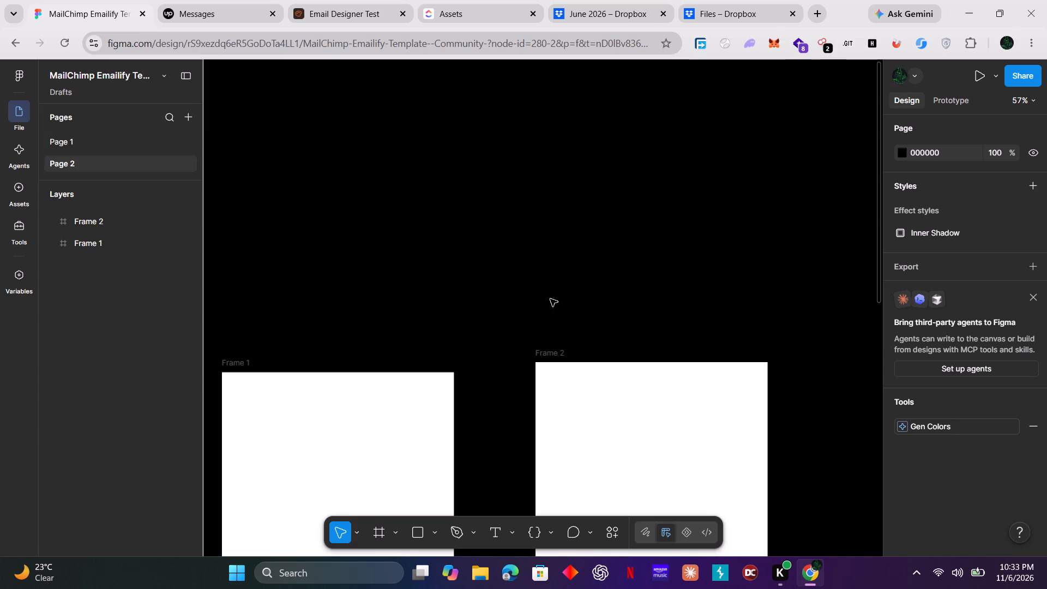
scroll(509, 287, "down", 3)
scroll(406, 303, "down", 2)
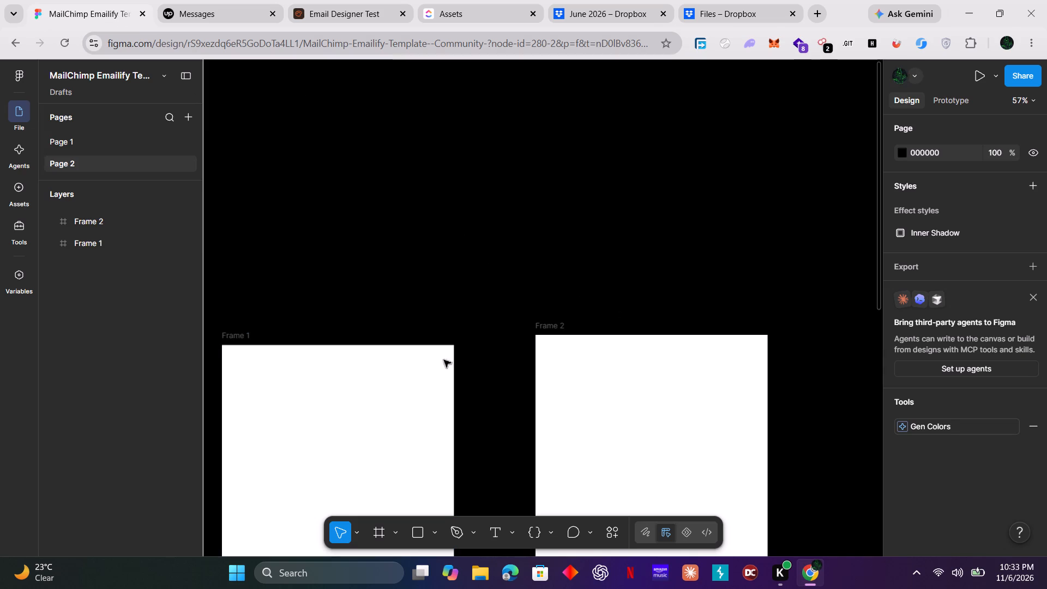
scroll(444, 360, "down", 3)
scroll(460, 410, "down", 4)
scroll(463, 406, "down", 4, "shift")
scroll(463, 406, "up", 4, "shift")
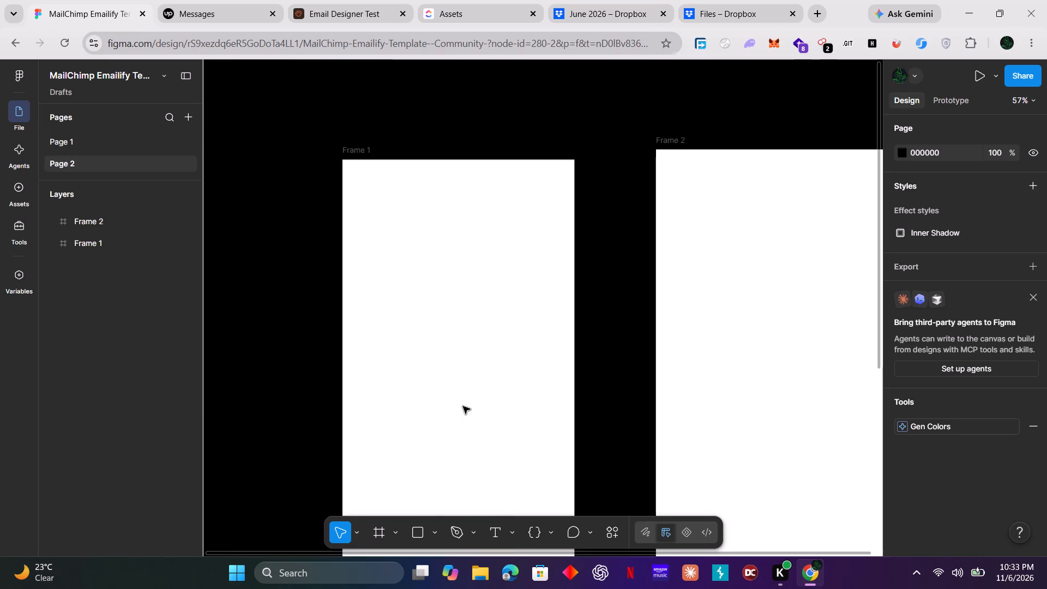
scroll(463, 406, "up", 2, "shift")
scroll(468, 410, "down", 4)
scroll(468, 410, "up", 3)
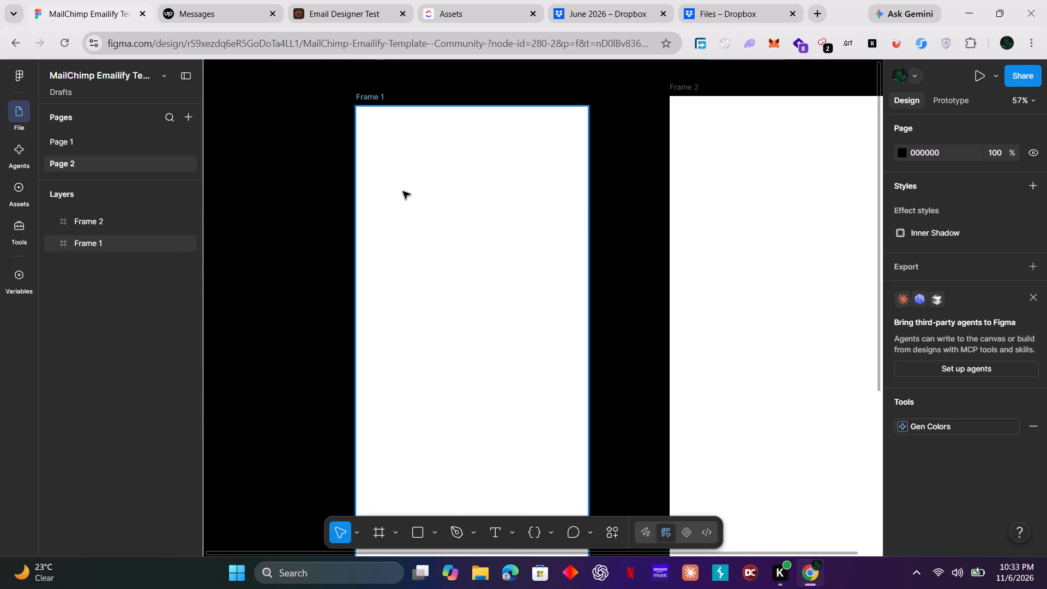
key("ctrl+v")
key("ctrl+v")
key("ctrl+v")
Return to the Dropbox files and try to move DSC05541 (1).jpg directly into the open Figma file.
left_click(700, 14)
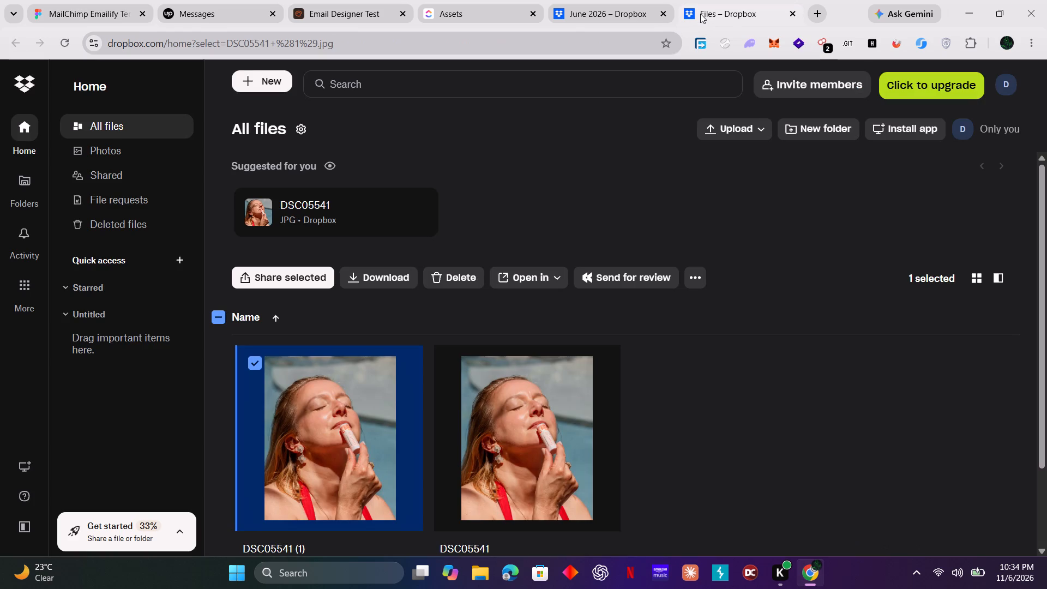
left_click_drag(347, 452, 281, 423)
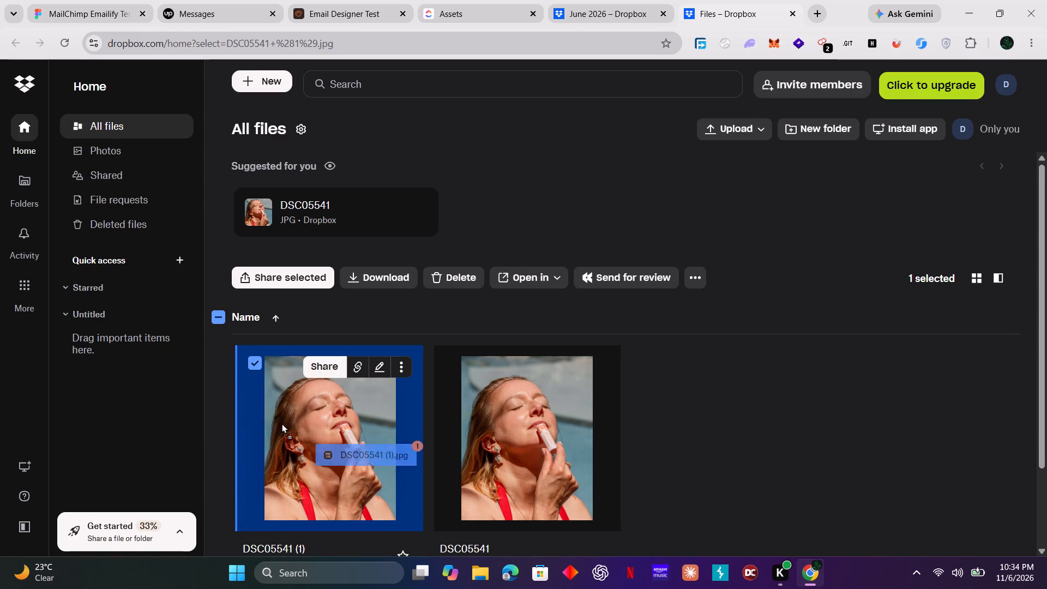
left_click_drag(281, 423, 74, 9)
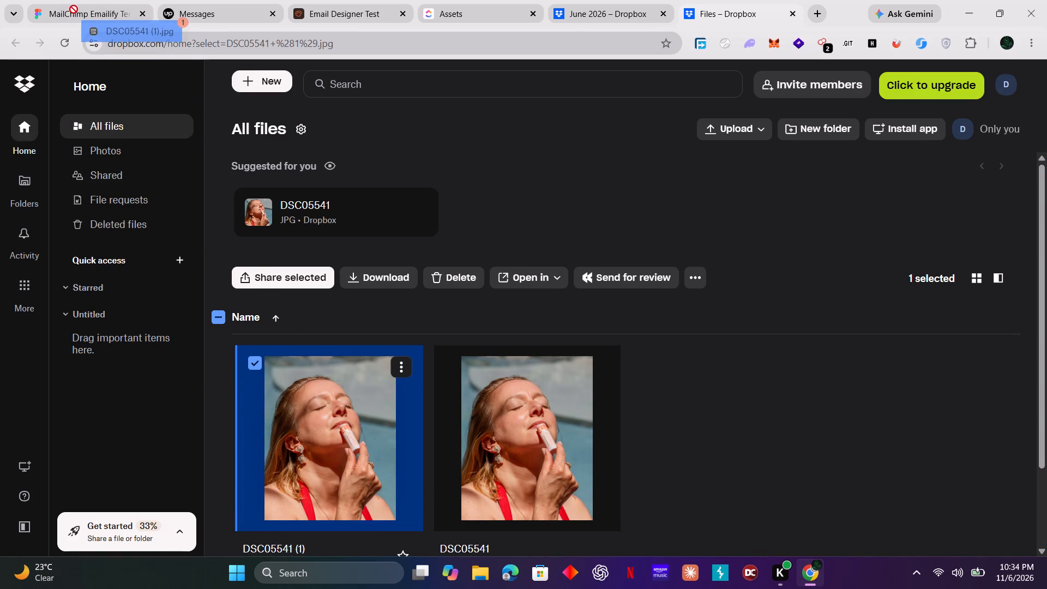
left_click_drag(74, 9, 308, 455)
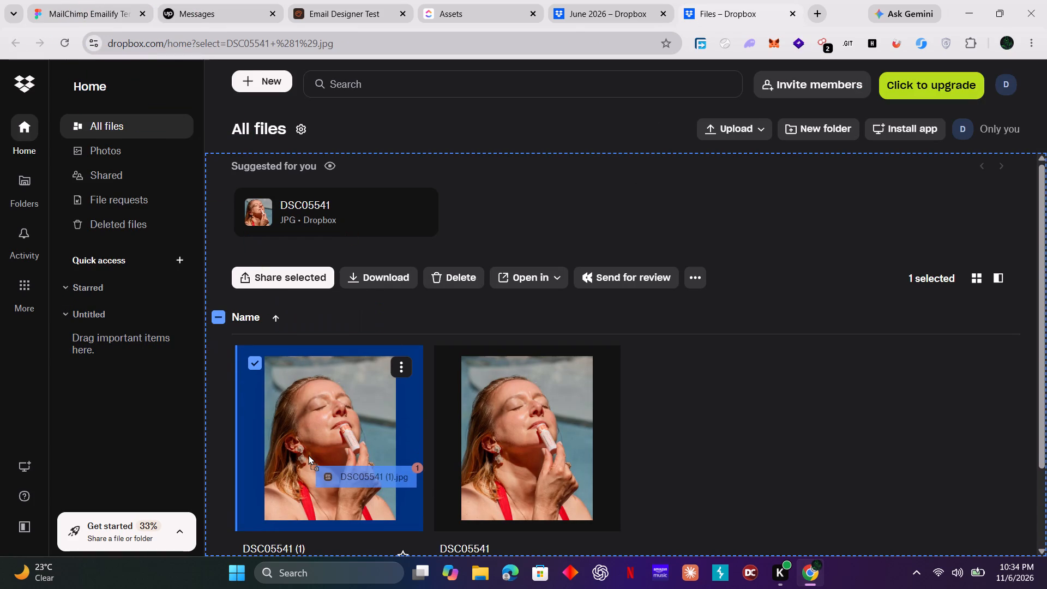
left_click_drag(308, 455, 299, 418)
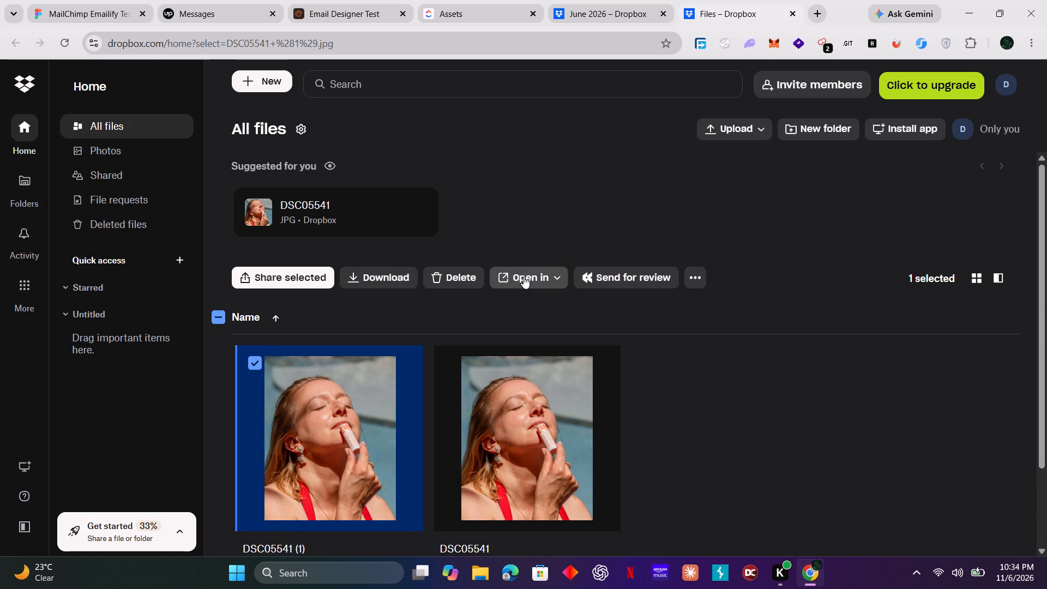
Start downloading the selected DSC05541 (1).jpg from Dropbox and dismiss the desktop app offer.
left_click(553, 277)
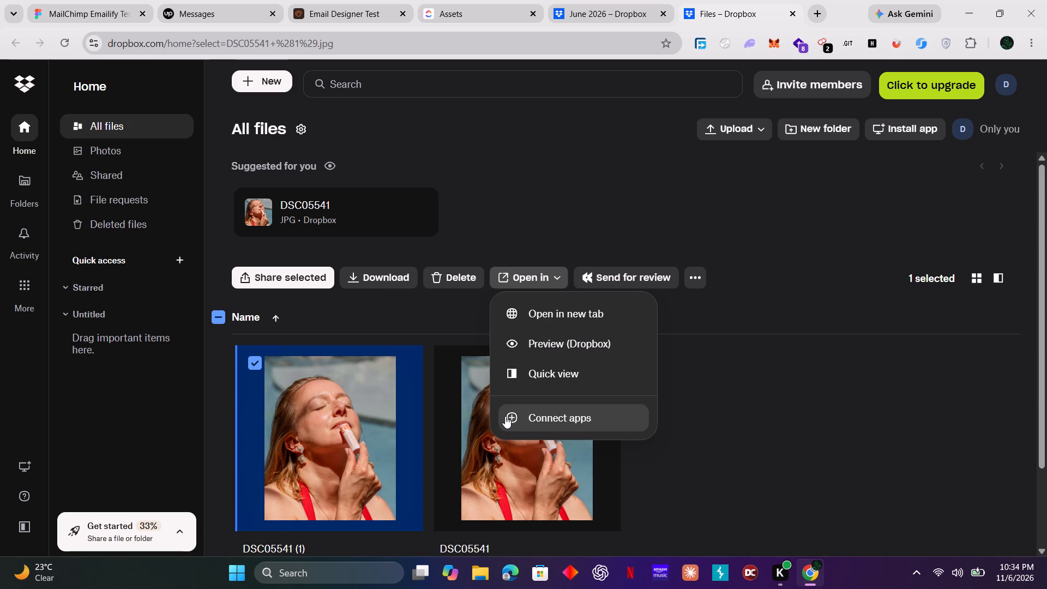
left_click(356, 282)
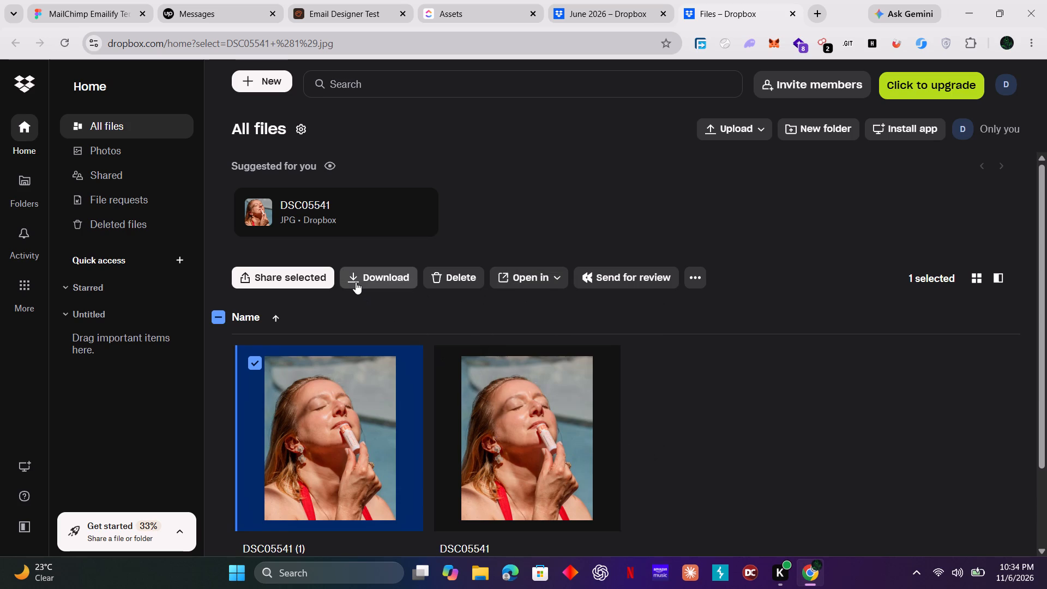
left_click(356, 282)
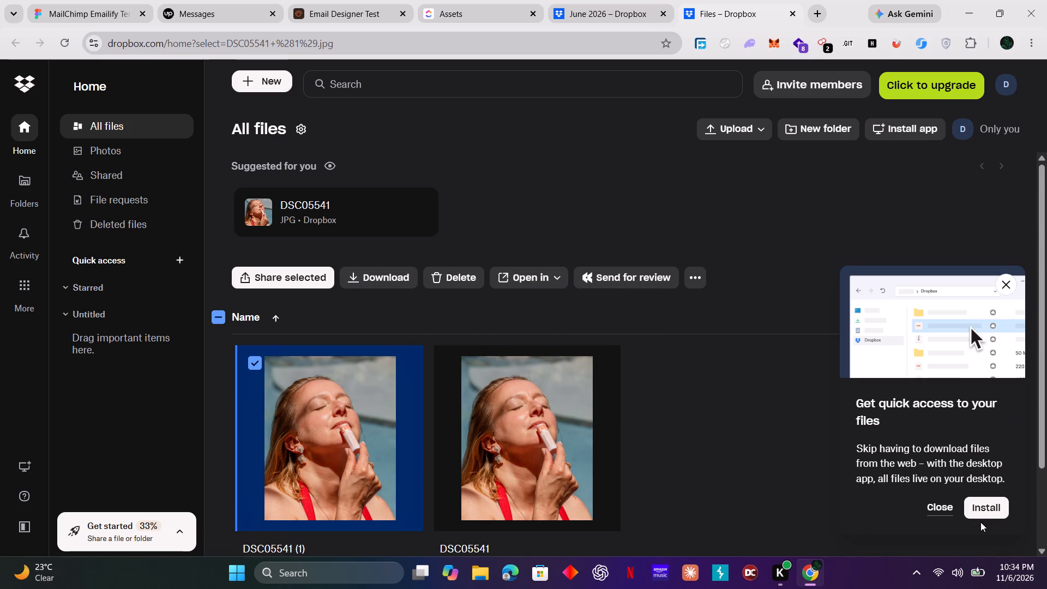
left_click(944, 507)
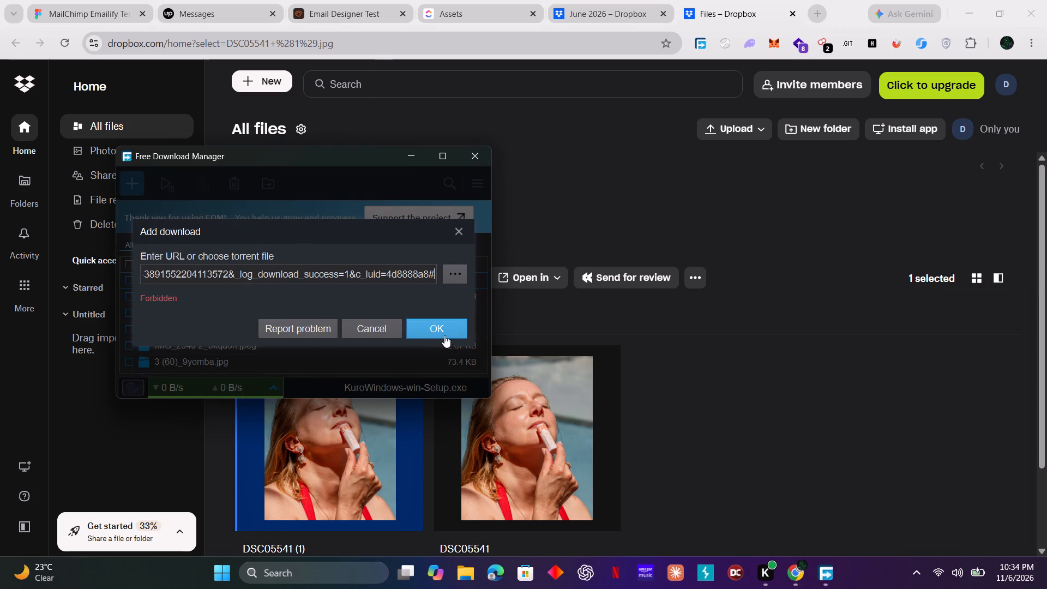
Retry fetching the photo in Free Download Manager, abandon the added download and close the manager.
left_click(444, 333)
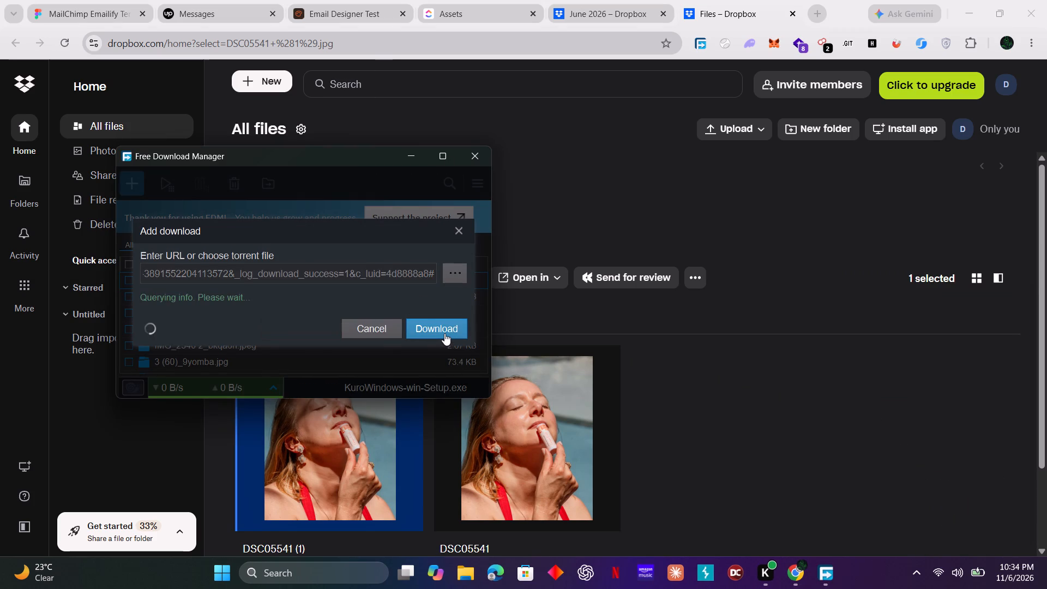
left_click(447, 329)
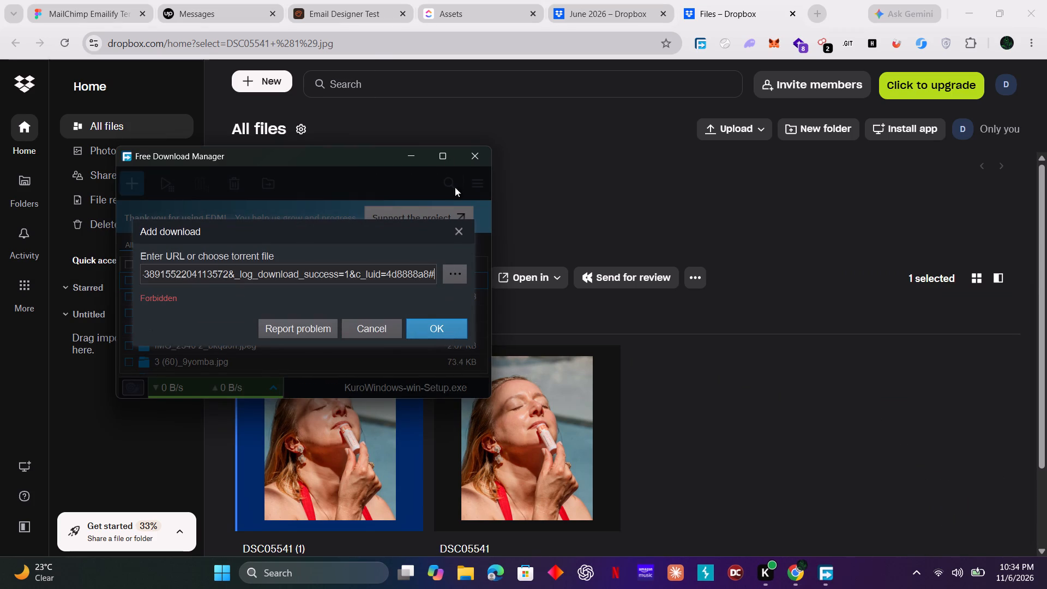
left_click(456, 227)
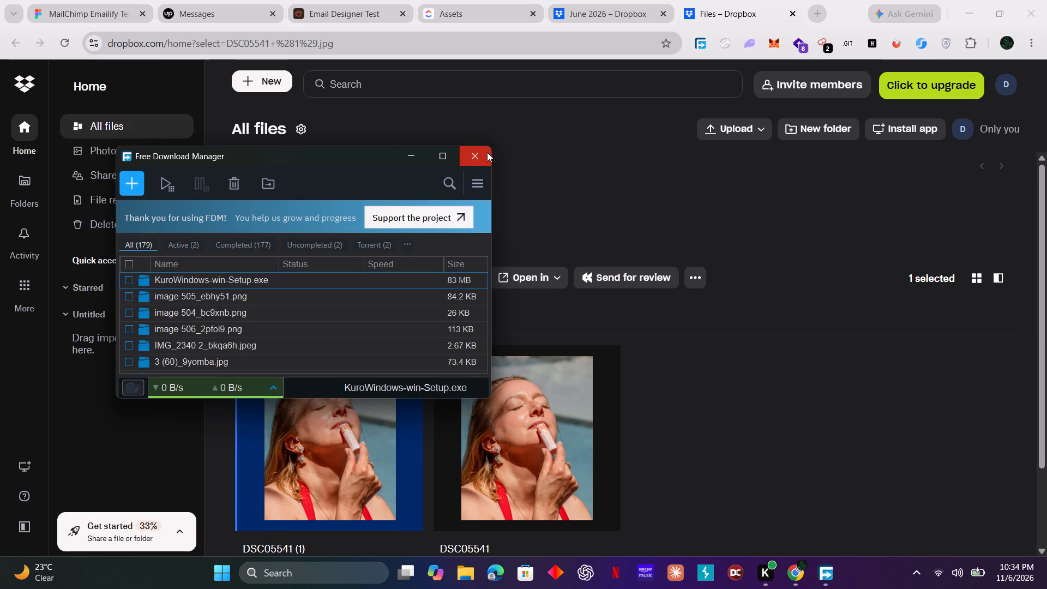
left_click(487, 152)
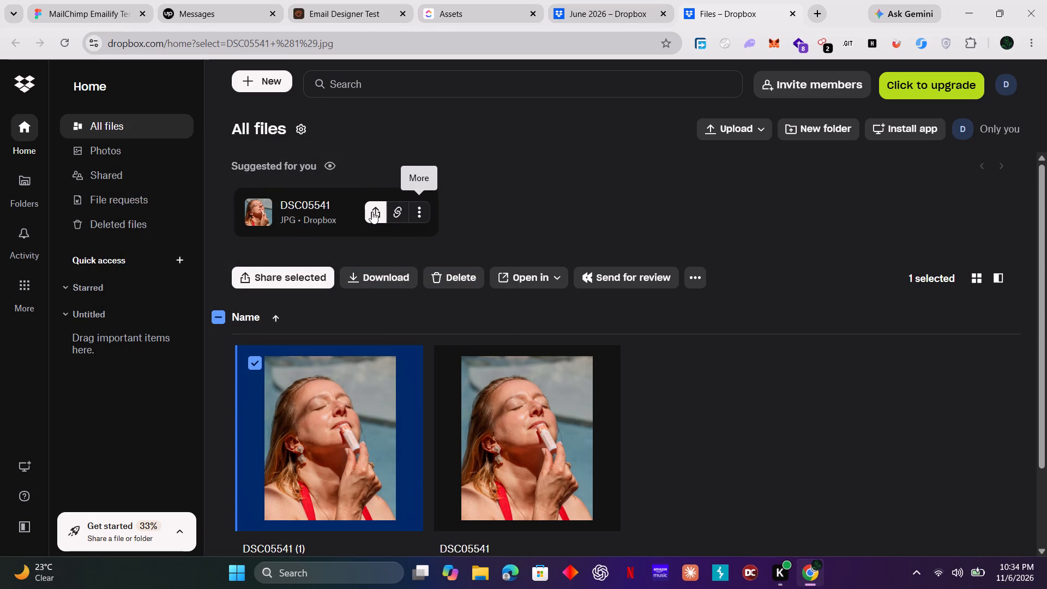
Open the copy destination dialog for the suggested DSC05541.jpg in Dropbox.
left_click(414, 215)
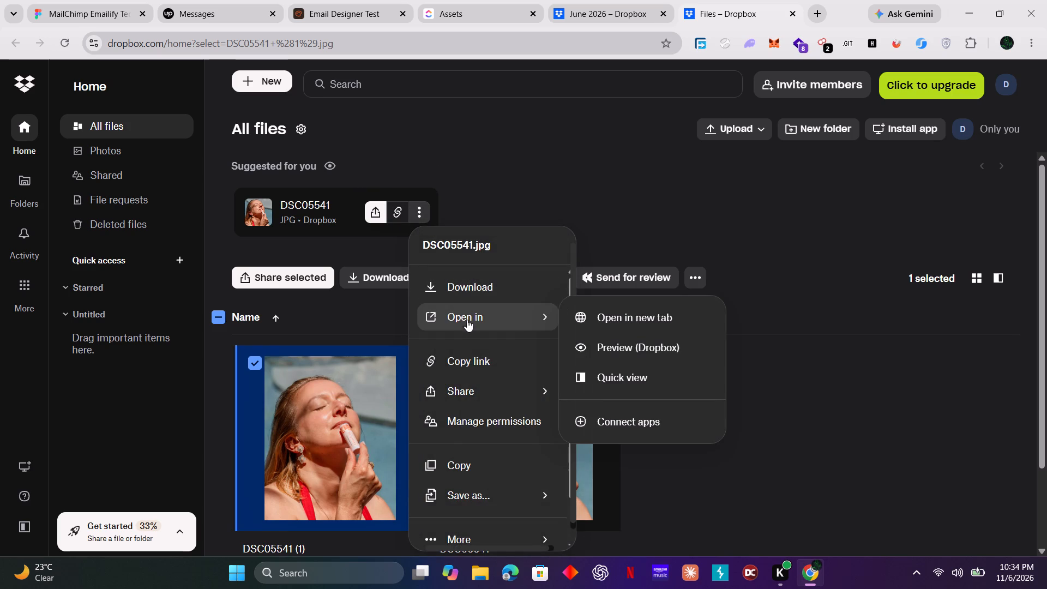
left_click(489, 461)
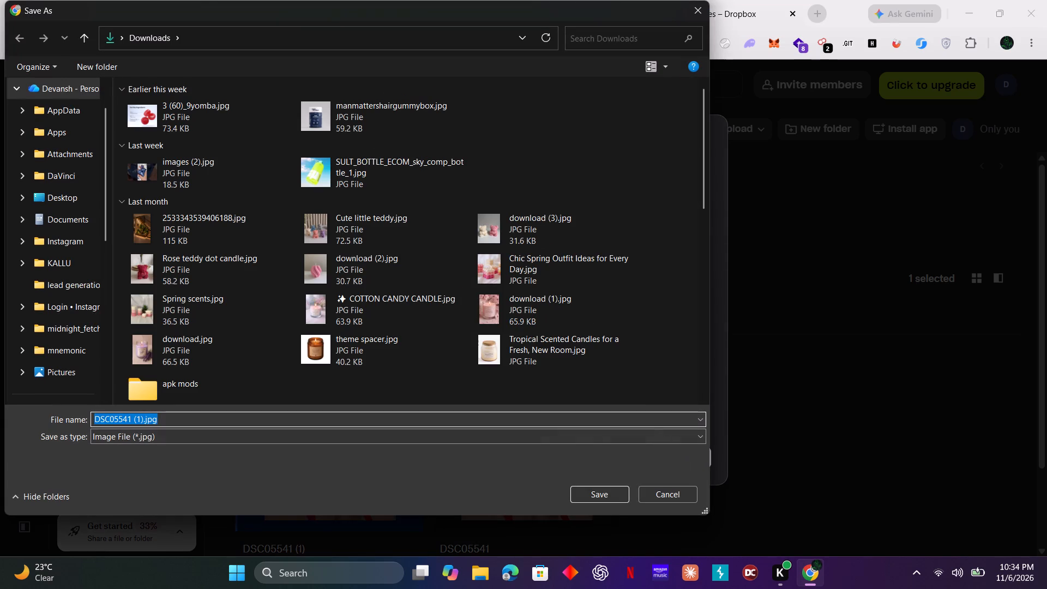
Save the photo in the Downloads folder as DSC05541 (1).jpg.
left_click(597, 496)
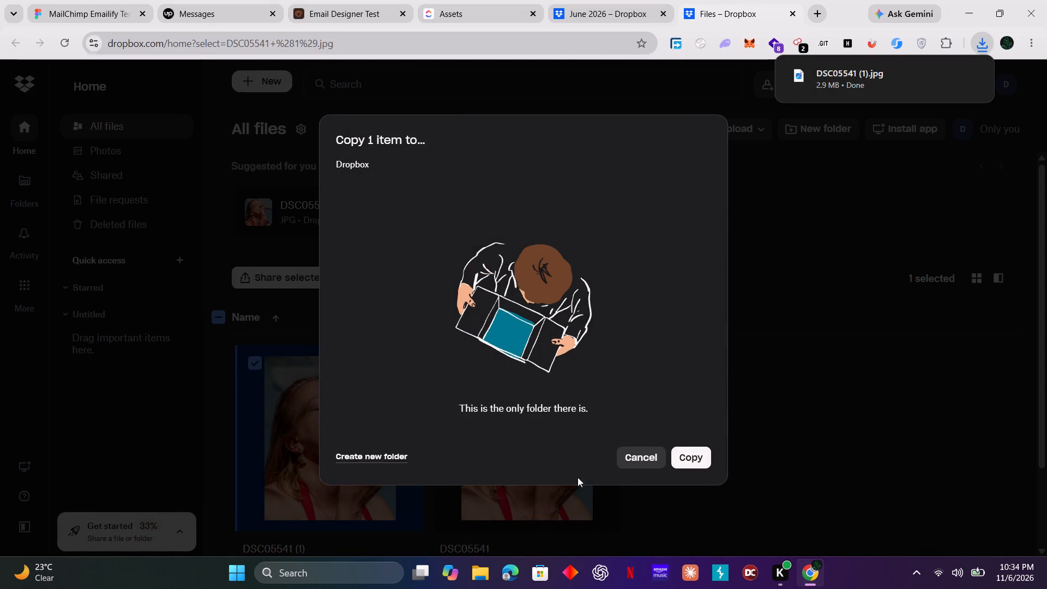
Switch to the Figma file and place the image DSC05541 (1).jpg from Downloads inside Frame 1.
left_click(85, 11)
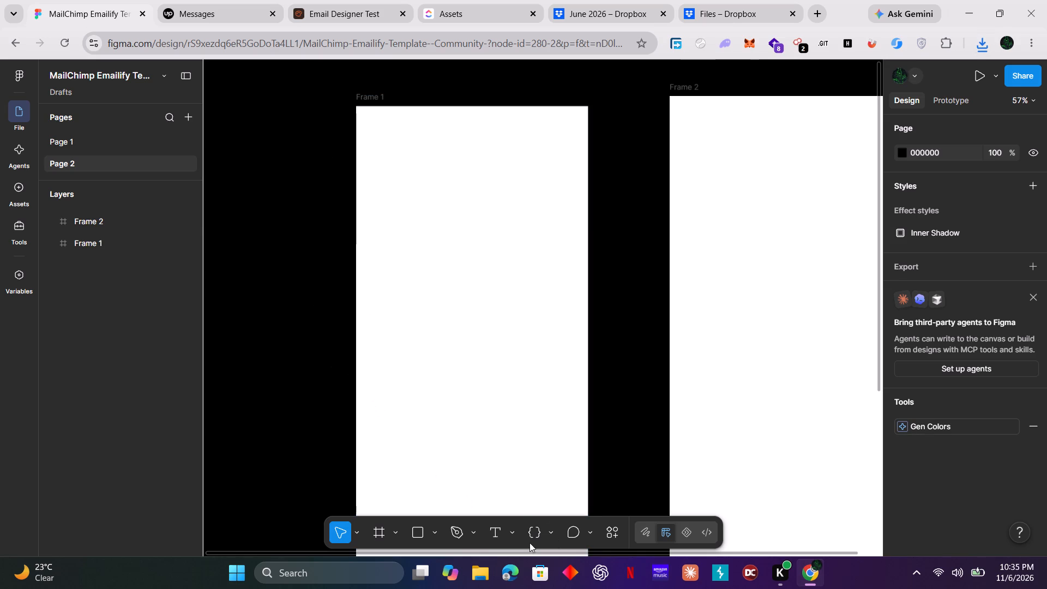
left_click(436, 533)
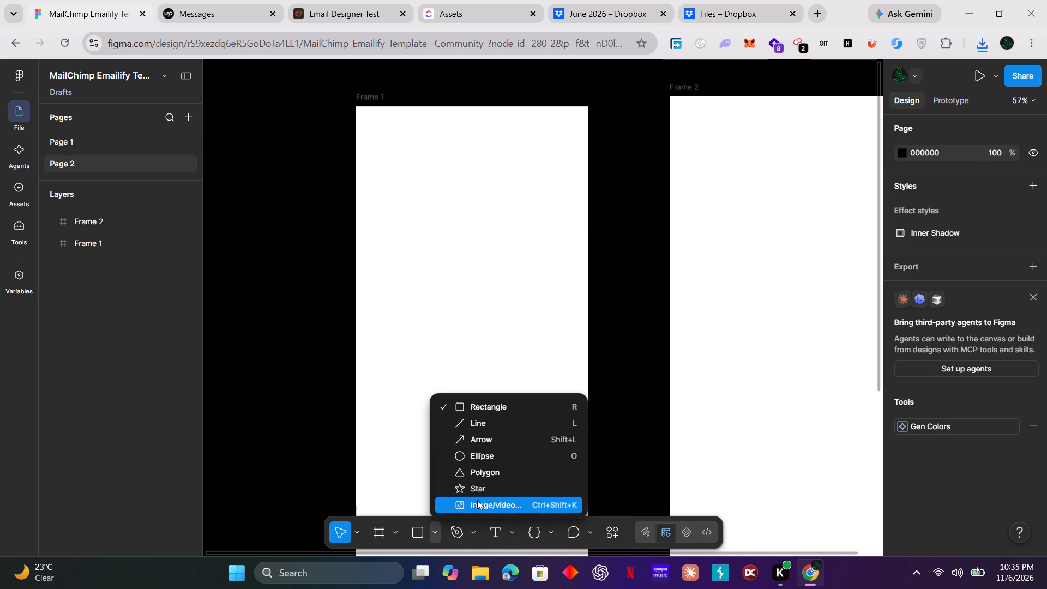
left_click(477, 504)
left_click(188, 116)
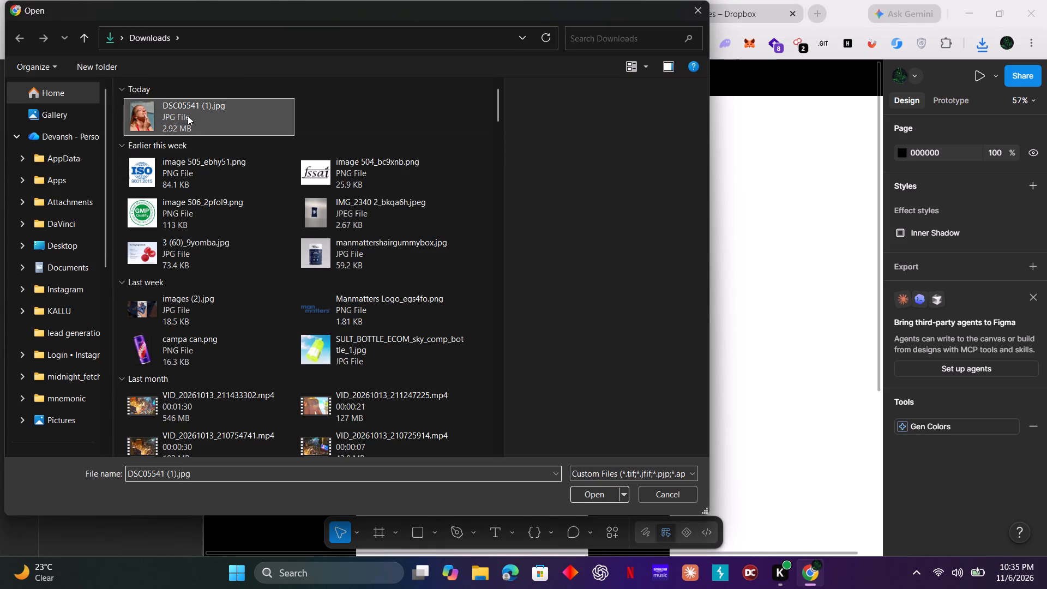
left_click(188, 116)
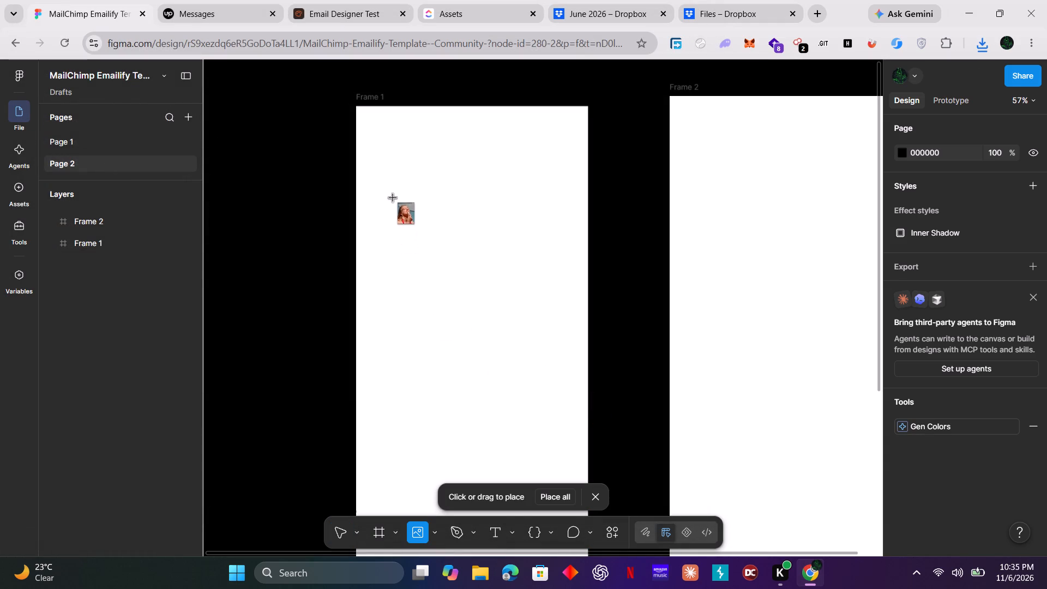
left_click(393, 198)
scroll(619, 356, "down", 4)
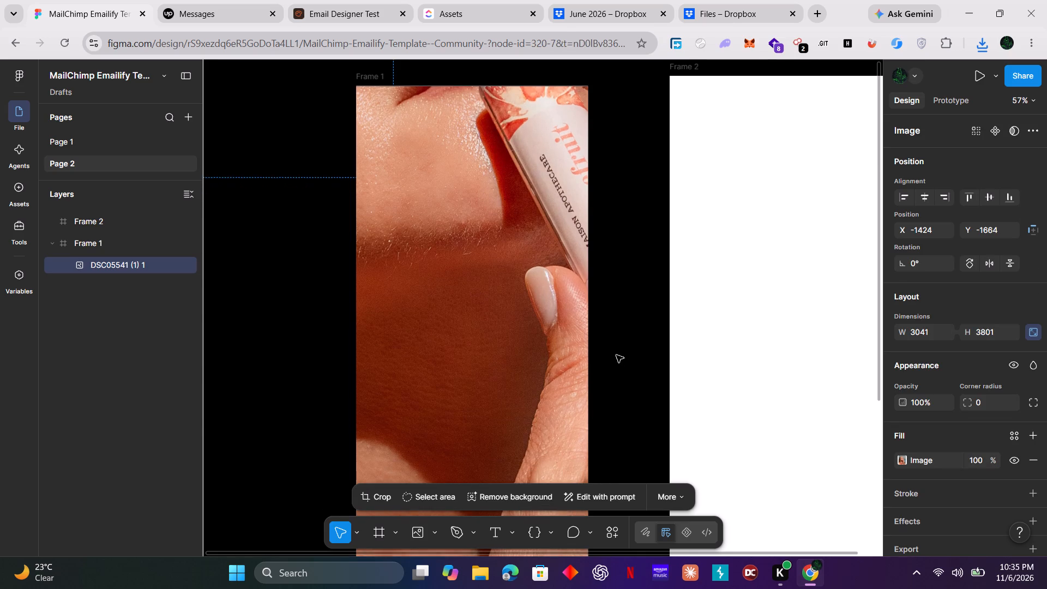
Check how the oversized photo sits inside Frame 1 and undo its placement there.
scroll(615, 353, "up", 1)
scroll(615, 353, "down", 15)
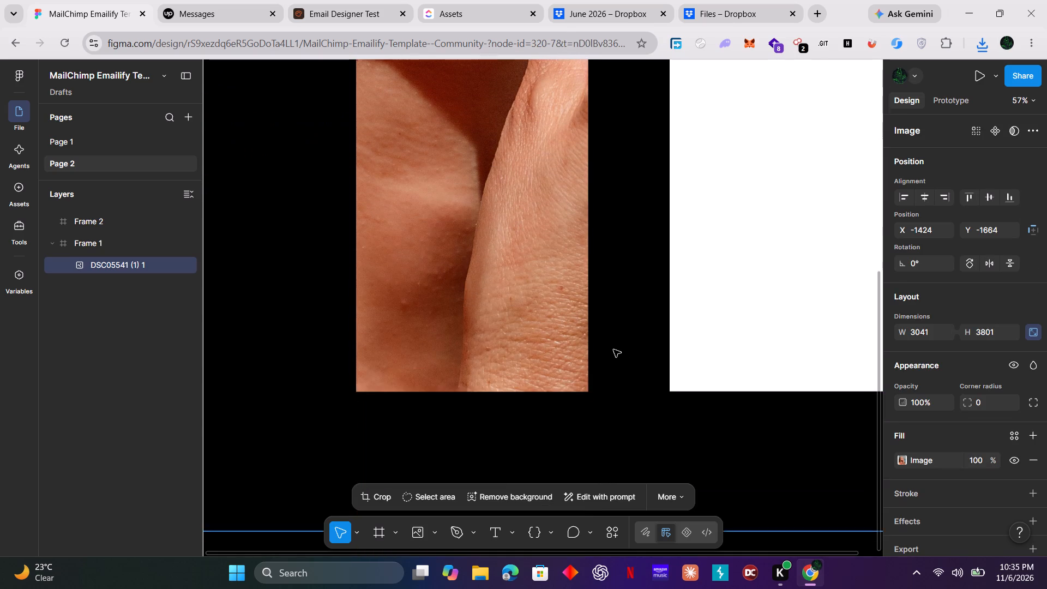
scroll(613, 350, "down", 2)
scroll(613, 350, "up", 16)
scroll(527, 323, "up", 4)
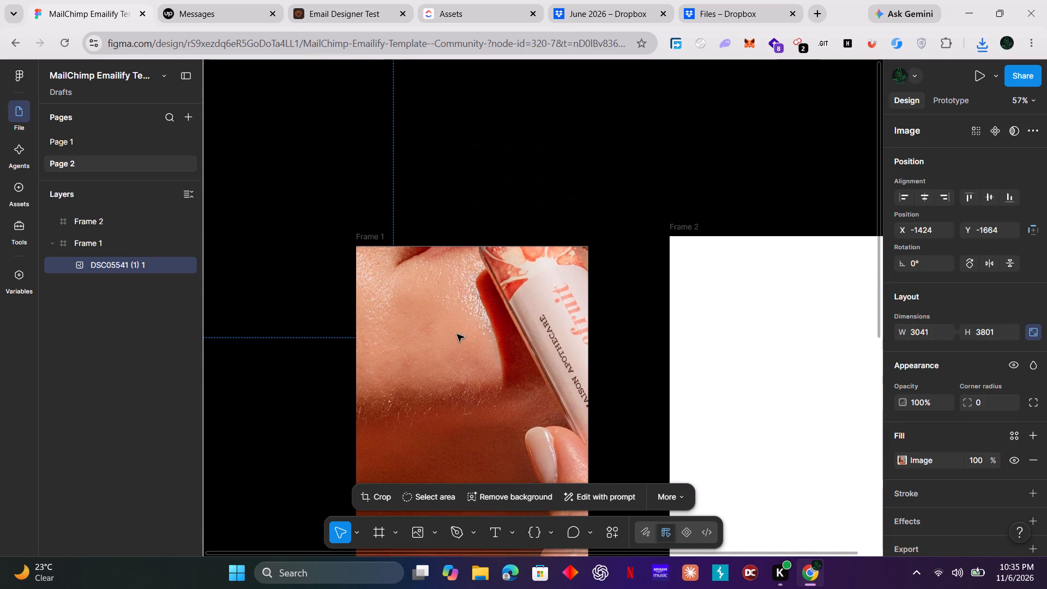
scroll(387, 355, "down", 9)
scroll(402, 366, "up", 3)
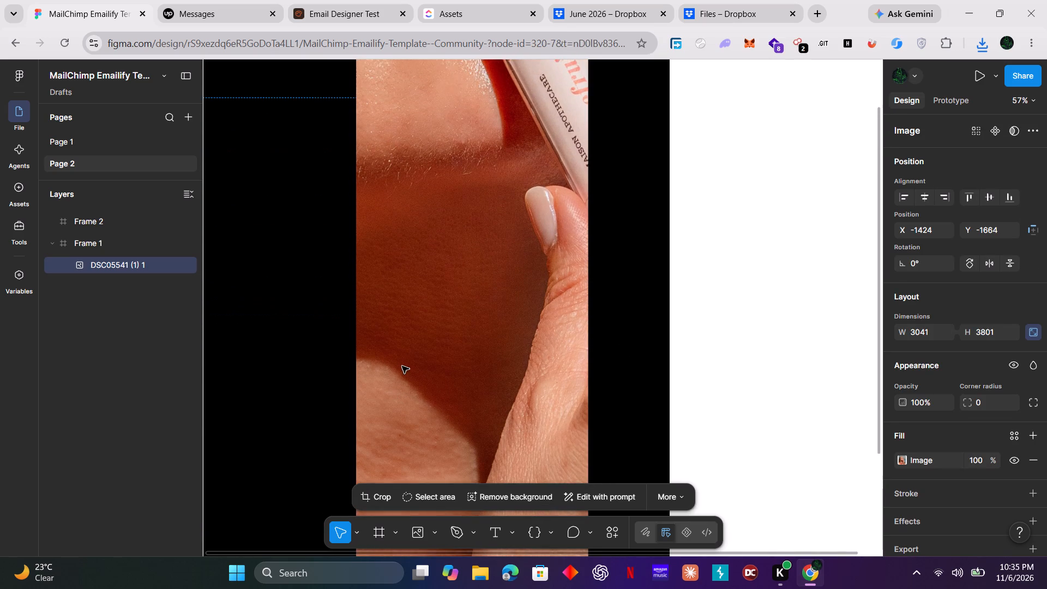
scroll(402, 366, "down", 5)
scroll(402, 366, "down", 8, "ctrl")
scroll(402, 367, "up", 1, "ctrl")
key("ctrl+z")
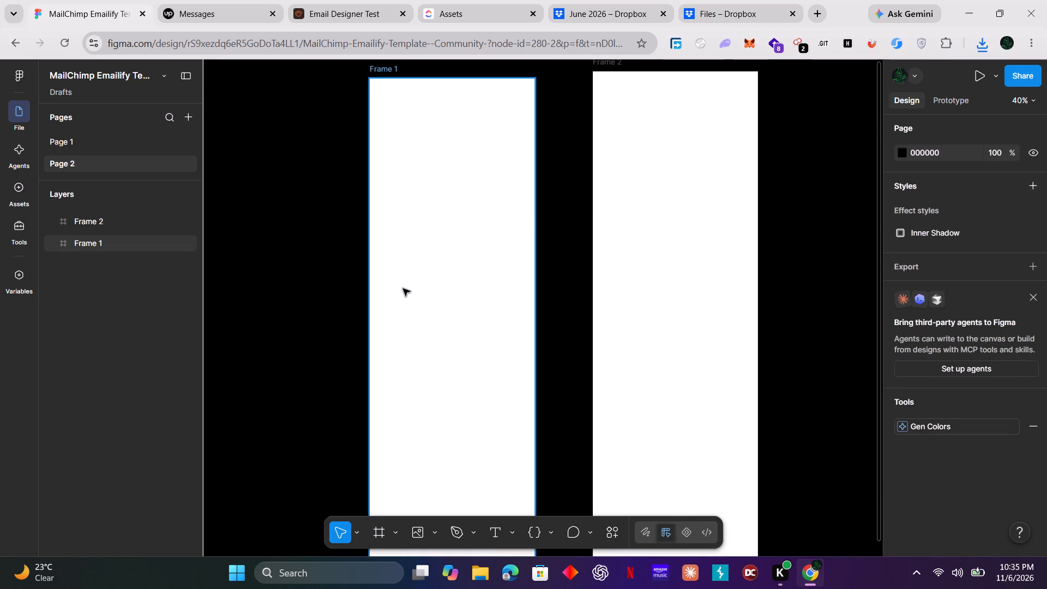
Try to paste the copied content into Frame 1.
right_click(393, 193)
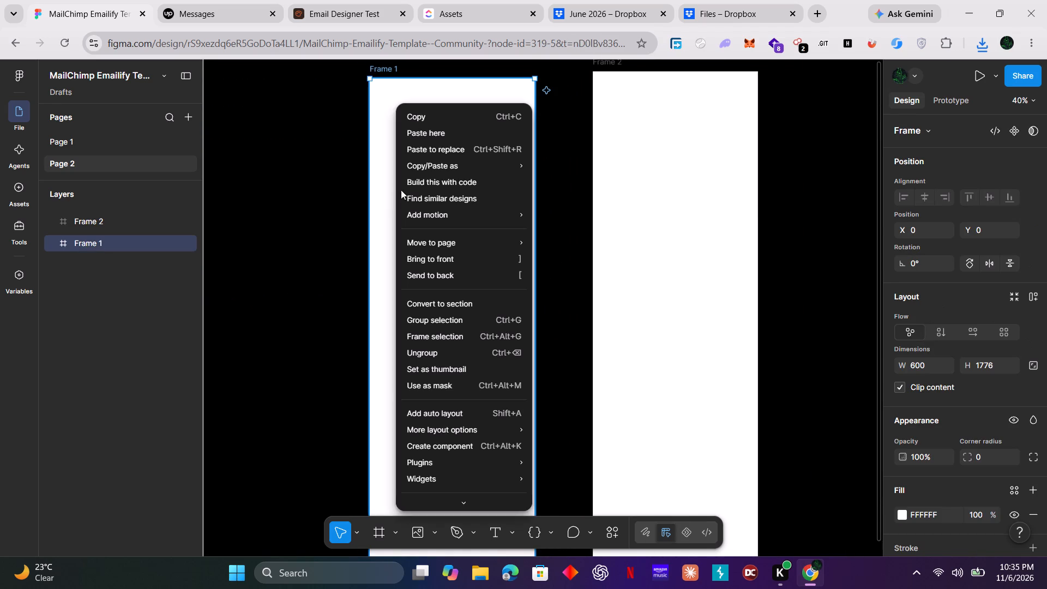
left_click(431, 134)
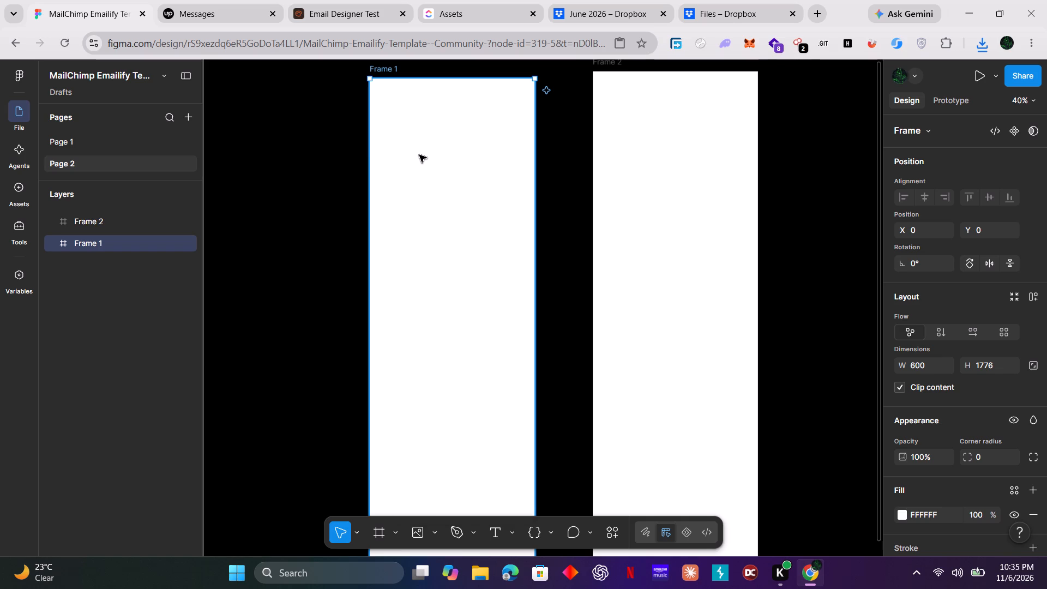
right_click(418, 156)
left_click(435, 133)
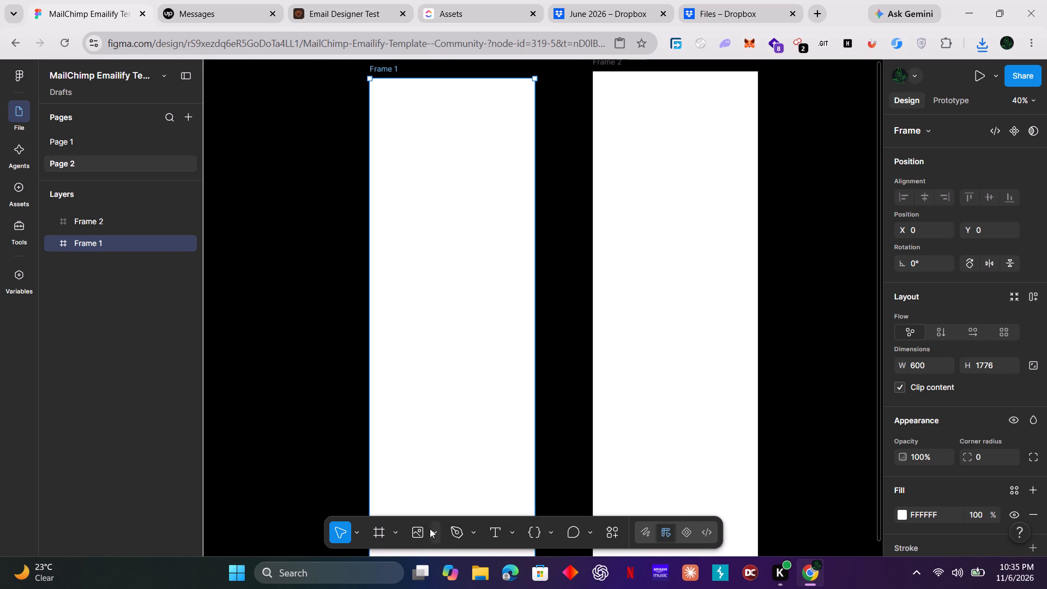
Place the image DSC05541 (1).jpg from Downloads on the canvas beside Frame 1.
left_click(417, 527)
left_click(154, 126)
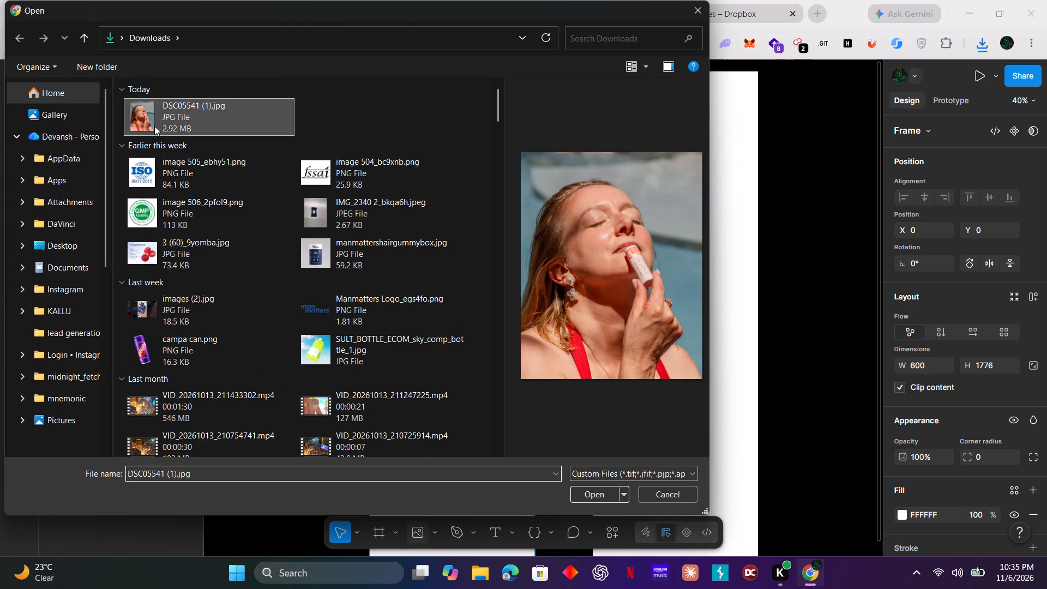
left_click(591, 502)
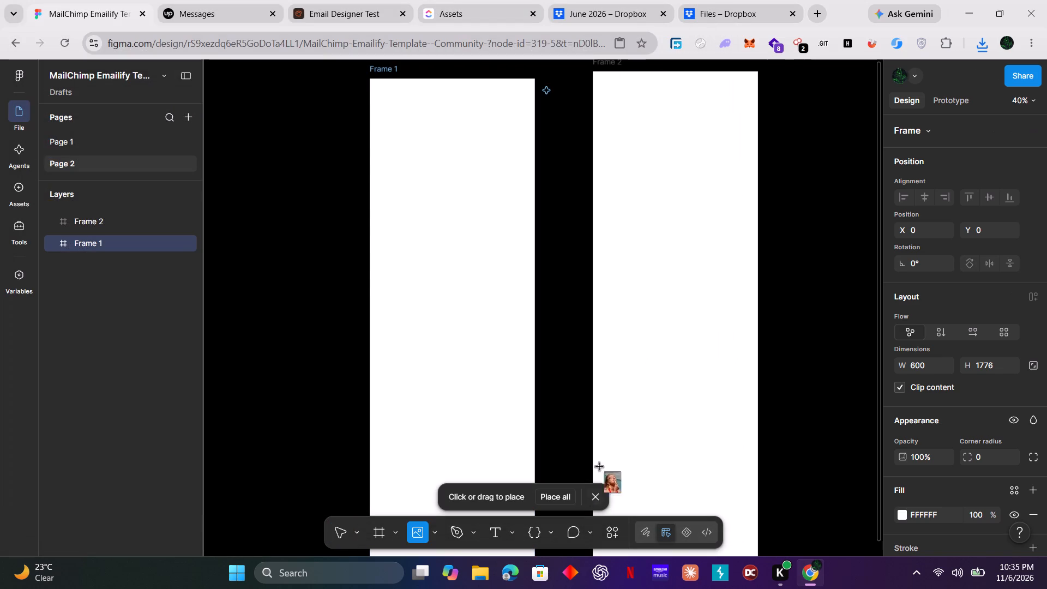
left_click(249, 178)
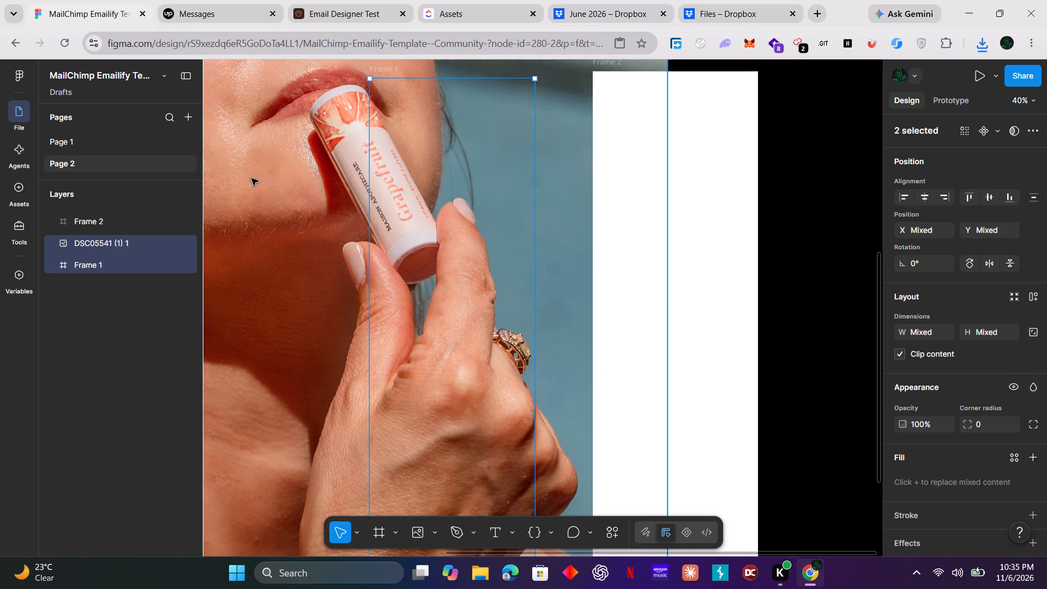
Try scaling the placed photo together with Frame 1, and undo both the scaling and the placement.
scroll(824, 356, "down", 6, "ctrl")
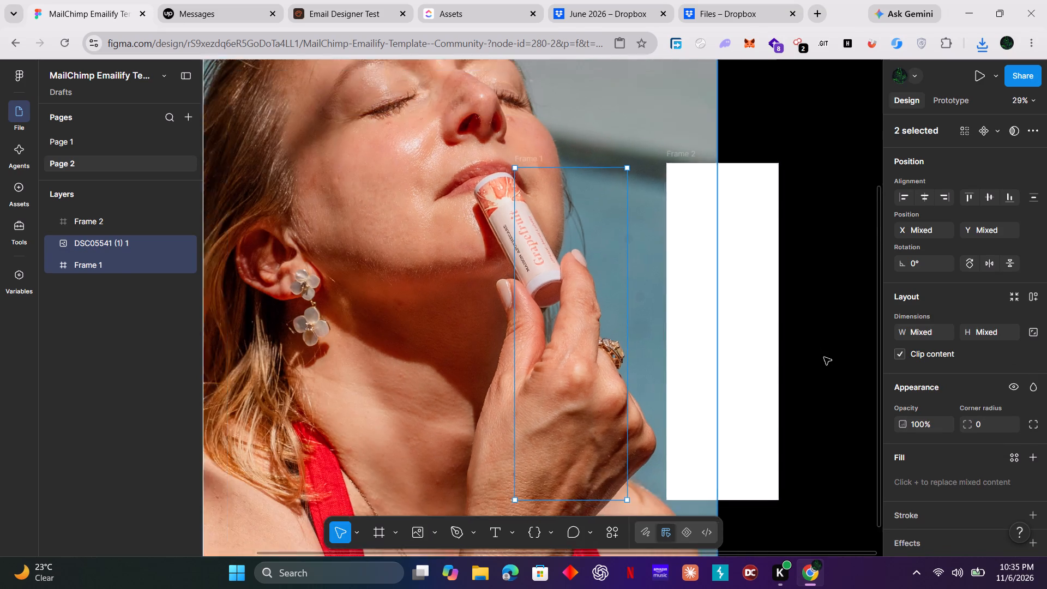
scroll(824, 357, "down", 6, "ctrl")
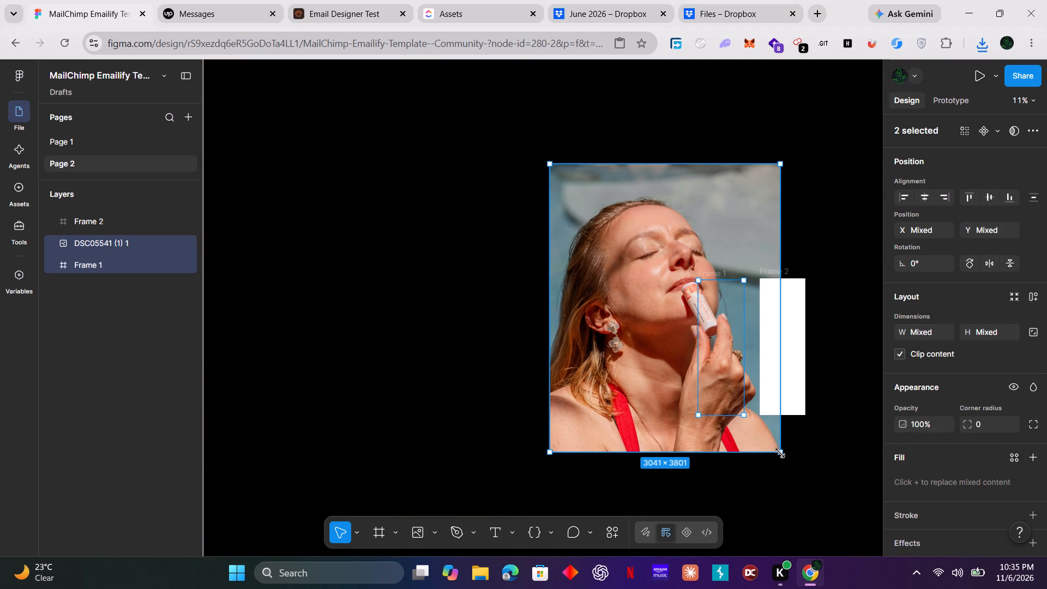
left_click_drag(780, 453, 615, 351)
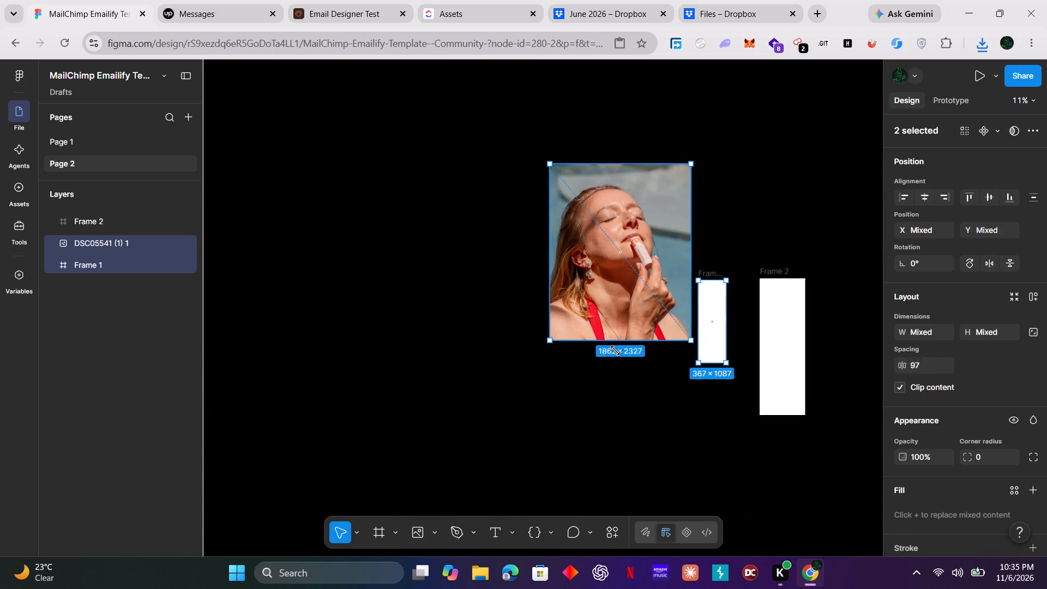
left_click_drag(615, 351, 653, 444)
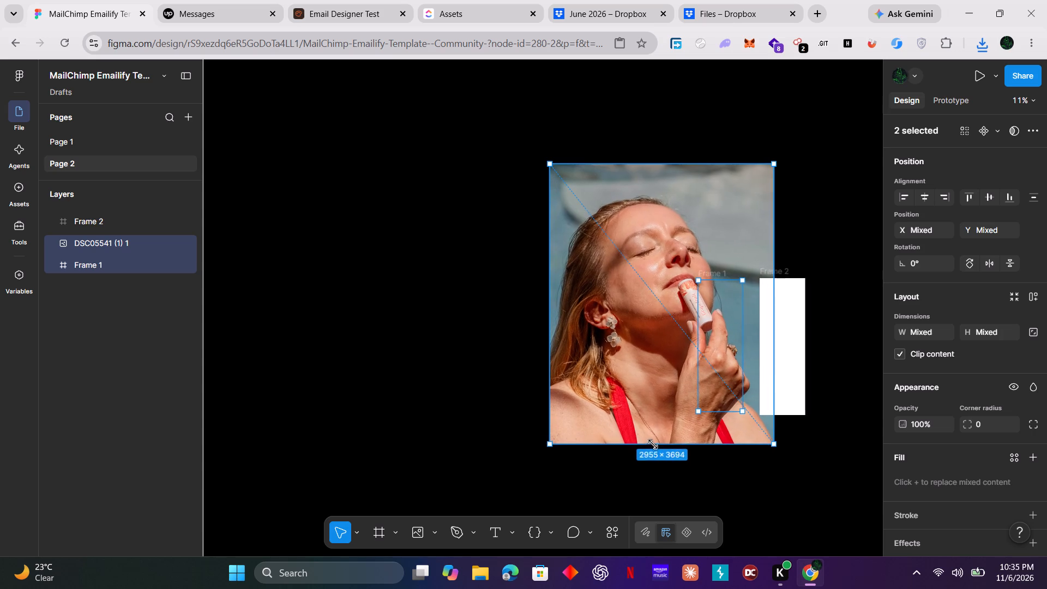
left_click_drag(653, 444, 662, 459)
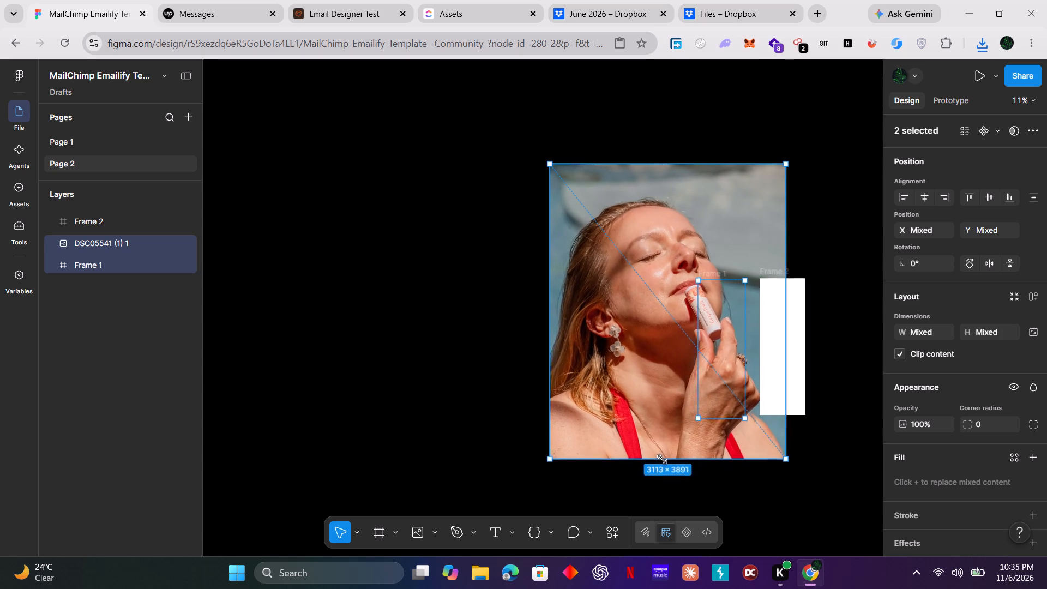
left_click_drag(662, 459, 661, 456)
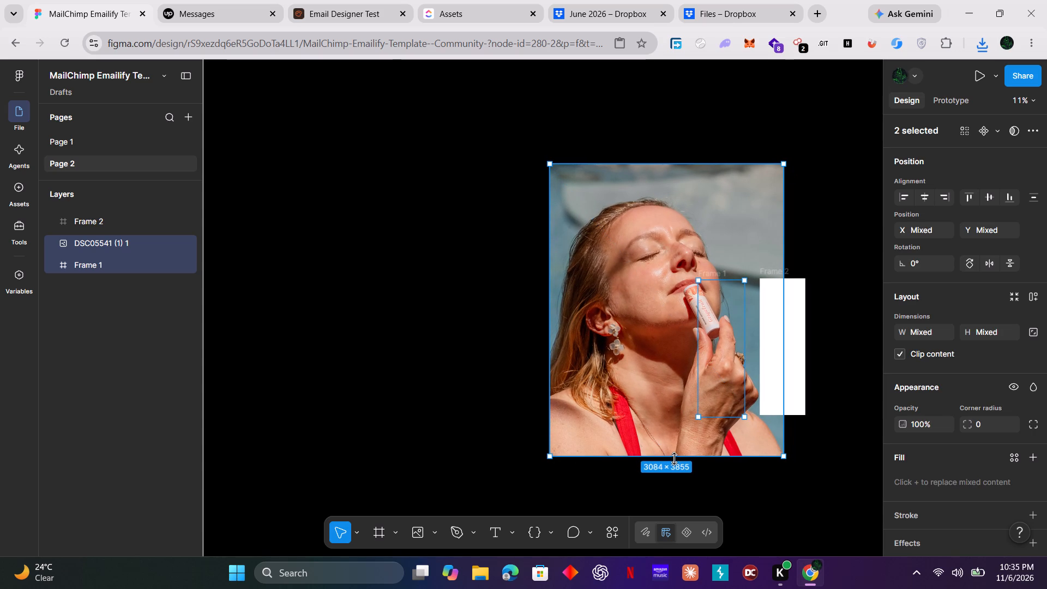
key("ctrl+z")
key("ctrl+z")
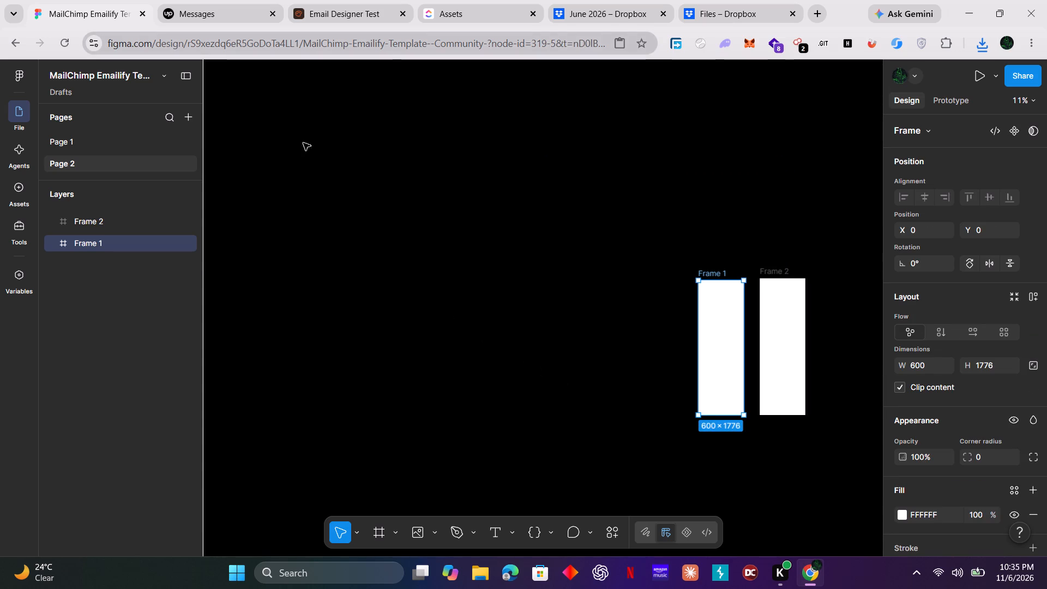
With nothing selected, place the image DSC05541 (1).jpg from Downloads on the empty canvas away from both frames.
left_click(351, 175)
left_click(412, 527)
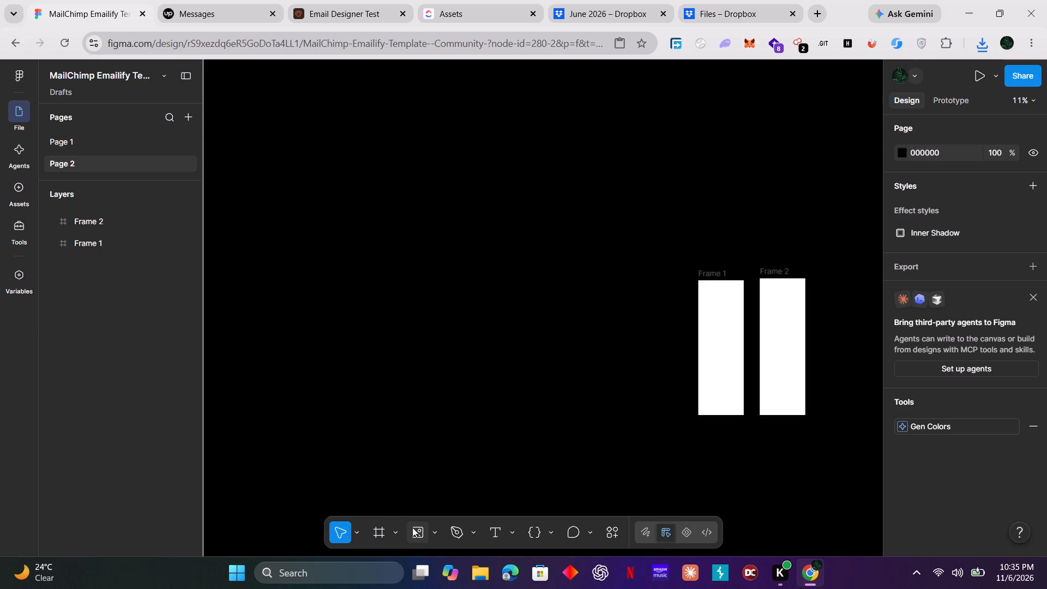
left_click(410, 195)
left_click(196, 124)
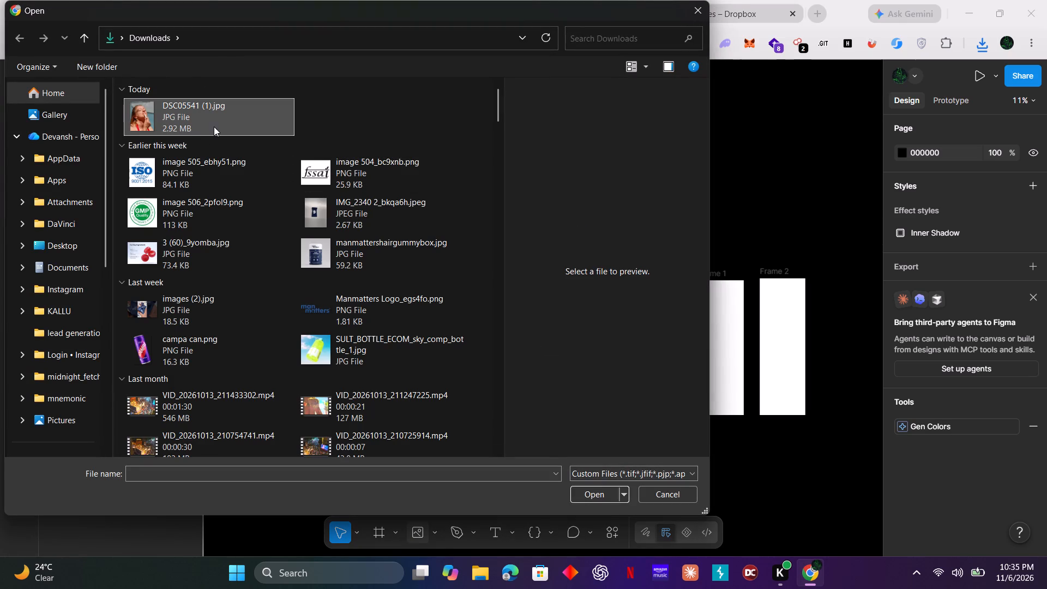
left_click(574, 497)
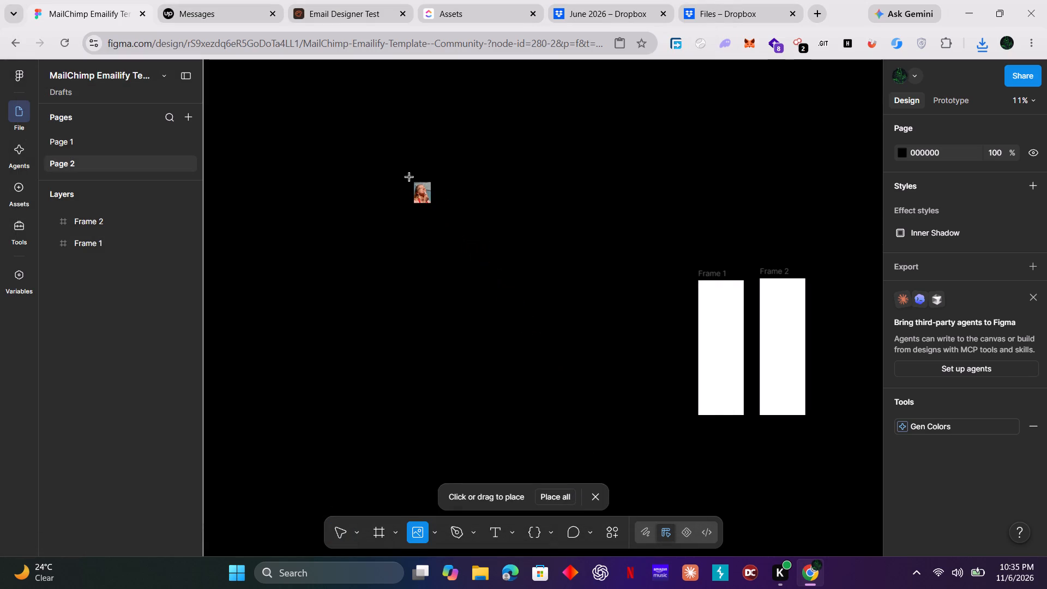
left_click(410, 177)
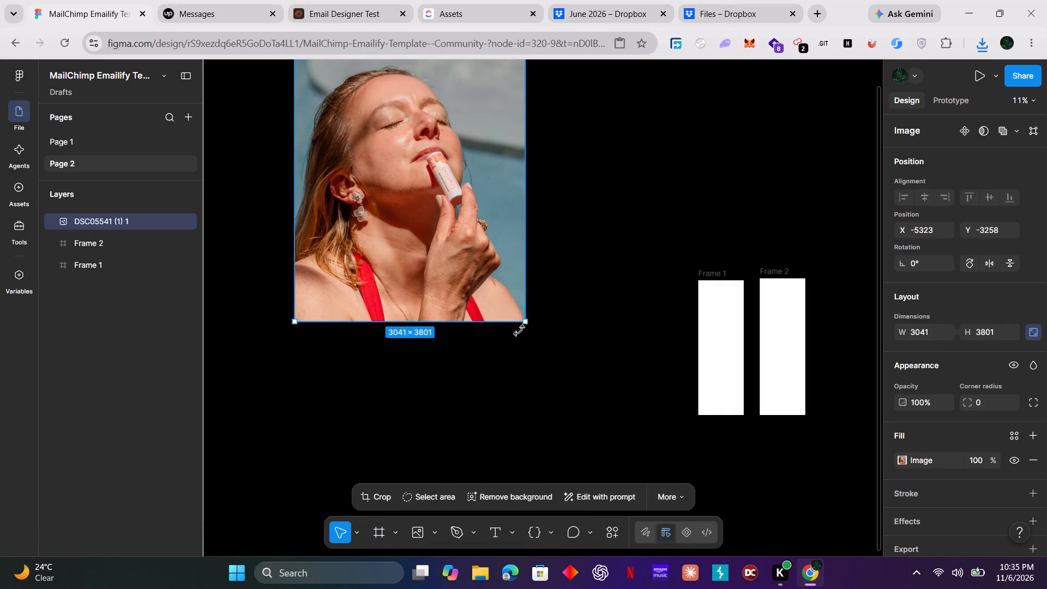
Bring the photo closer to Frame 1 and scale it down proportionally to a width of 600.
left_click_drag(525, 322, 402, 164)
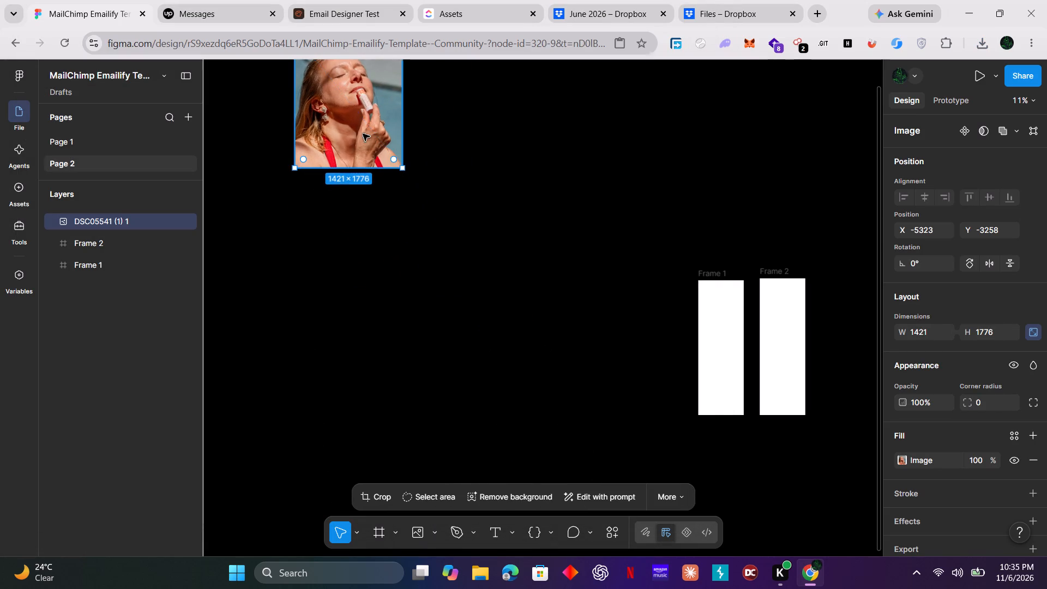
left_click_drag(359, 121, 562, 408)
left_click_drag(604, 454, 602, 452)
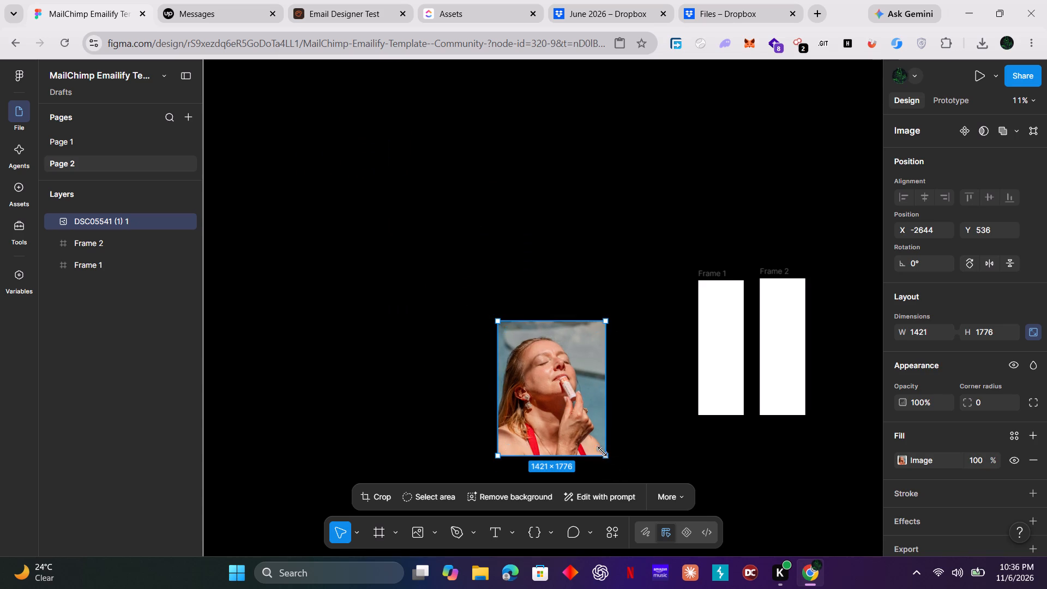
left_click_drag(602, 452, 528, 370)
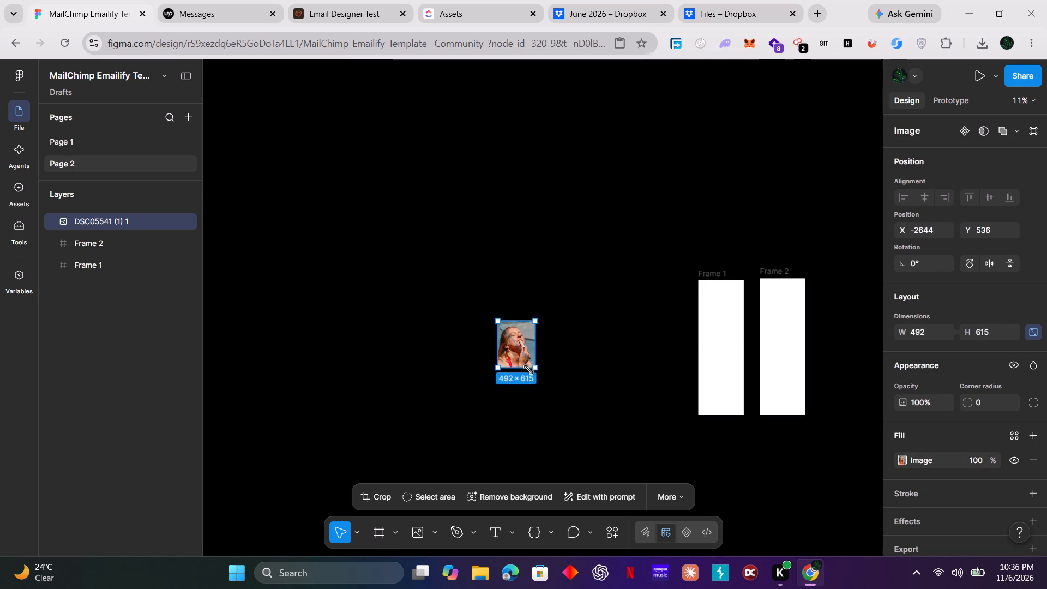
left_click_drag(528, 370, 537, 381)
left_click(537, 381)
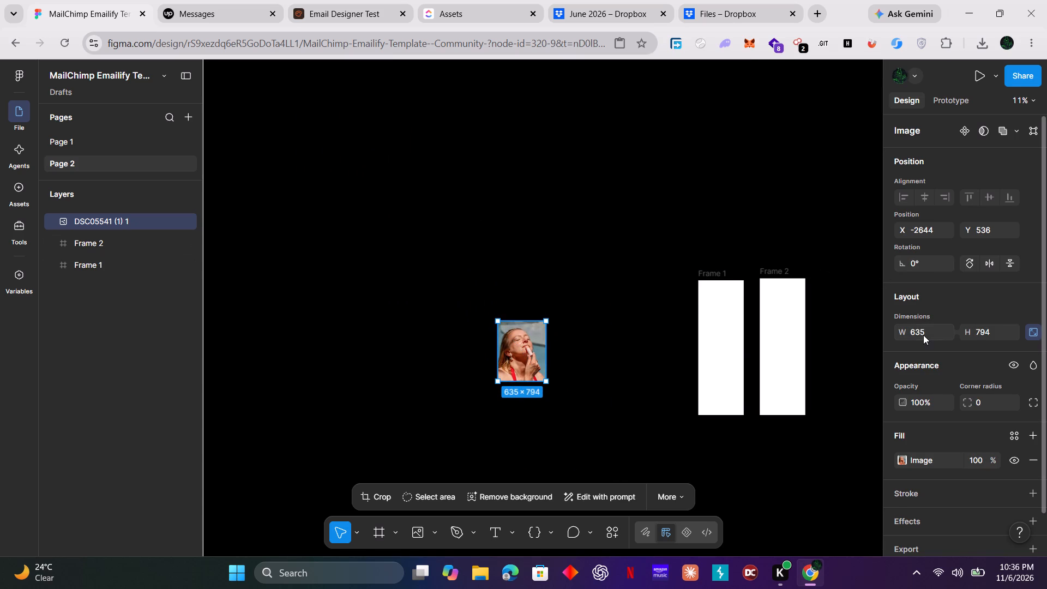
left_click(923, 333)
type("600")
key("Return")
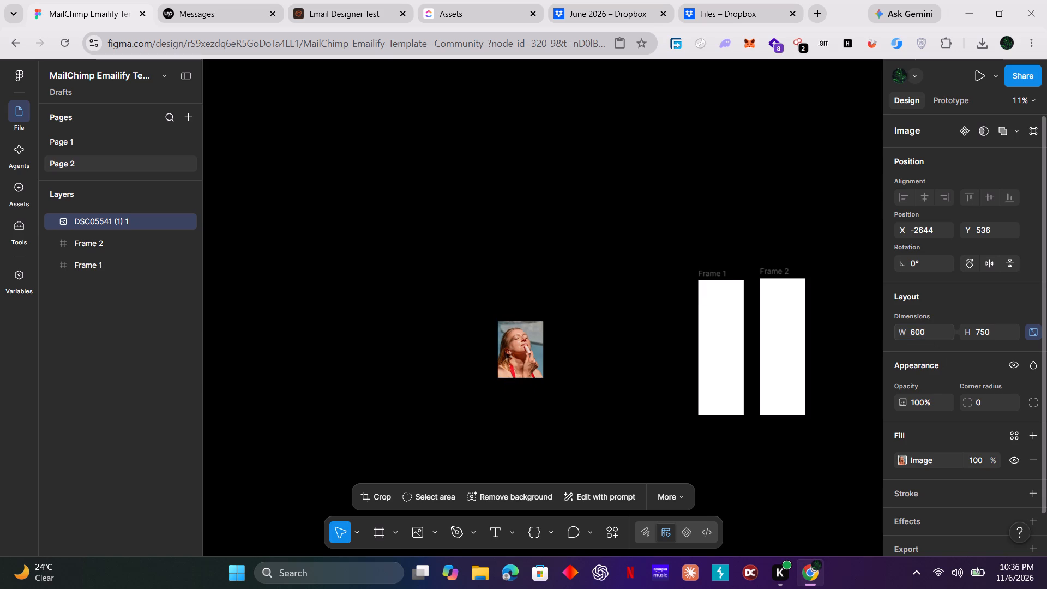
Move the photo into Frame 1, aligned to the frame's top-left corner at X 0, Y 0.
left_click_drag(516, 359, 682, 330)
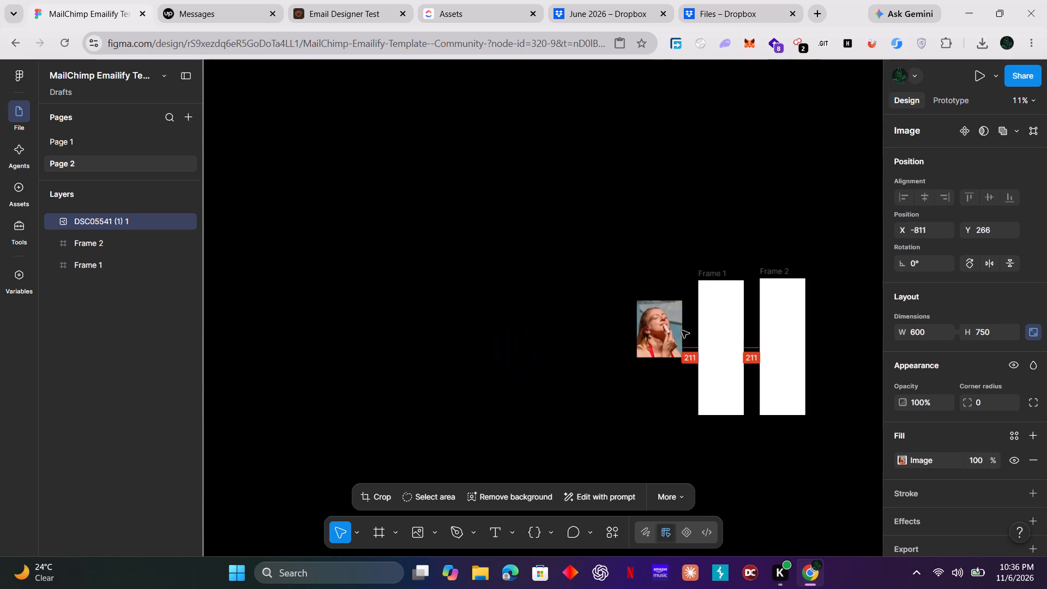
left_click_drag(682, 330, 717, 321)
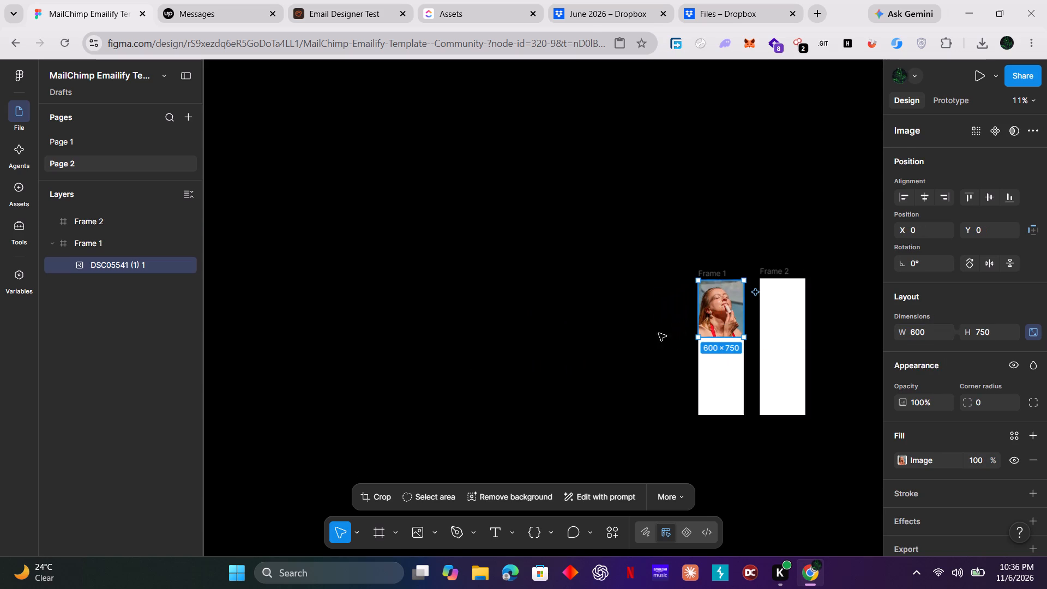
left_click(613, 343)
scroll(819, 488, "down", 4)
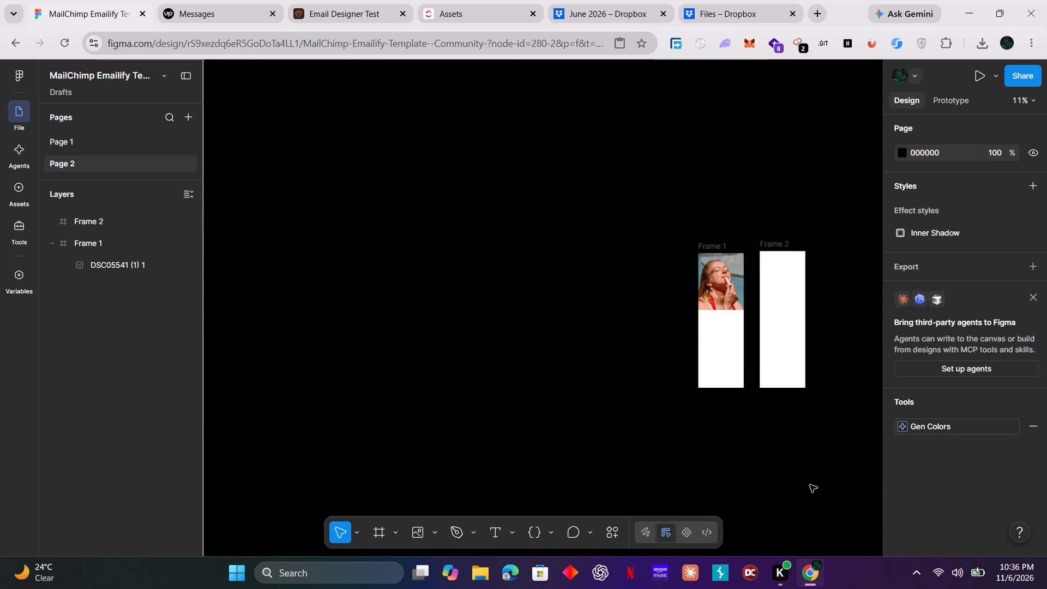
scroll(810, 485, "down", 9, "shift")
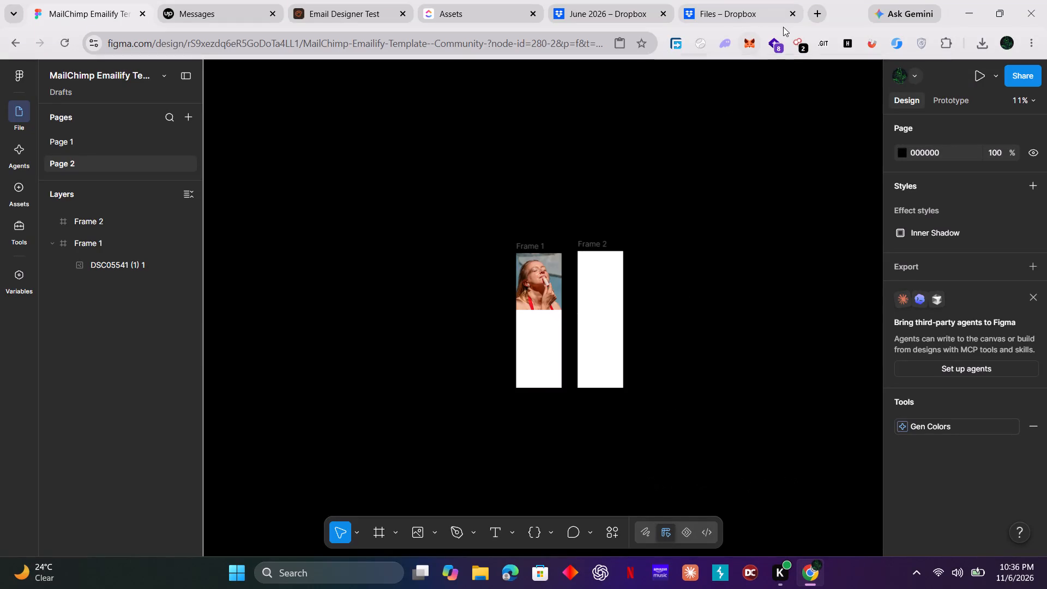
Open the Milled website (milled.com) in a new browser tab.
left_click(817, 14)
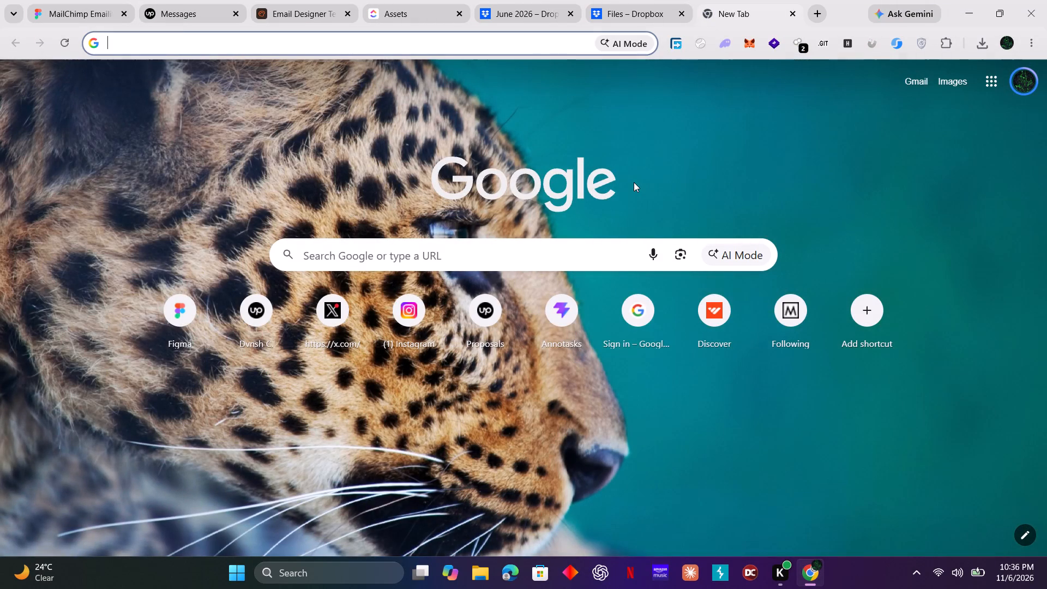
type("milled")
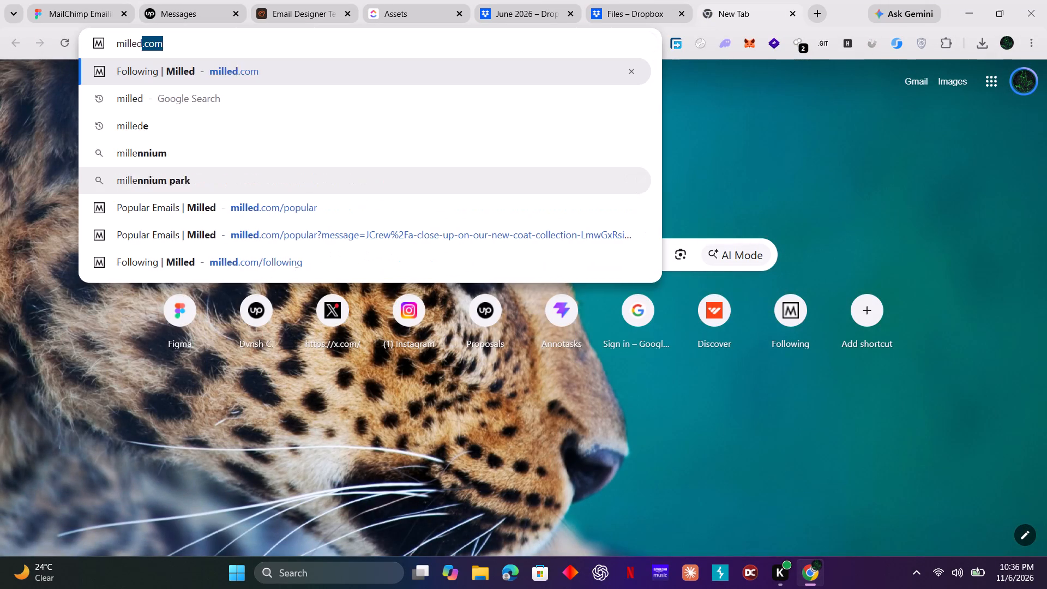
key("Return")
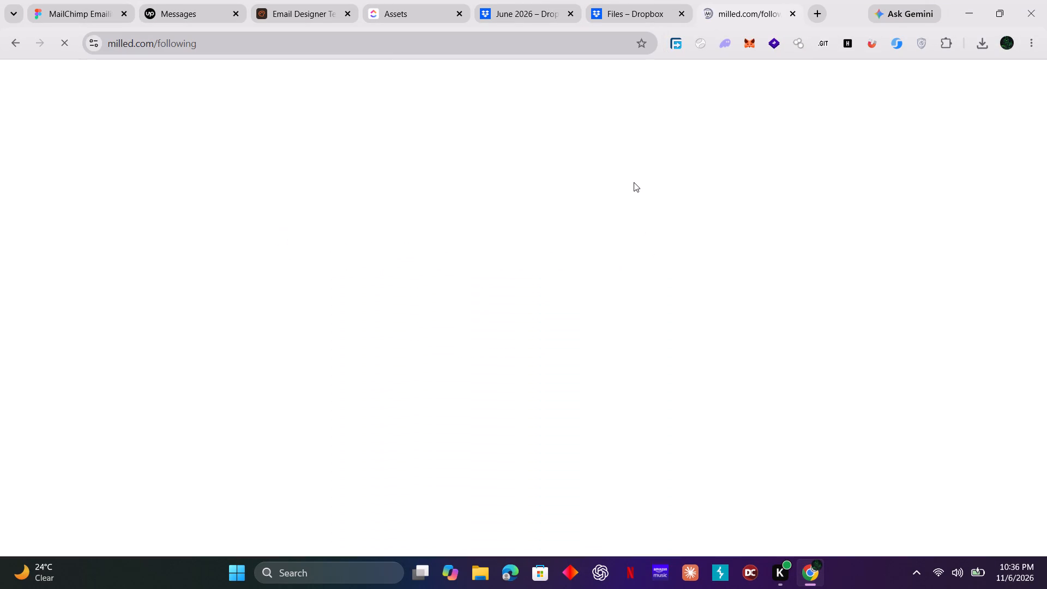
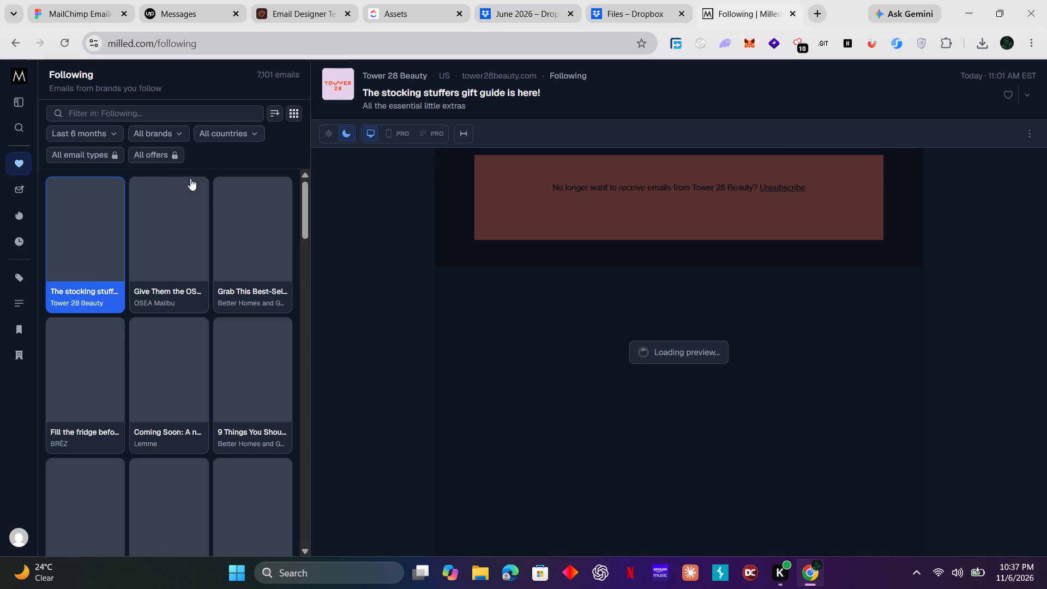
Open Milled's Popular emails and examine the SULT email "If summer had a flavour…" from header to footer for layout inspiration.
left_click(20, 208)
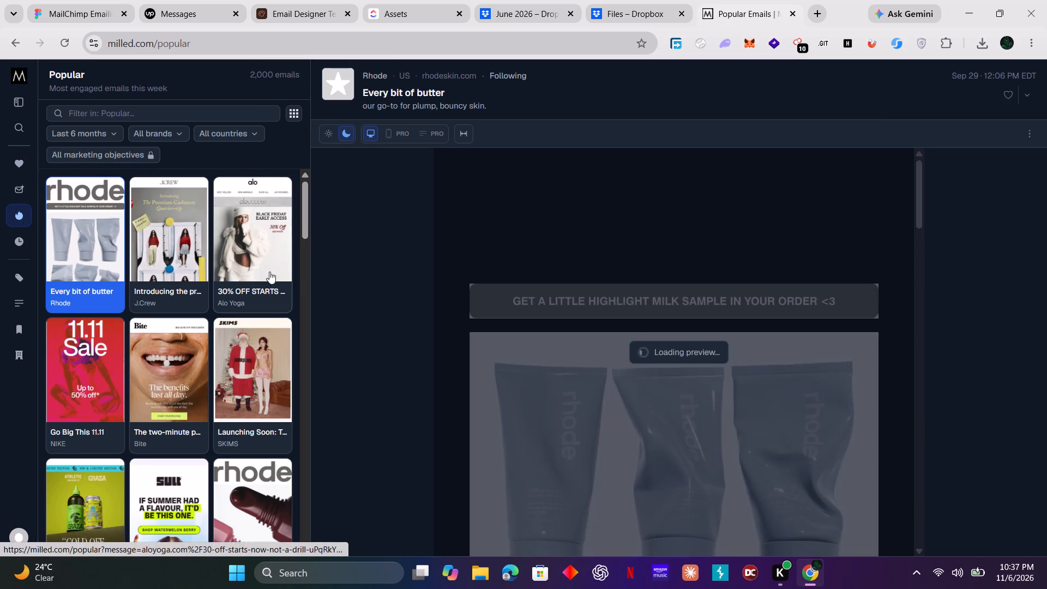
scroll(112, 372, "down", 3)
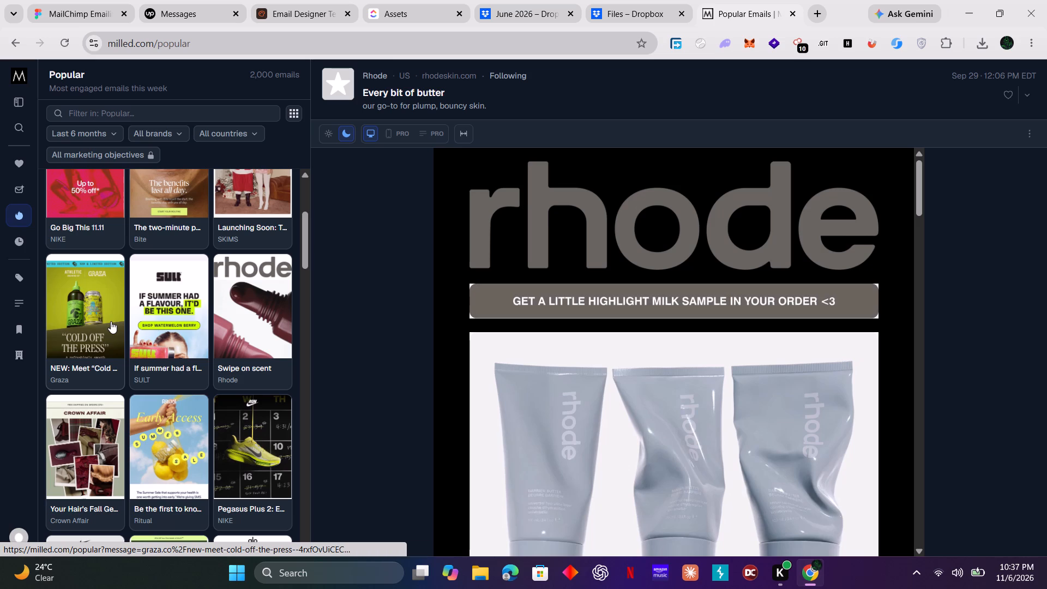
left_click(179, 315)
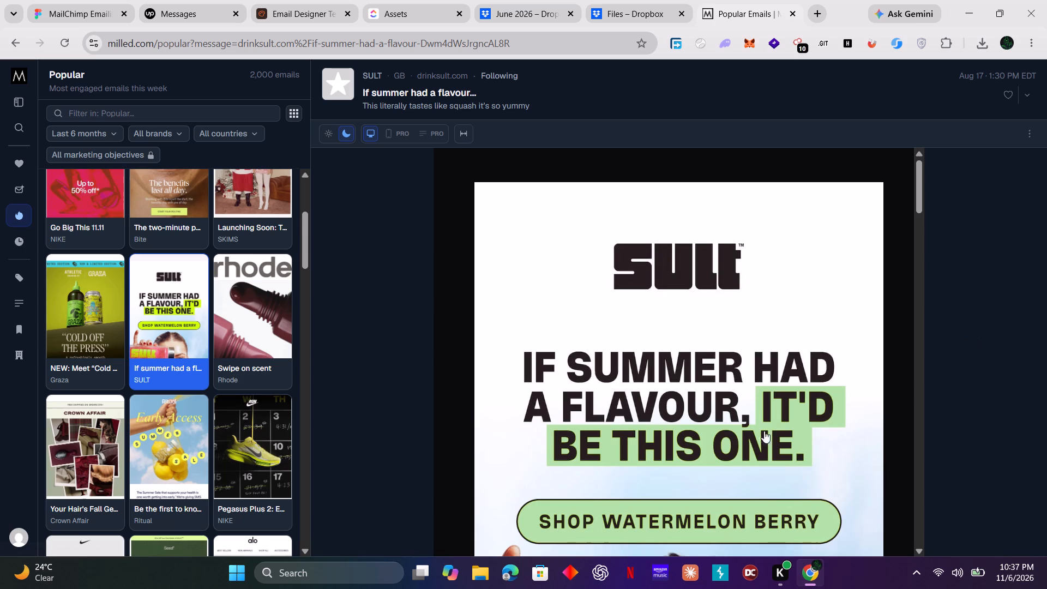
scroll(760, 428, "down", 3)
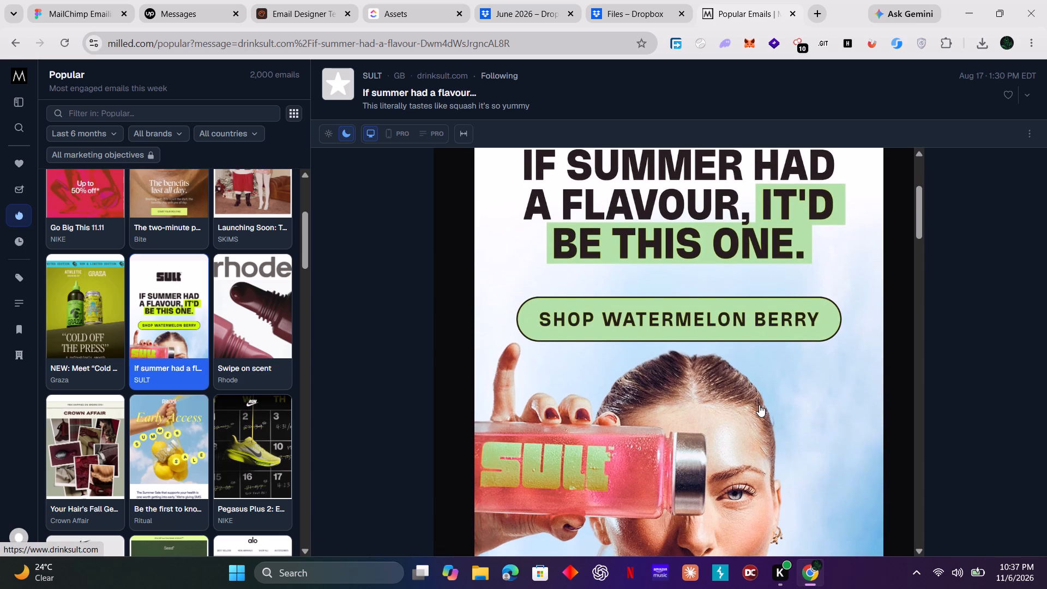
scroll(759, 405, "down", 6)
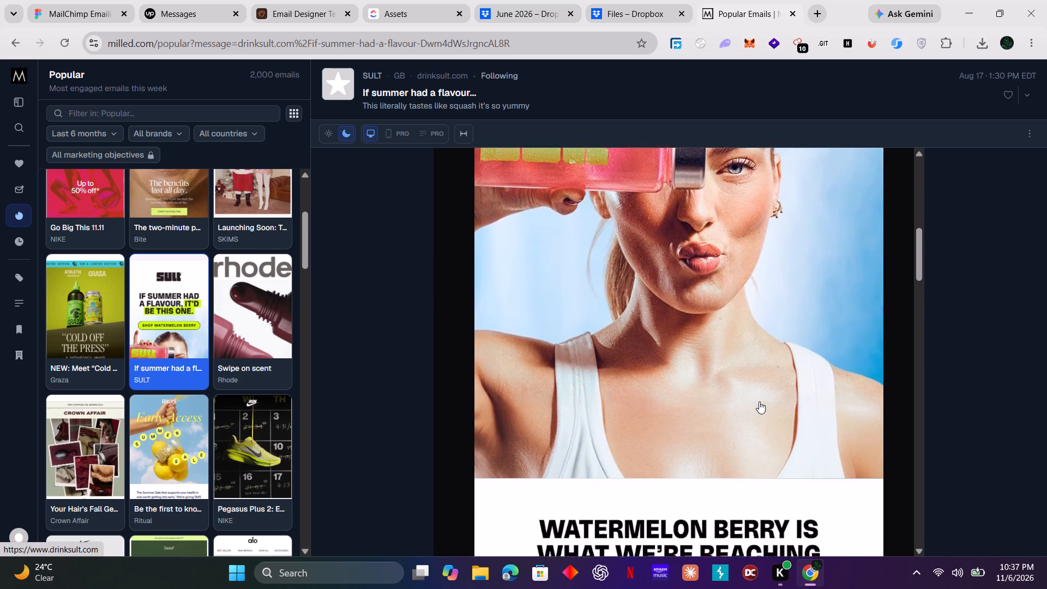
scroll(760, 399, "down", 14)
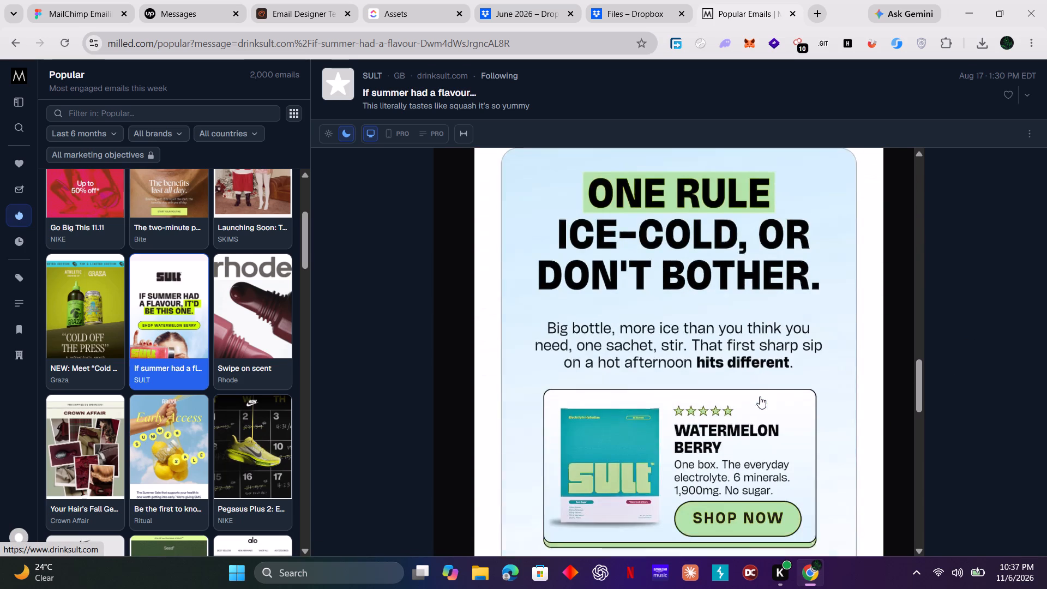
scroll(760, 396, "down", 11)
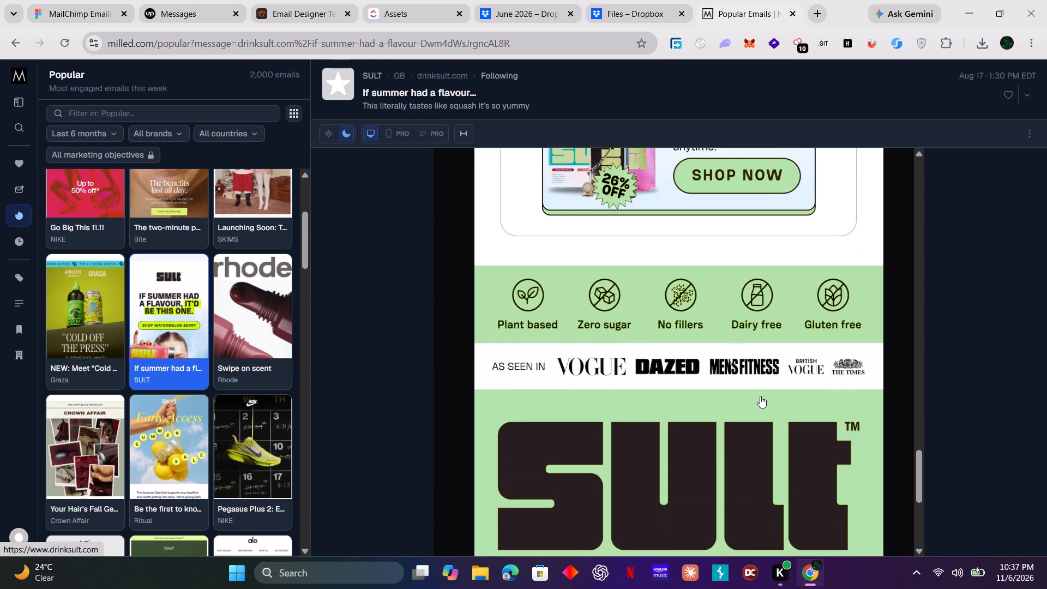
scroll(760, 396, "down", 4)
Browse the Popular email thumbnails for beauty and wellness designs that could serve as layout references.
scroll(140, 443, "down", 3)
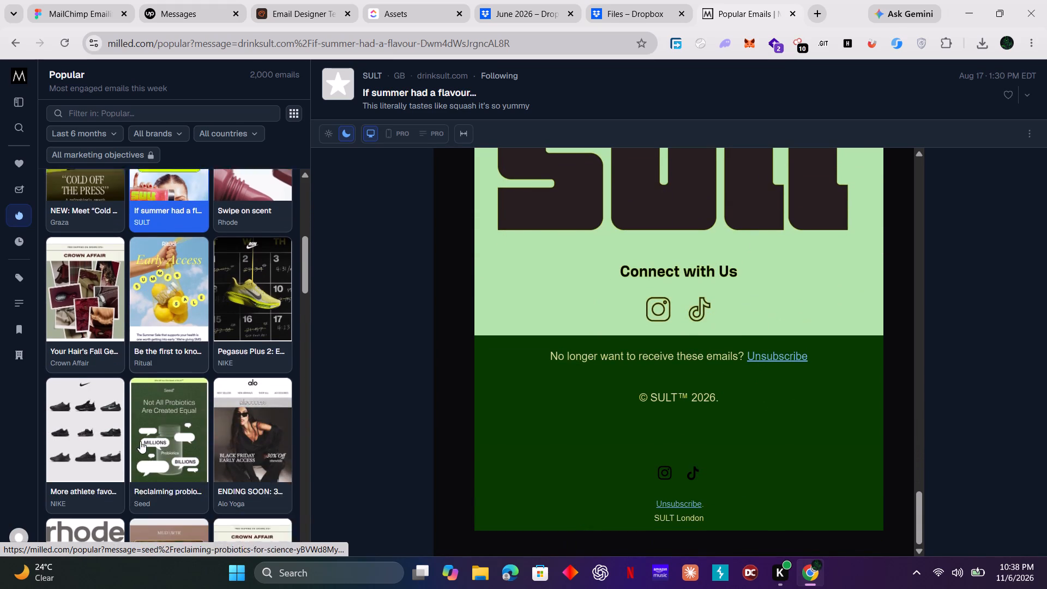
scroll(141, 438, "down", 3)
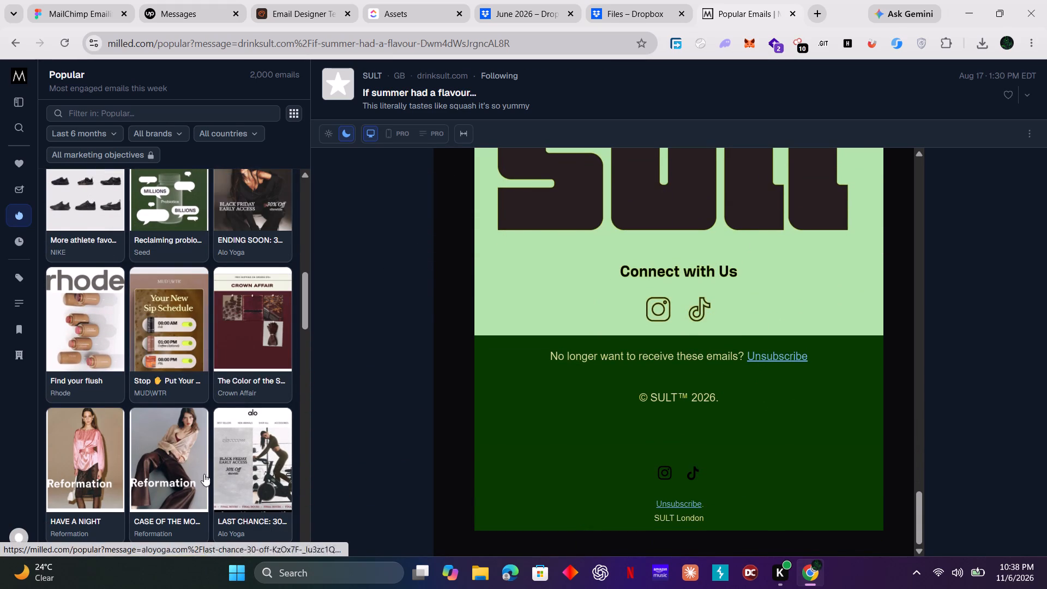
scroll(174, 473, "down", 4)
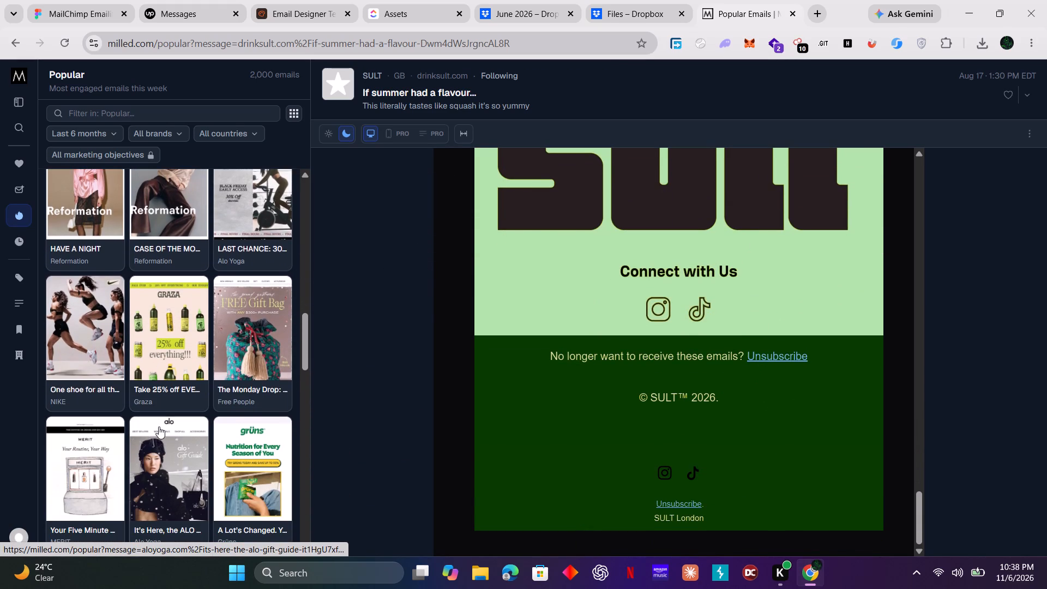
scroll(159, 426, "down", 6)
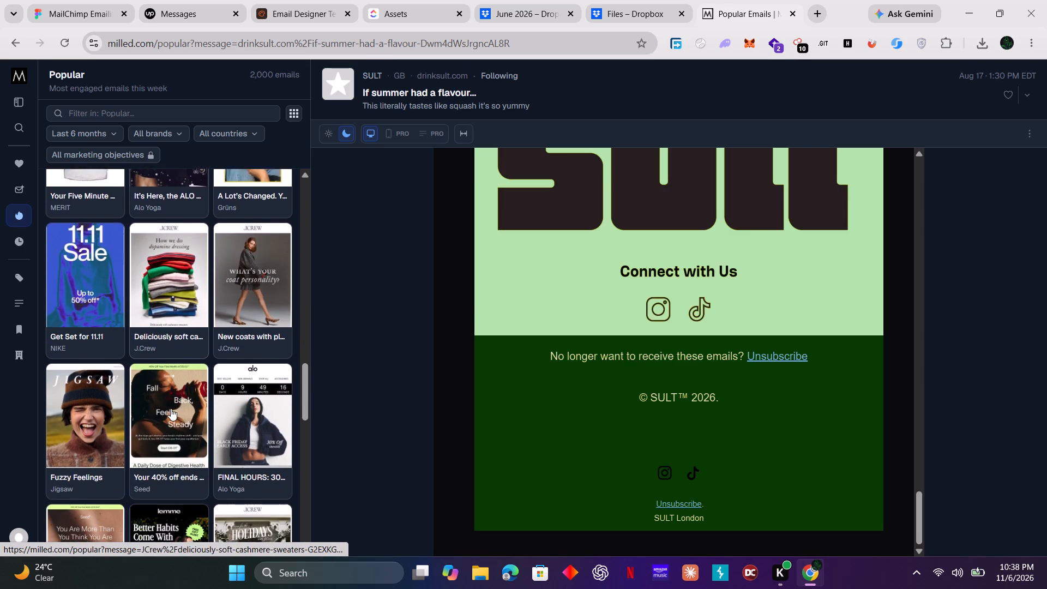
scroll(219, 426, "down", 2)
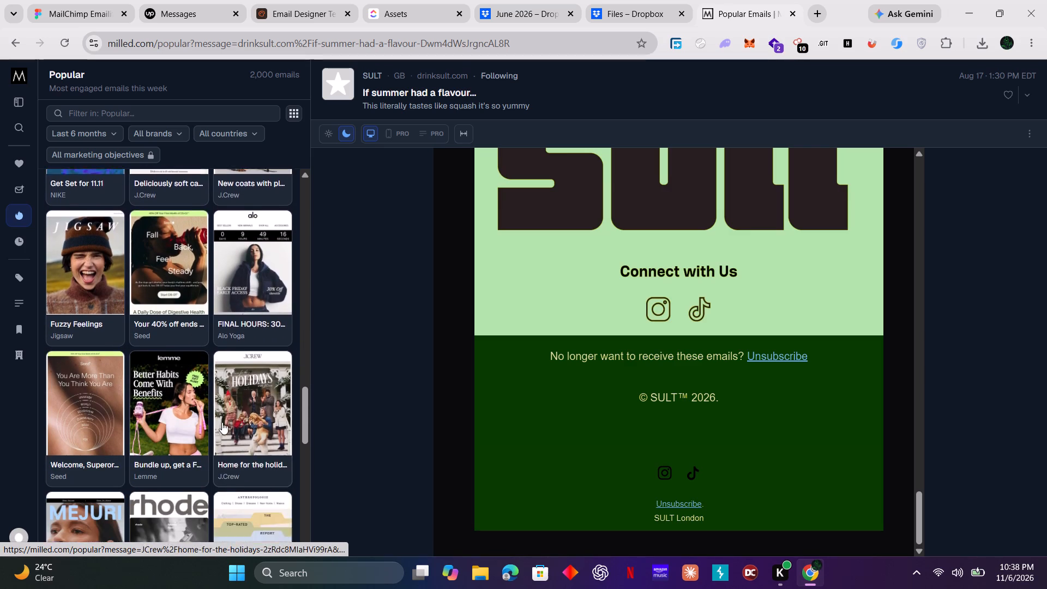
scroll(222, 420, "down", 3)
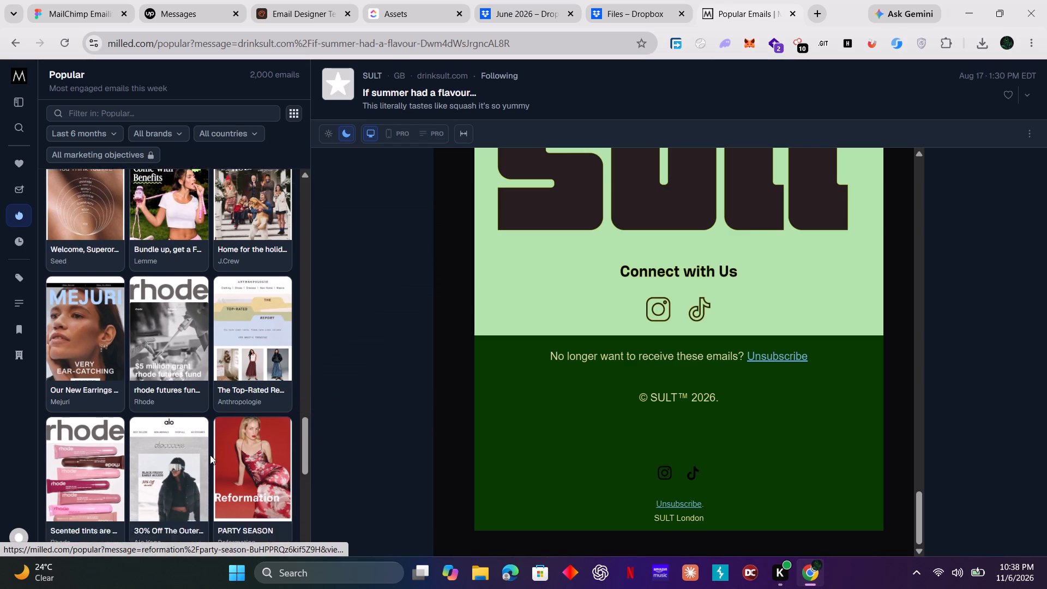
scroll(210, 455, "down", 1)
scroll(164, 465, "down", 2)
scroll(249, 454, "down", 2)
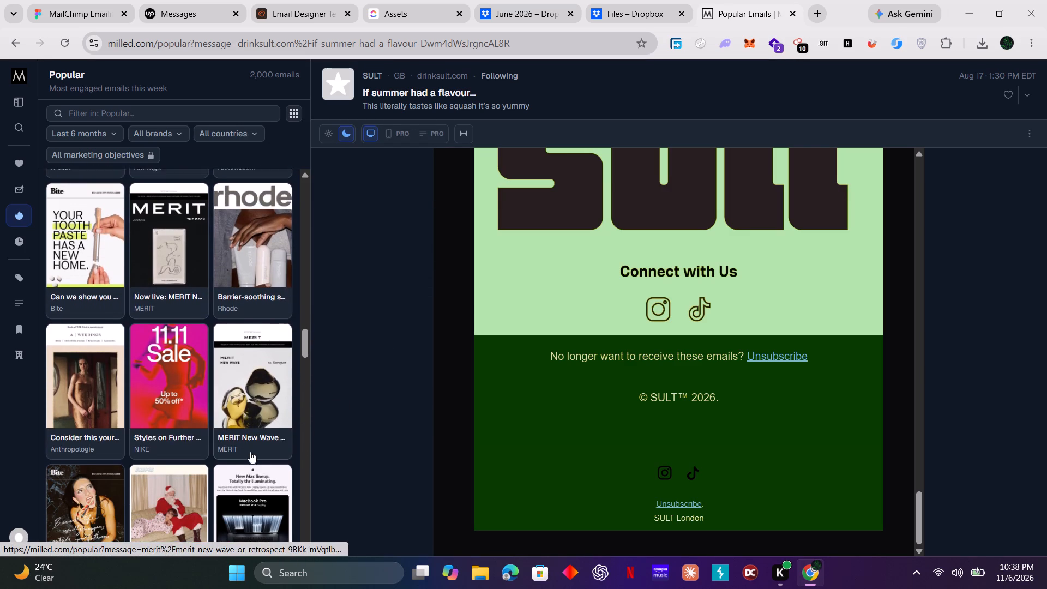
scroll(250, 452, "down", 3)
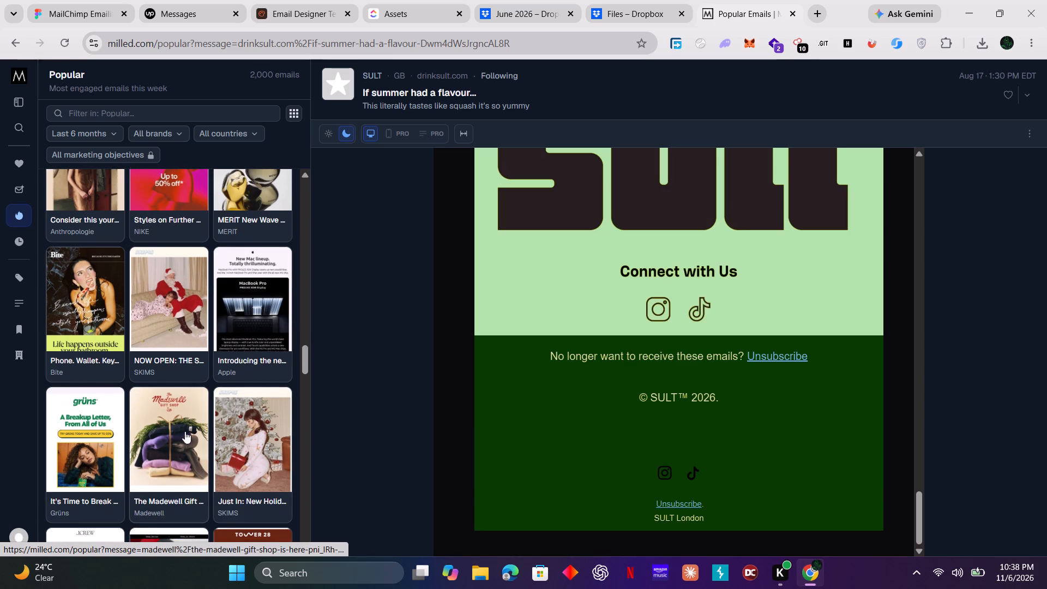
scroll(155, 472, "down", 2)
scroll(249, 464, "down", 1)
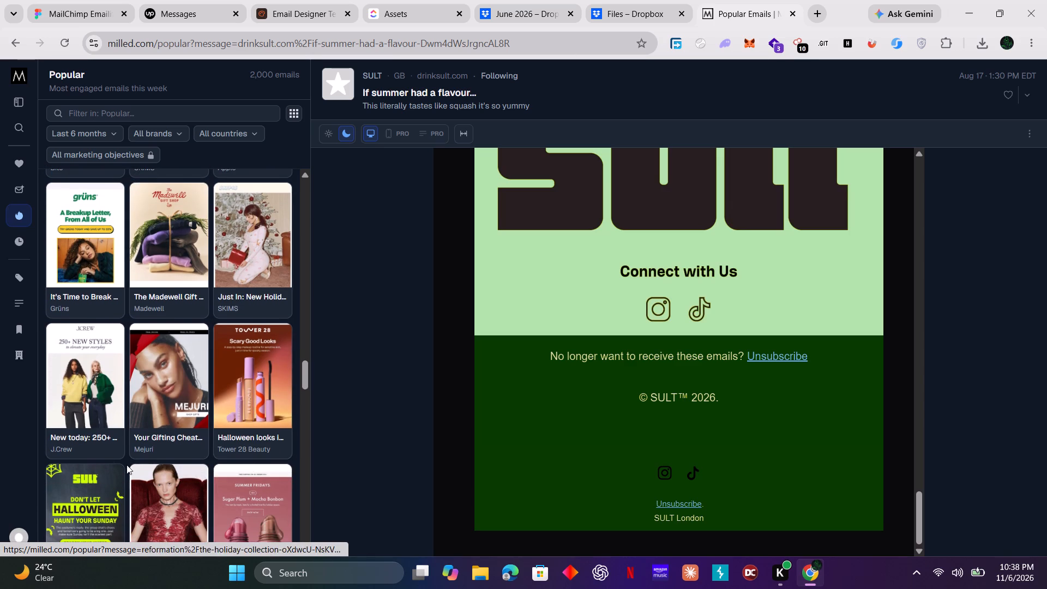
scroll(224, 439, "down", 1)
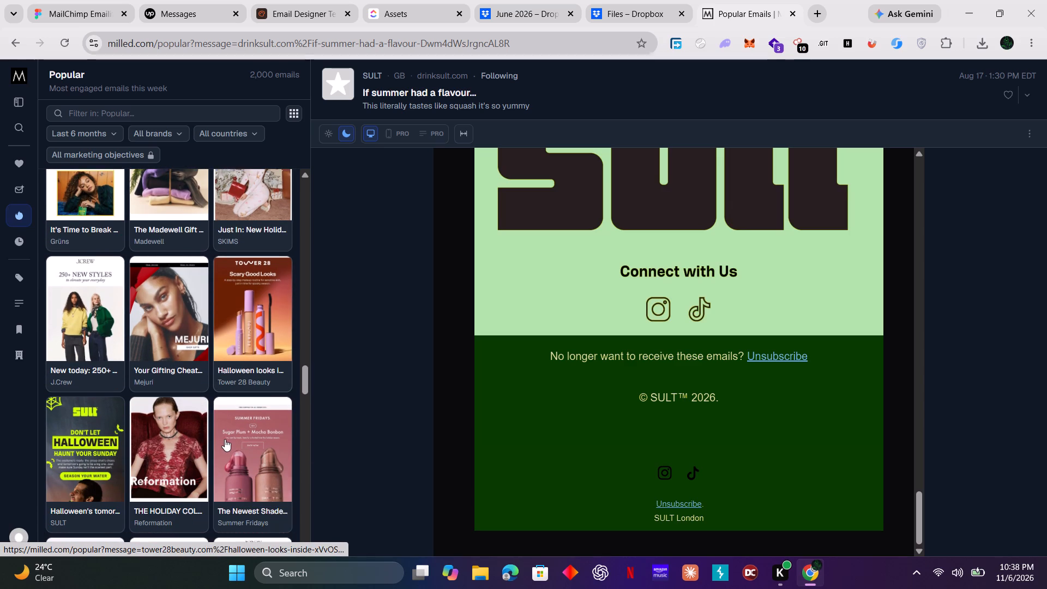
scroll(225, 438, "down", 1)
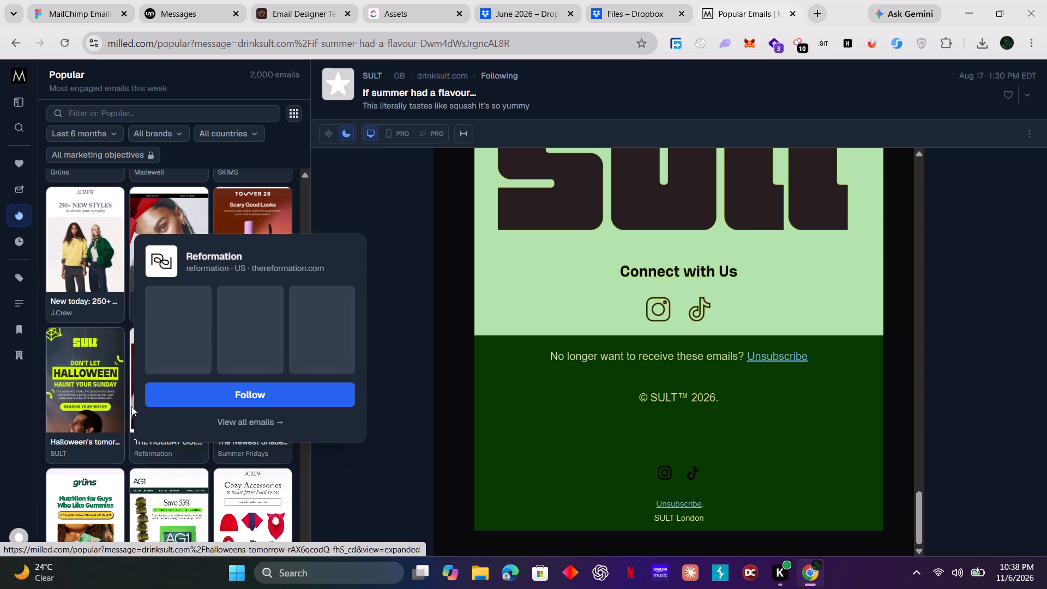
scroll(102, 452, "up", 3)
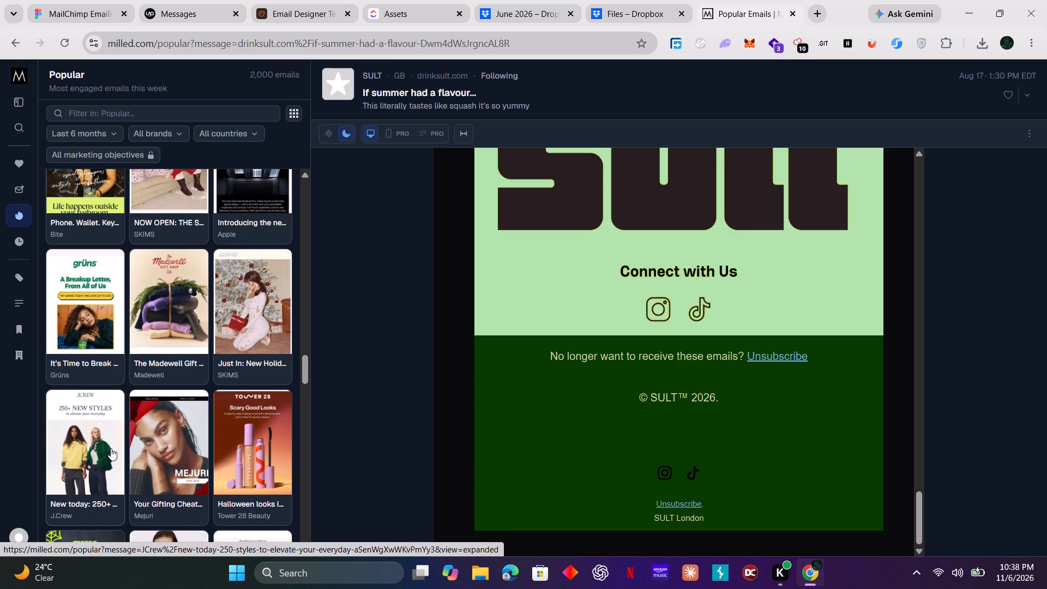
scroll(112, 447, "down", 1)
scroll(112, 447, "up", 1)
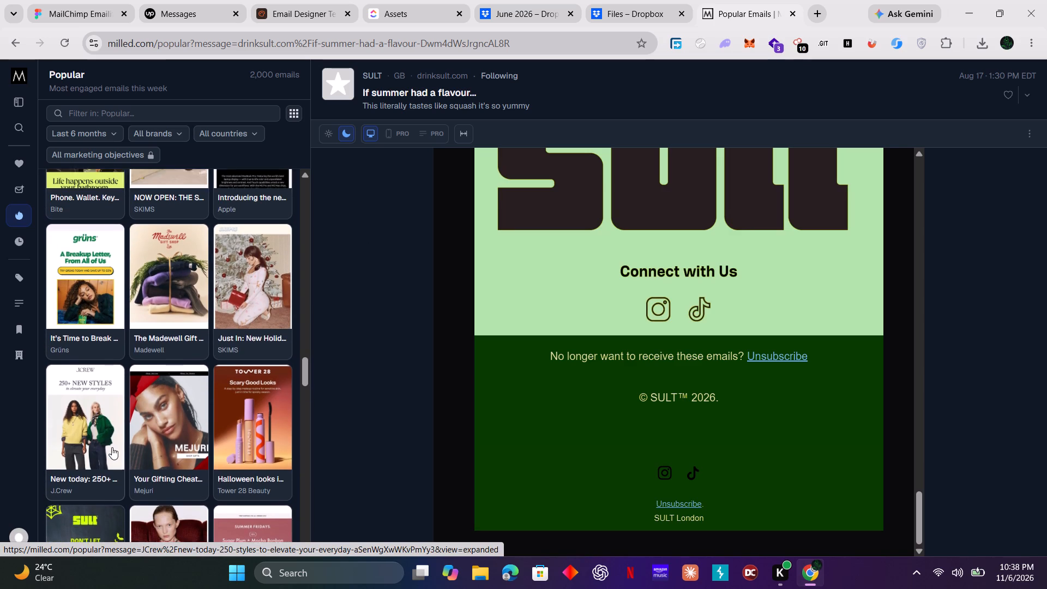
scroll(172, 460, "down", 2)
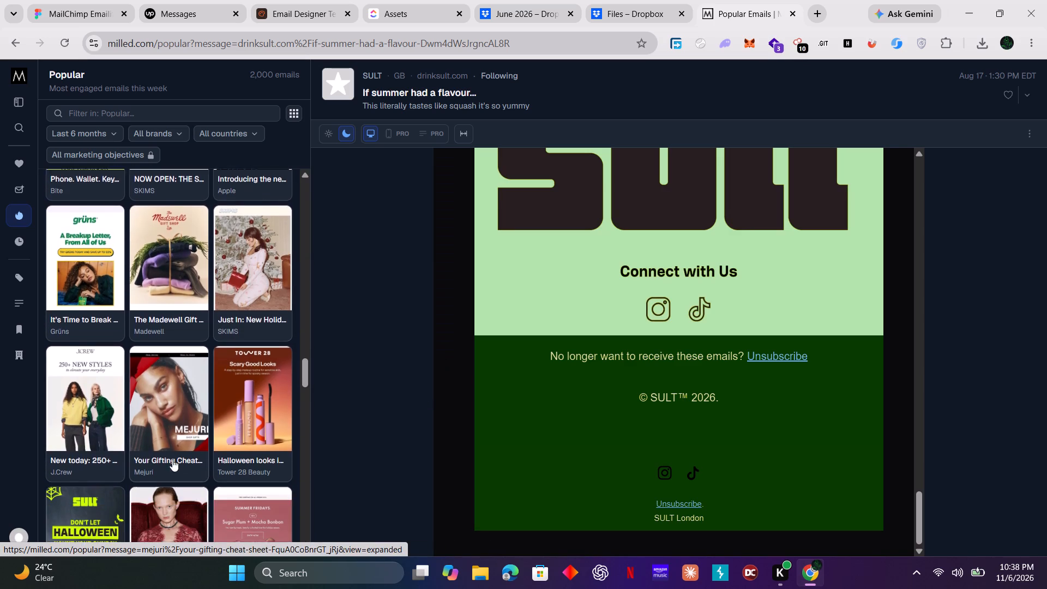
scroll(172, 459, "down", 5)
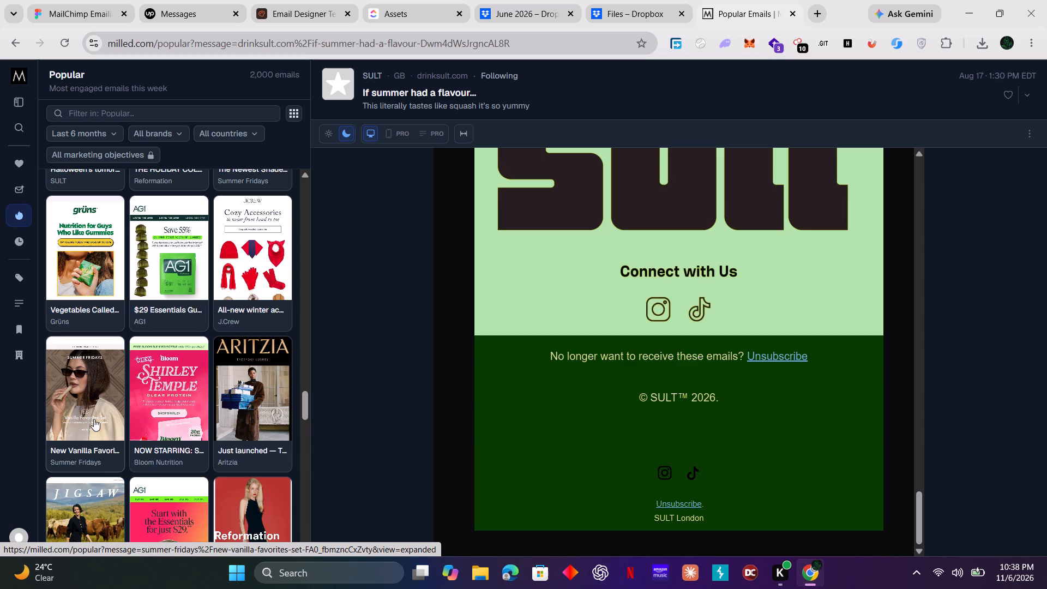
Open the Summer Fridays email "New Vanilla Favorites Set" and examine its hero, product grid and footer layout.
left_click(94, 419)
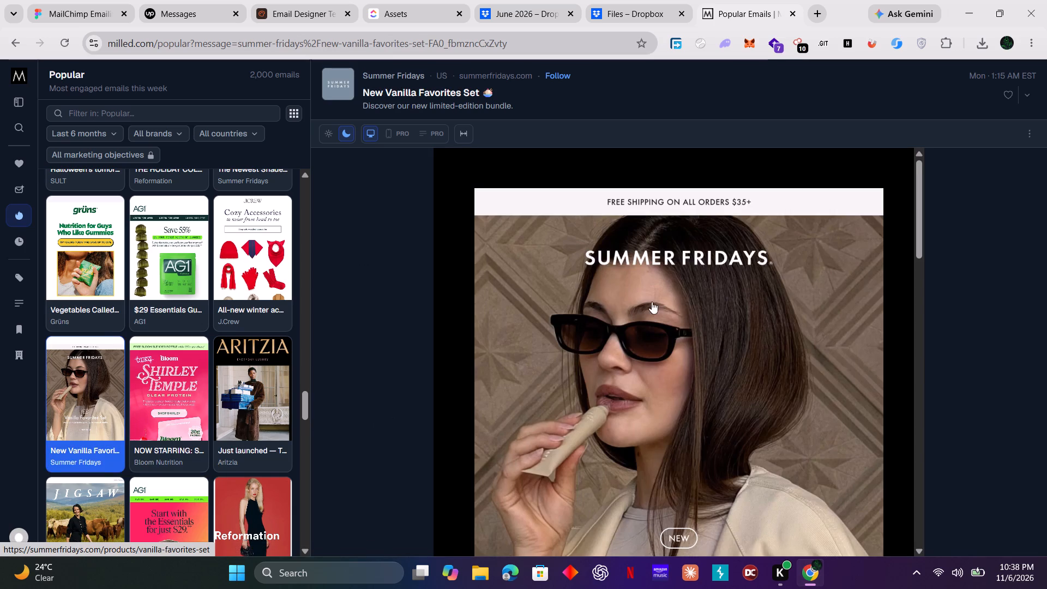
scroll(677, 286, "down", 15)
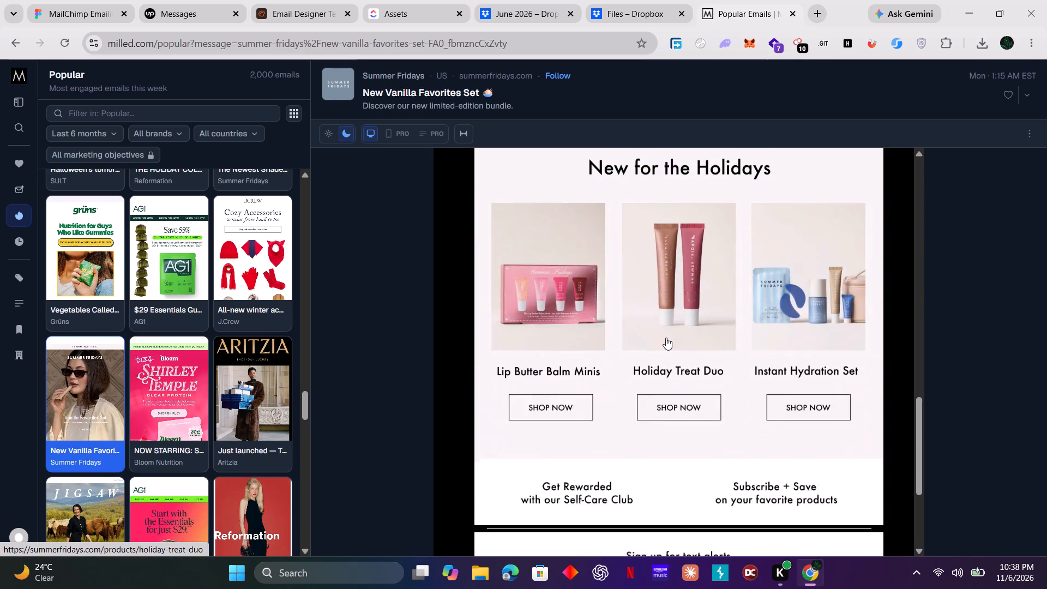
scroll(667, 356, "down", 5)
Open the AG1 email "LIMITED TIME OFFER" from the Popular list and examine its banner, benefits section and footer.
scroll(124, 471, "up", 3)
scroll(119, 462, "down", 3)
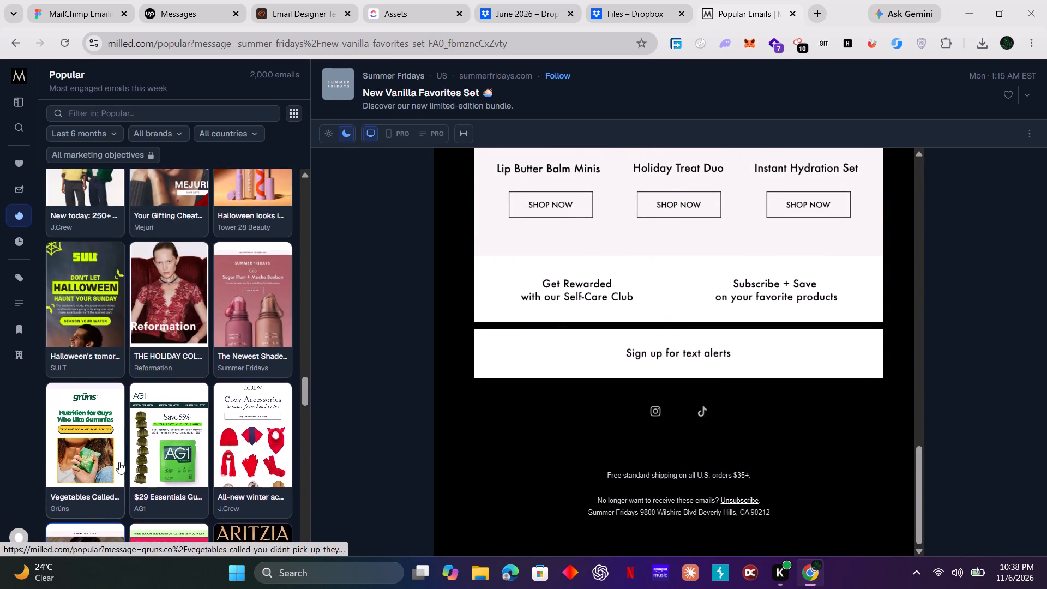
scroll(119, 462, "down", 4)
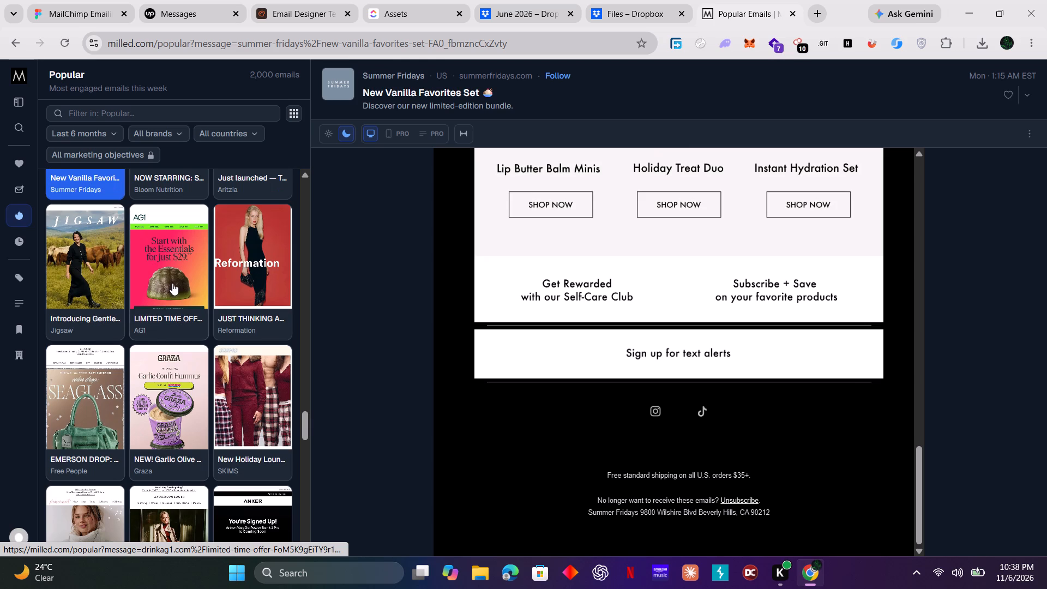
left_click(172, 277)
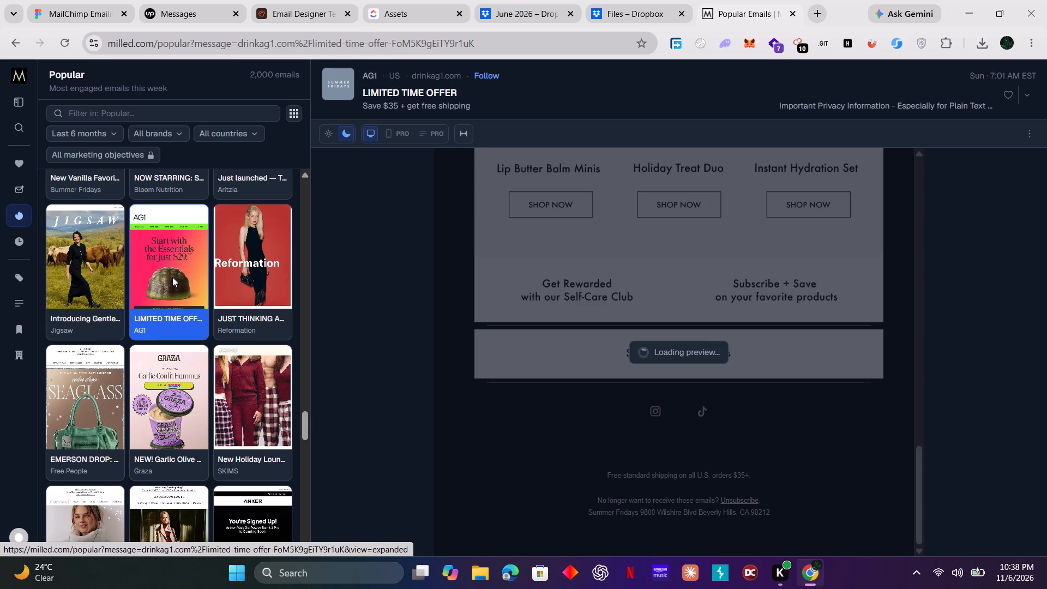
scroll(800, 372, "down", 5)
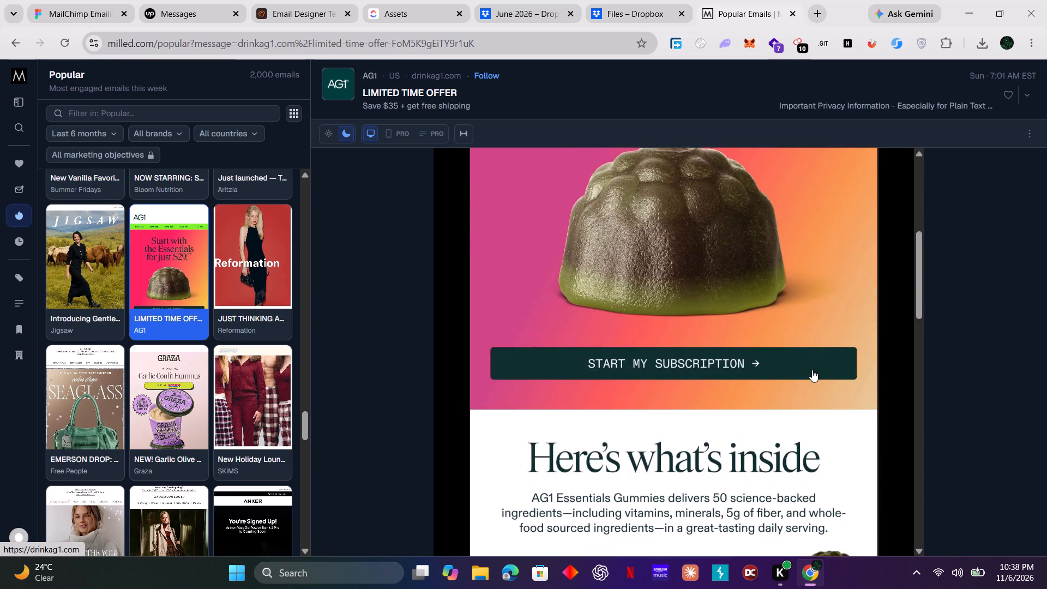
scroll(813, 370, "down", 17)
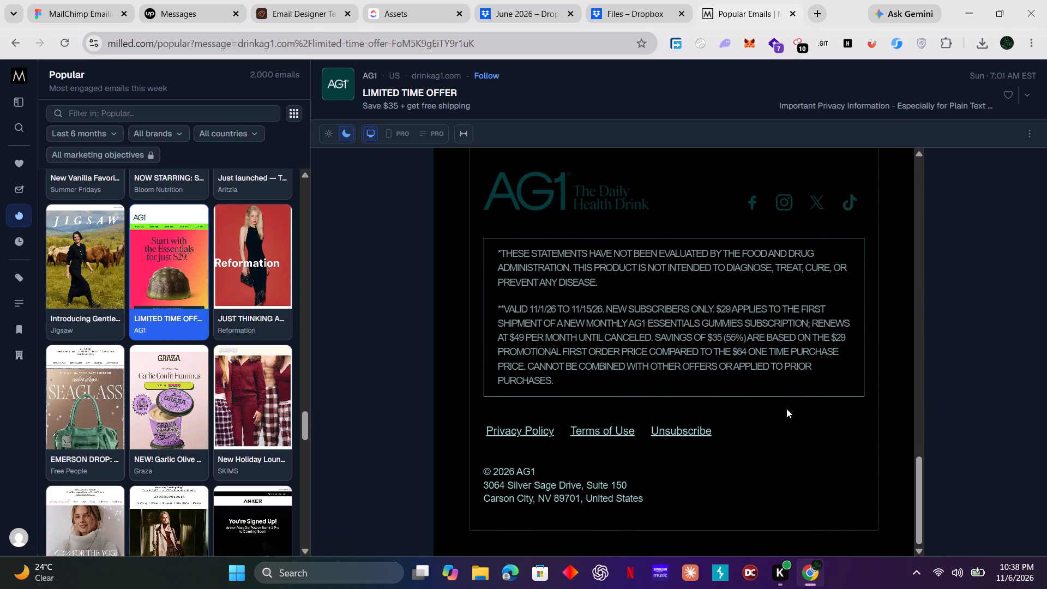
scroll(786, 408, "down", 4)
scroll(786, 411, "up", 12)
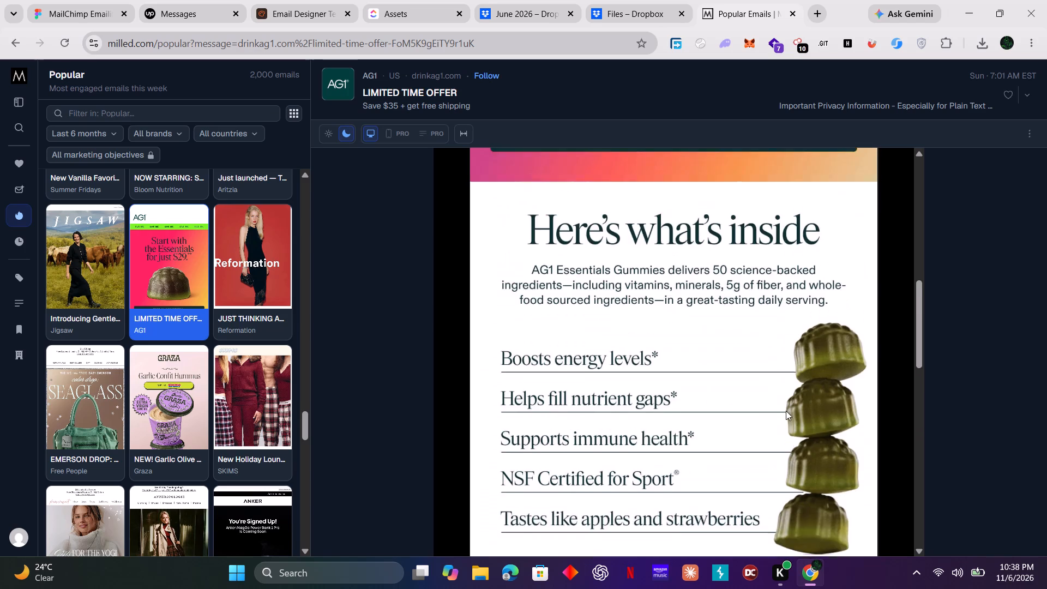
scroll(786, 411, "up", 13)
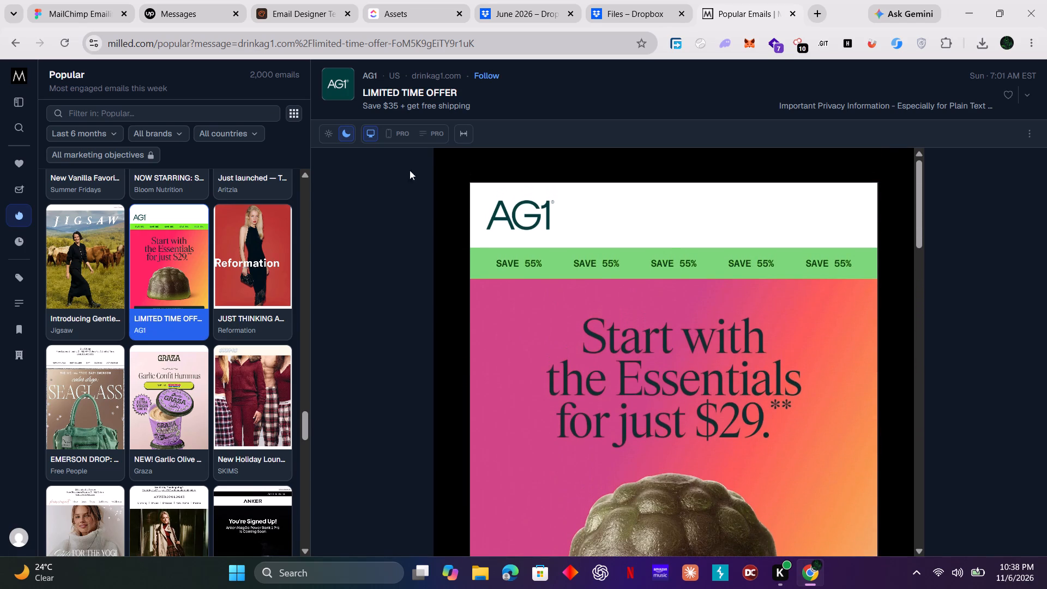
left_click(84, 17)
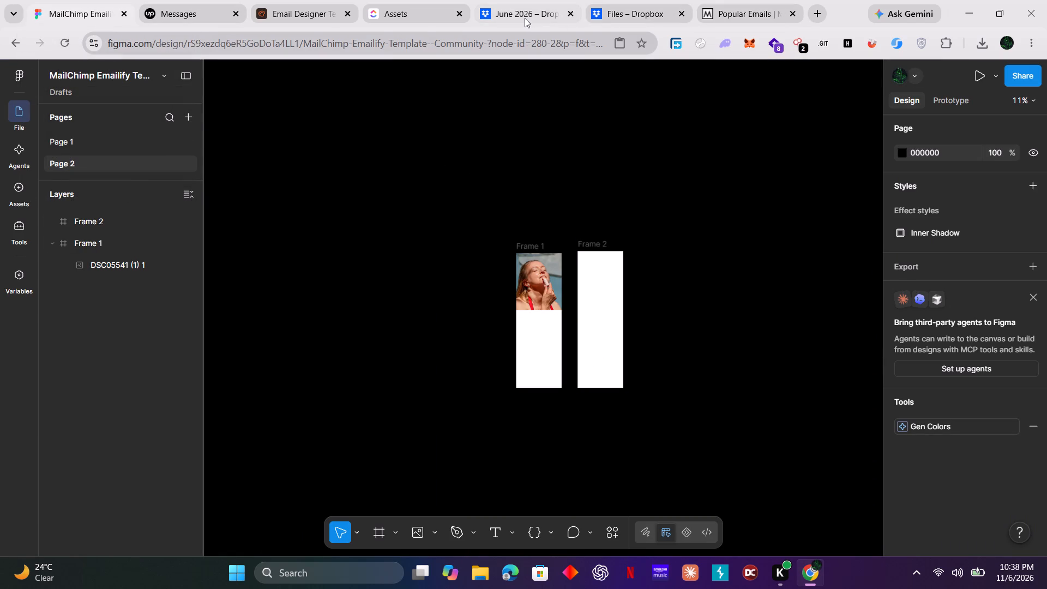
left_click(433, 15)
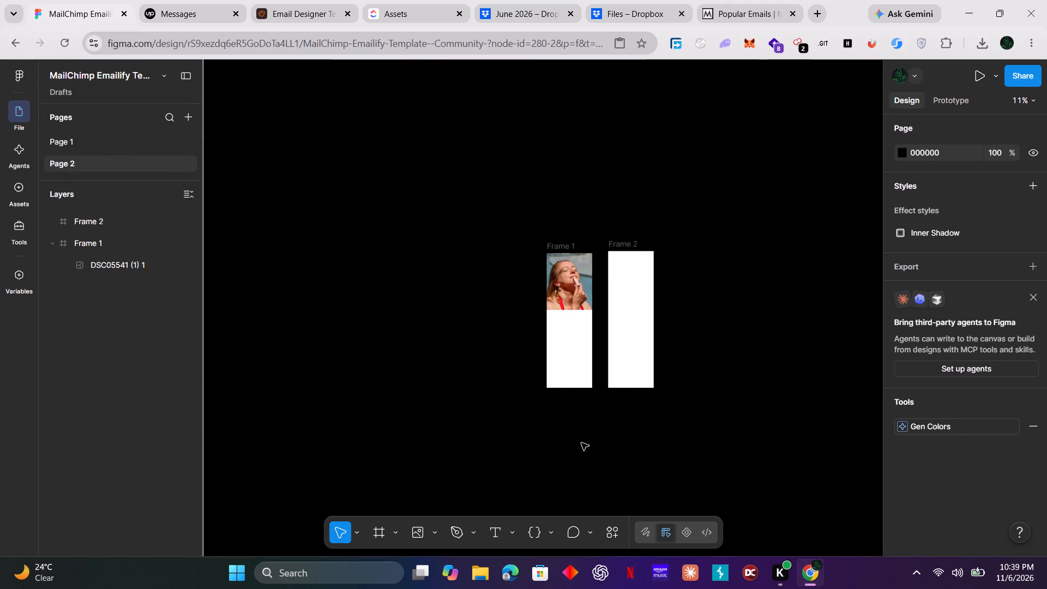
scroll(581, 443, "up", 2, "shift")
scroll(614, 447, "up", 16, "ctrl")
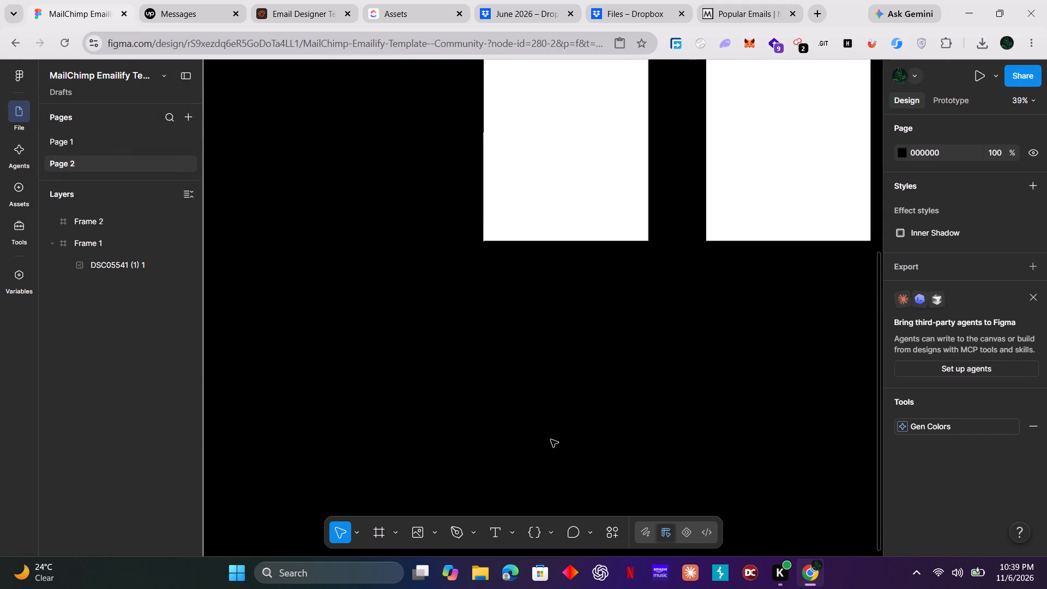
scroll(551, 440, "up", 17, "ctrl")
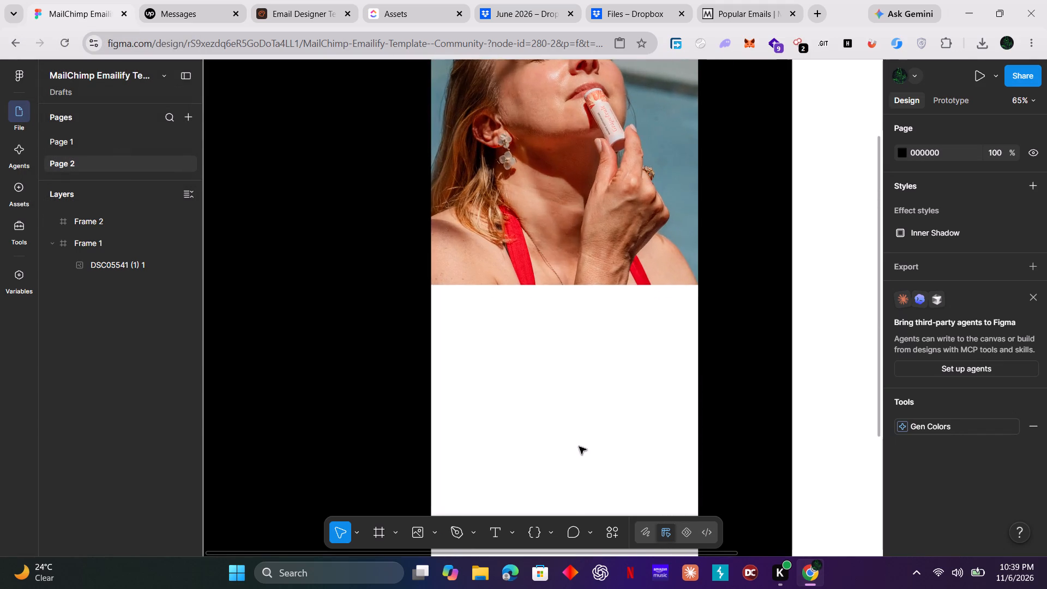
scroll(579, 447, "up", 9)
scroll(579, 447, "up", 5, "ctrl")
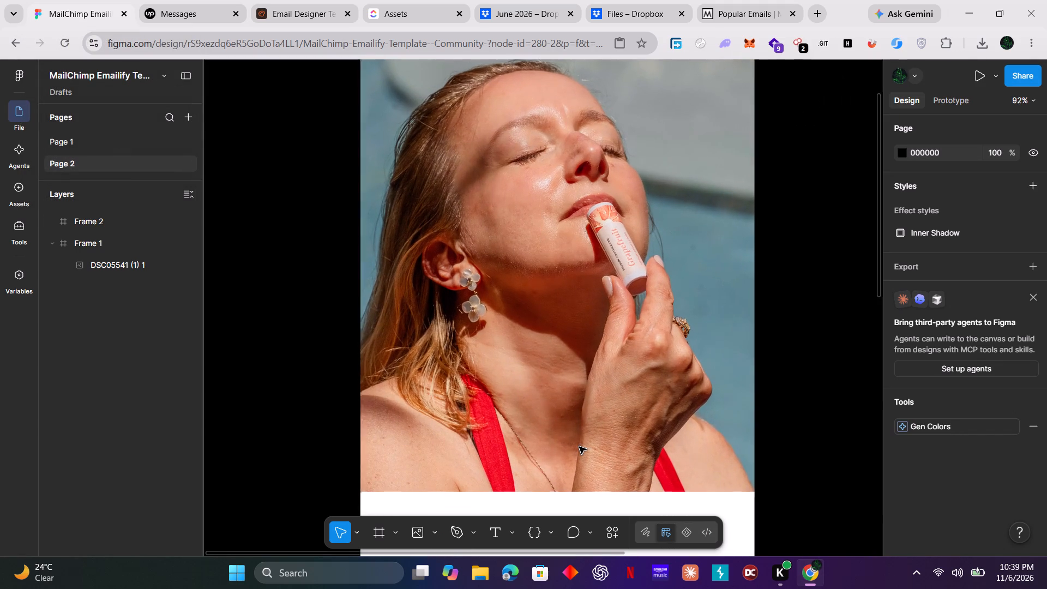
scroll(579, 447, "up", 5, "ctrl")
scroll(579, 447, "up", 7)
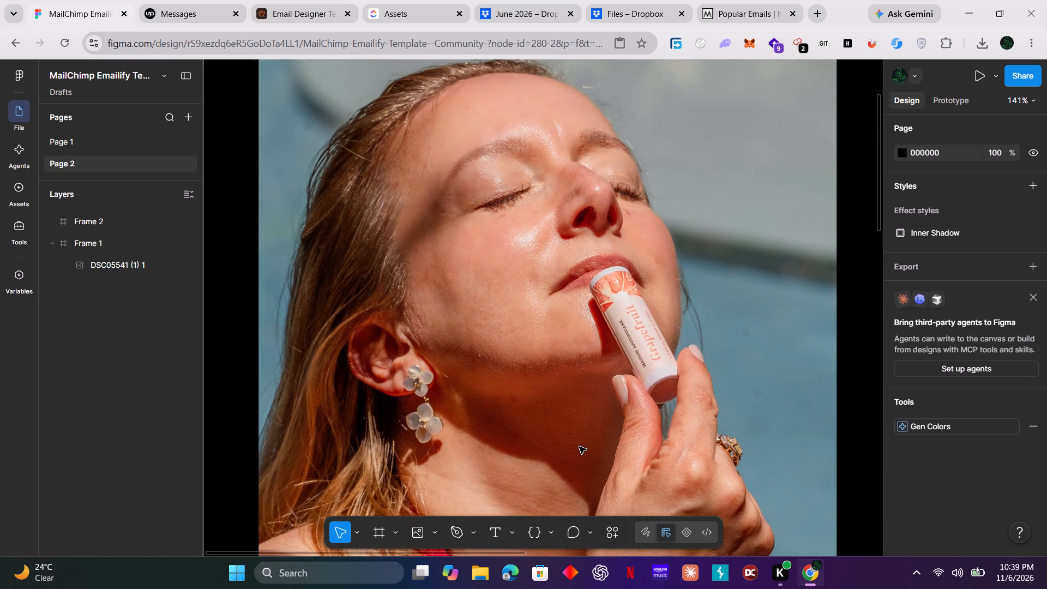
scroll(579, 447, "down", 9, "ctrl")
scroll(579, 447, "down", 6)
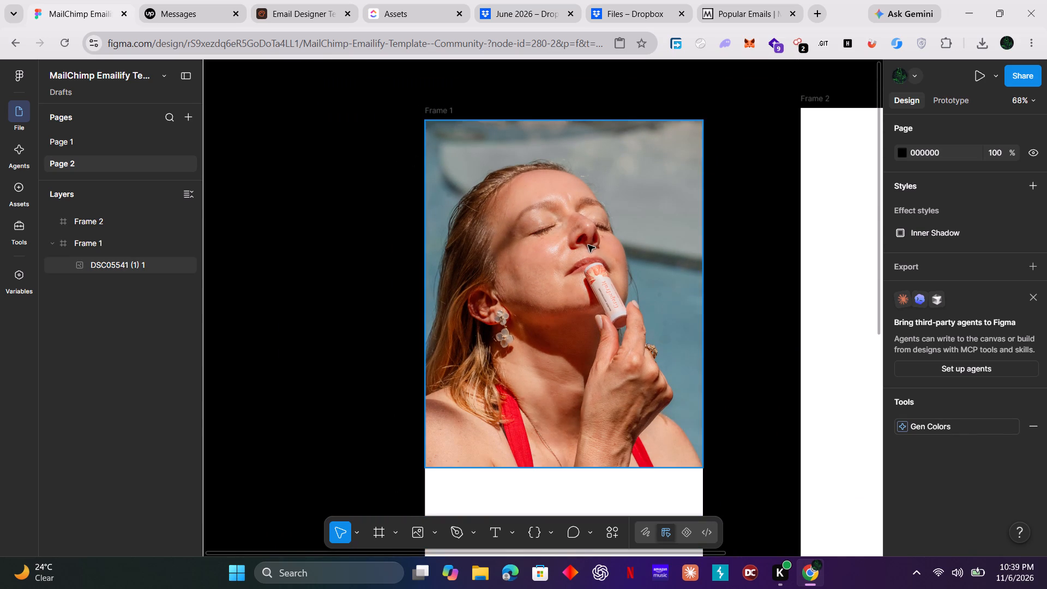
key("t")
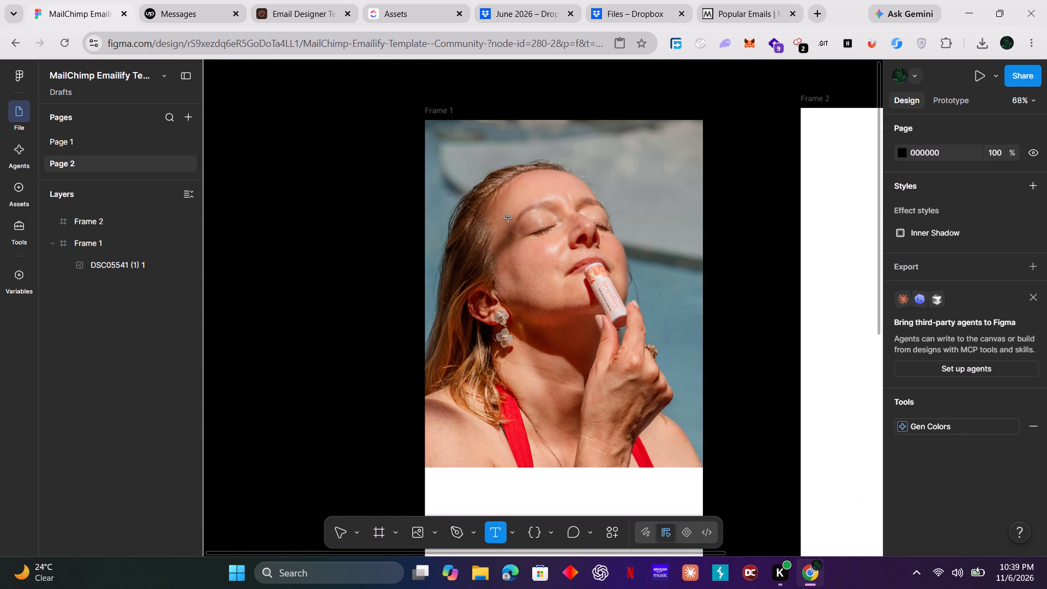
left_click(510, 251)
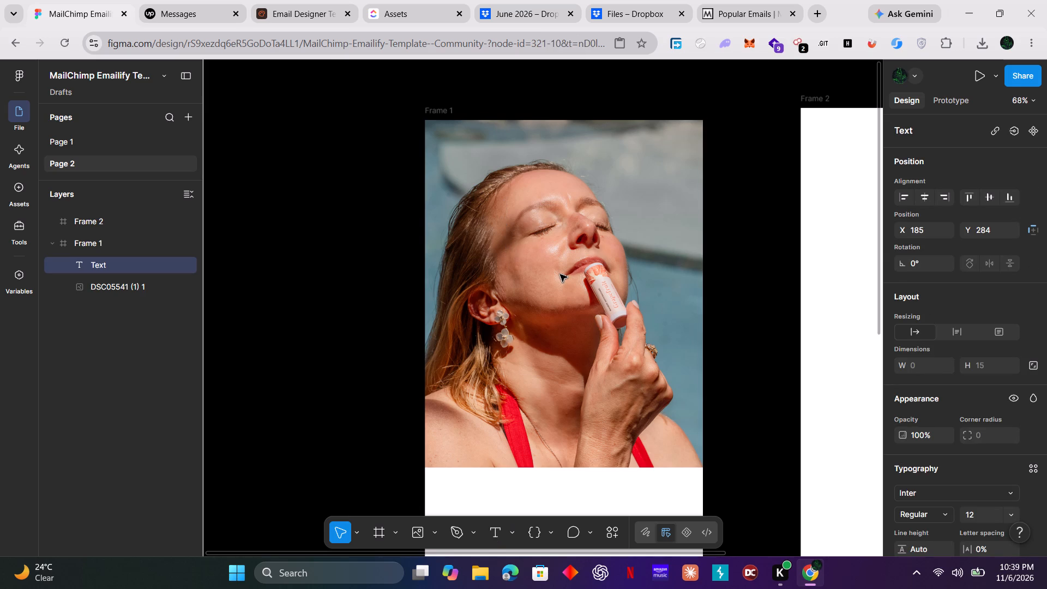
key("ctrl+v")
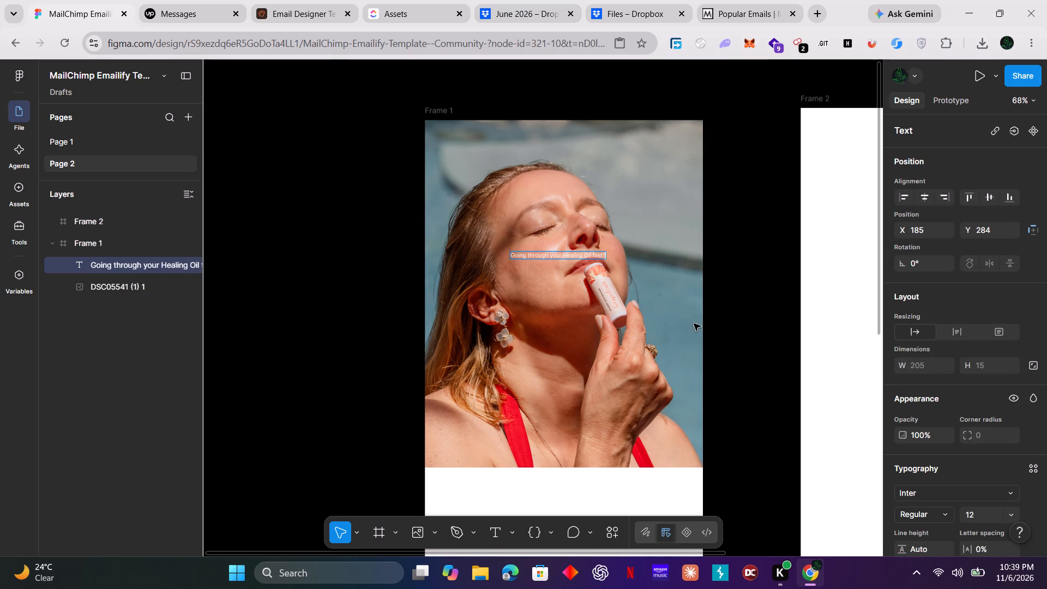
left_click(761, 411)
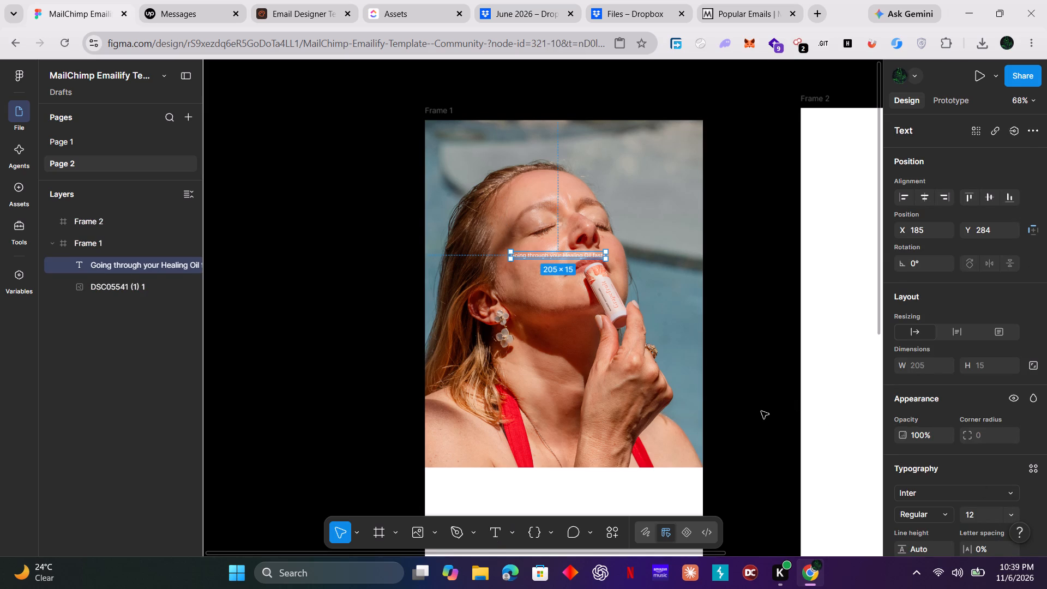
Set the headline's font size to 48 and its typeface to Times New Roman.
scroll(992, 506, "down", 2)
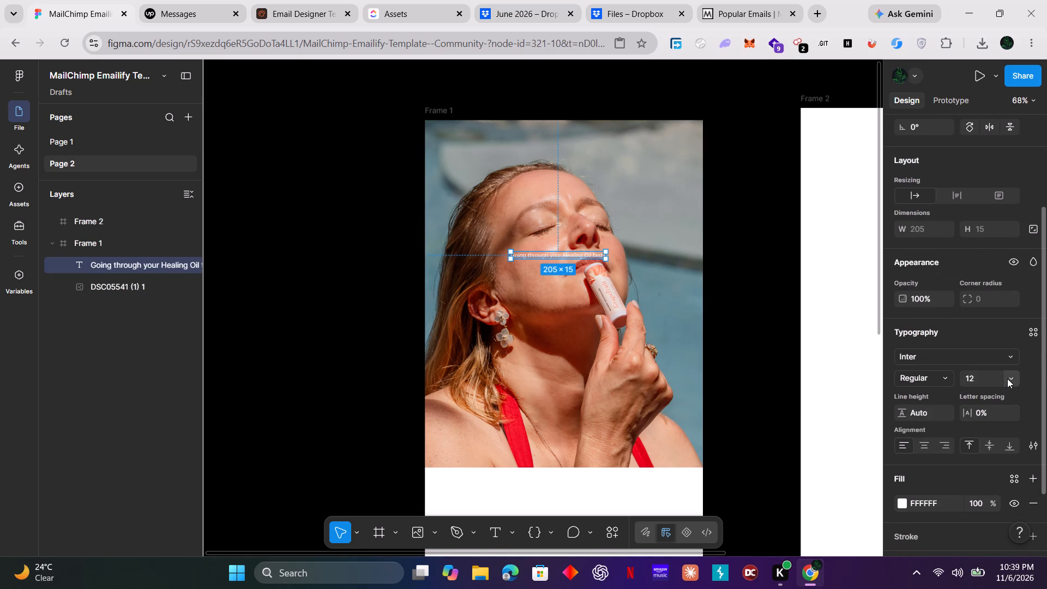
left_click(1011, 378)
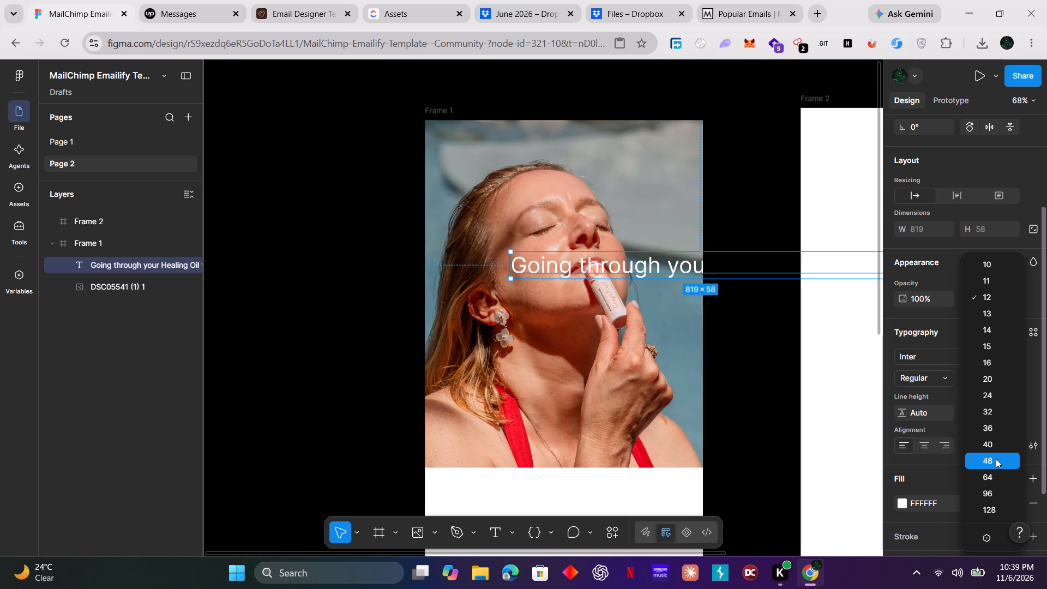
left_click(996, 459)
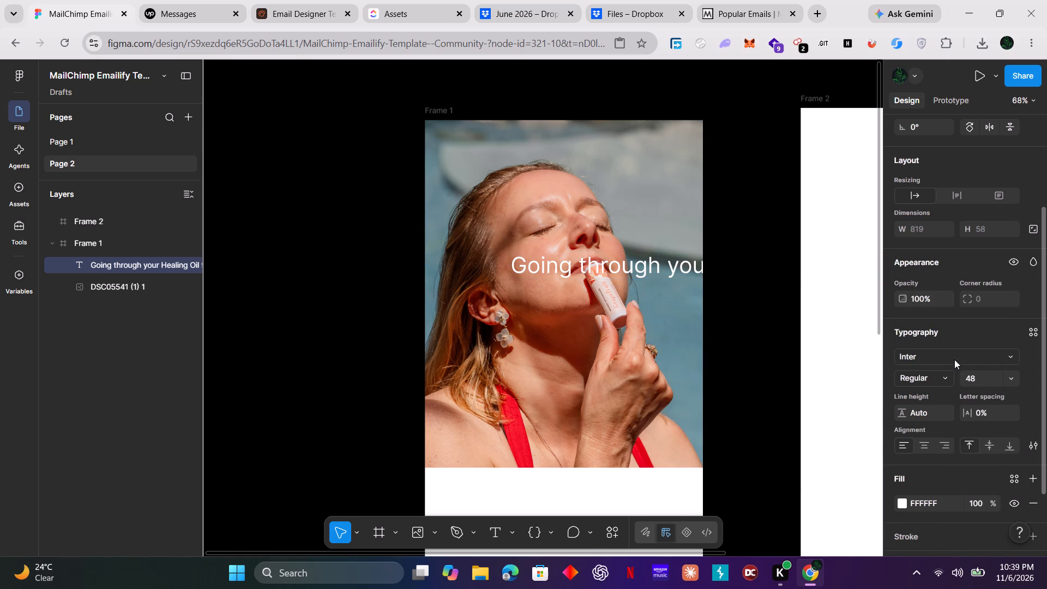
left_click(954, 359)
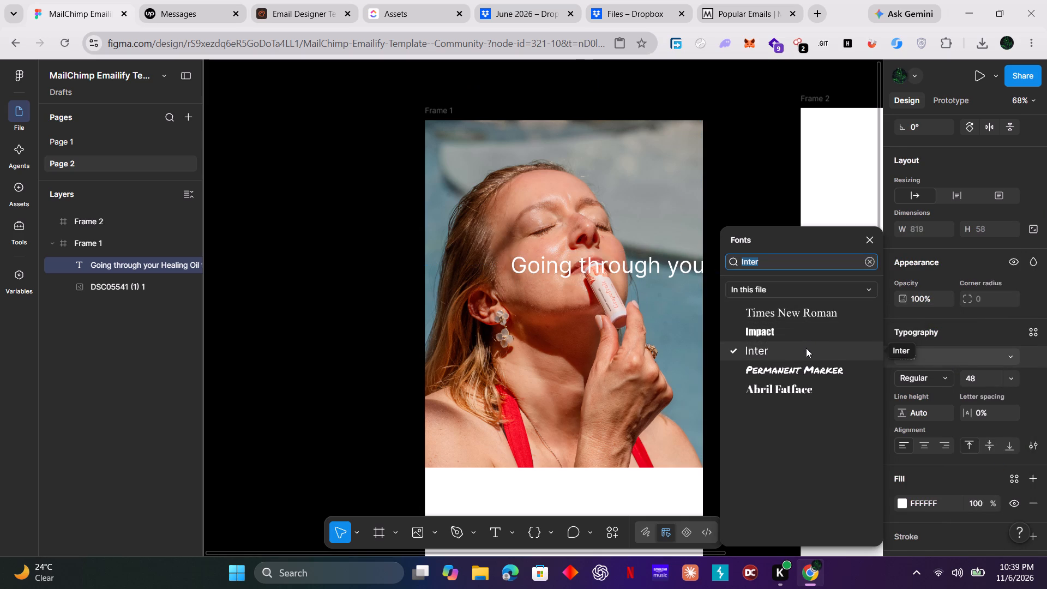
left_click(805, 314)
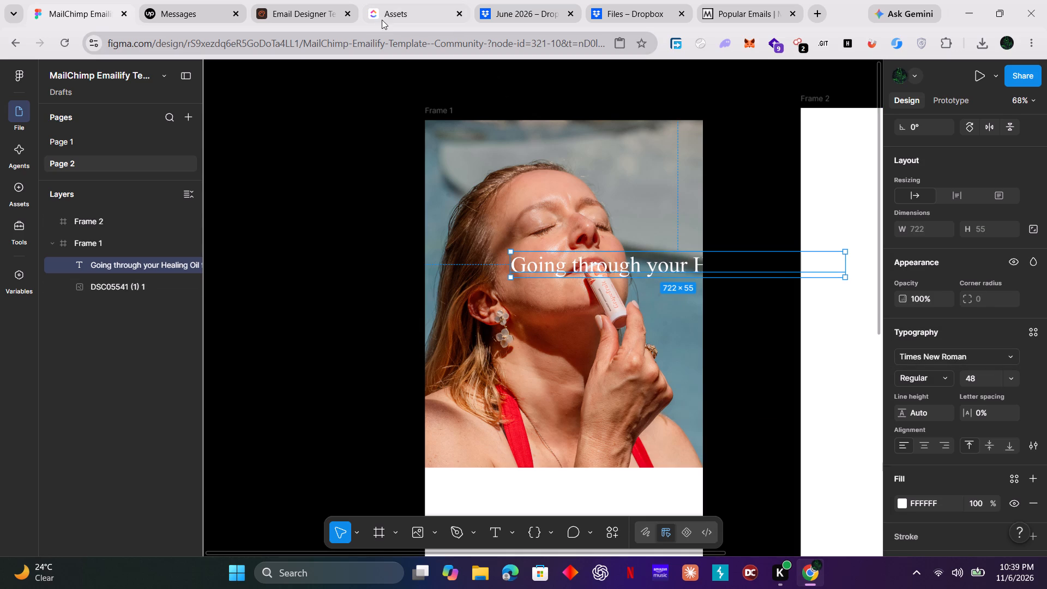
left_click(322, 11)
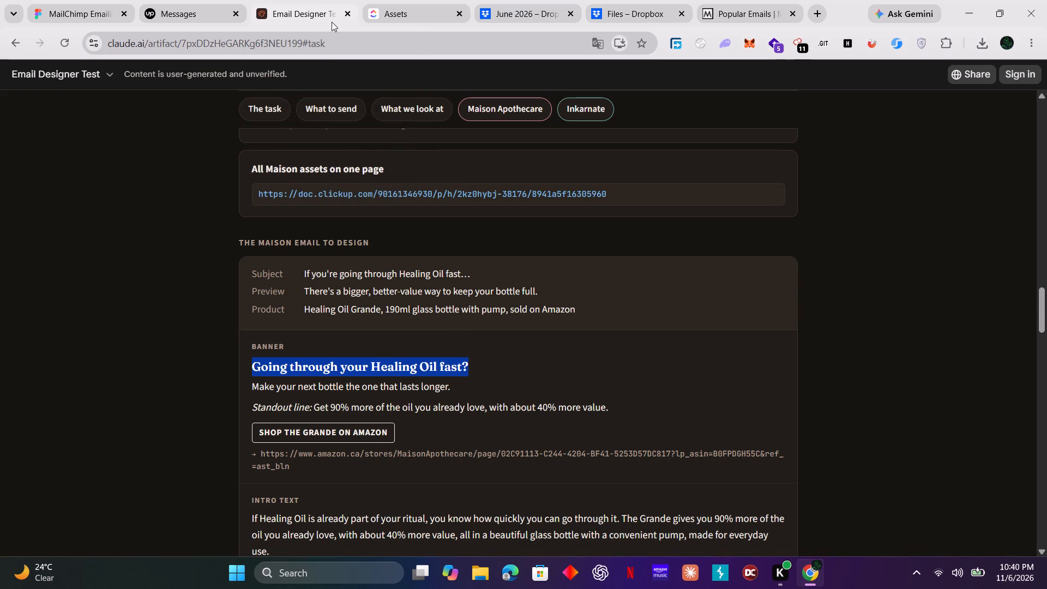
scroll(594, 317, "up", 1)
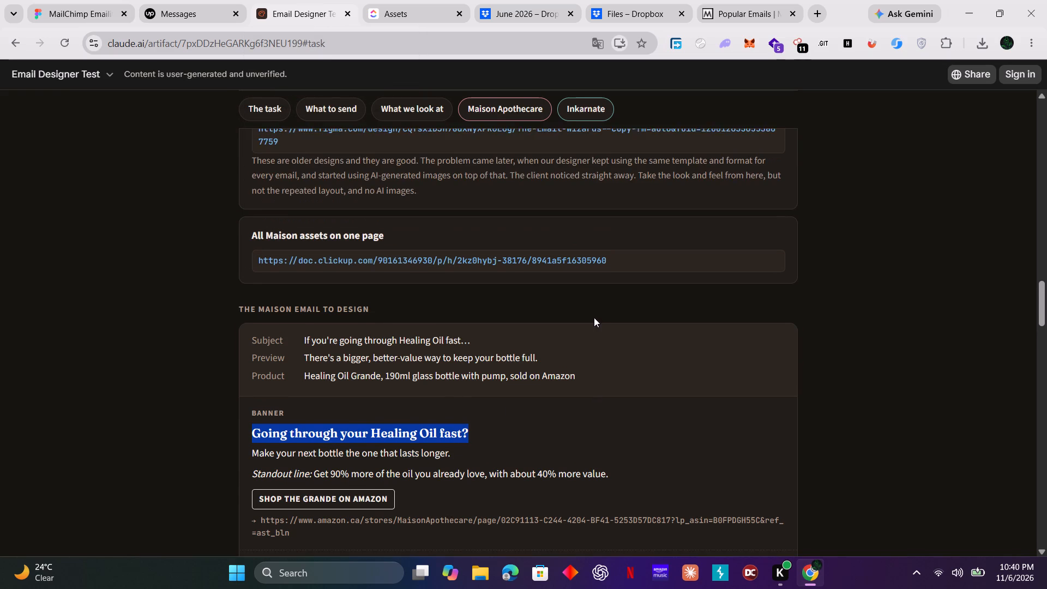
scroll(594, 317, "up", 2)
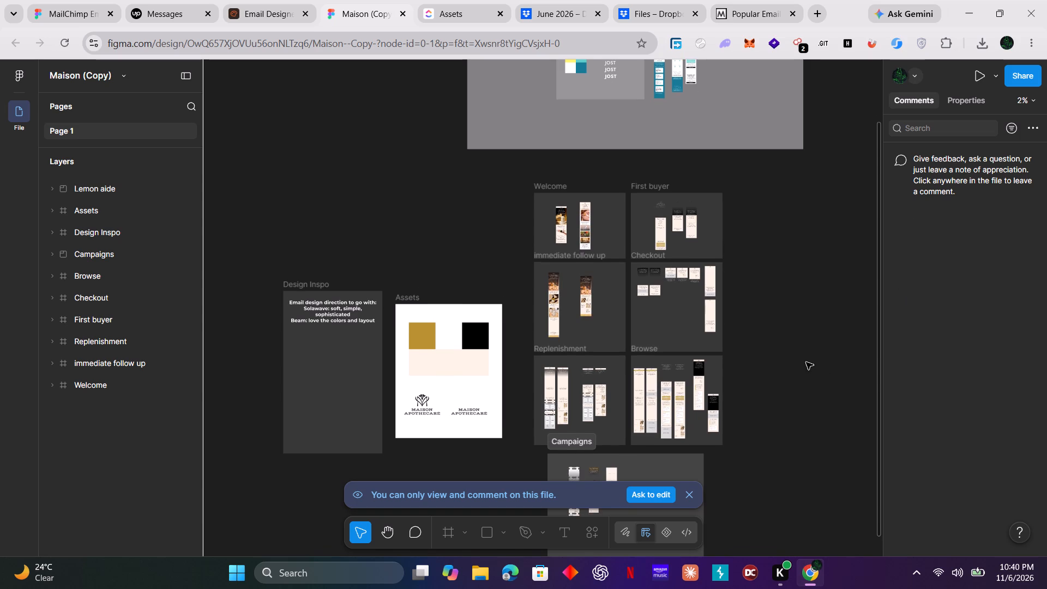
scroll(806, 362, "down", 6)
scroll(797, 340, "up", 1)
scroll(797, 338, "down", 6)
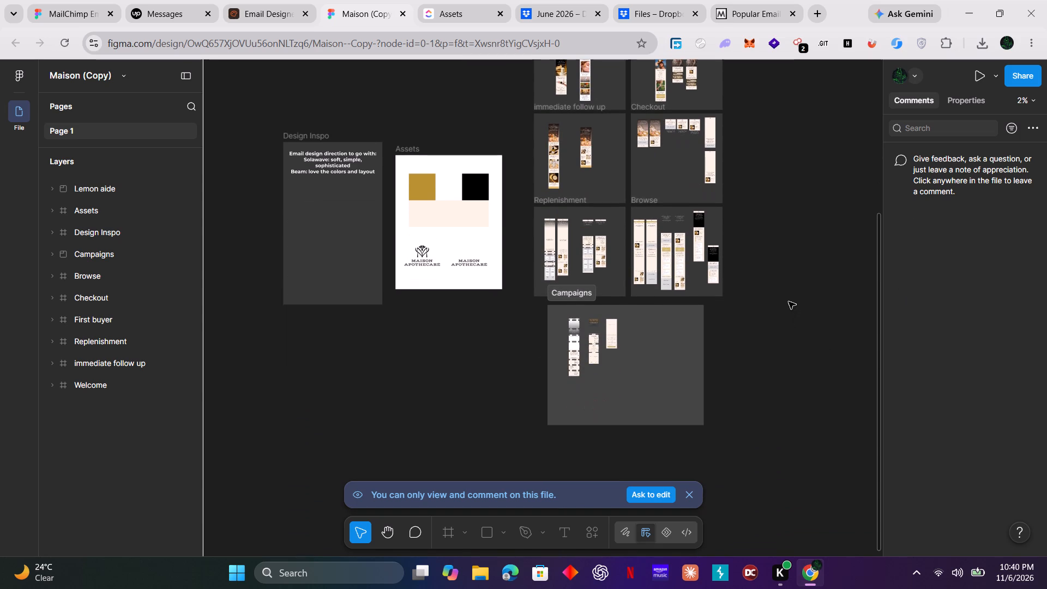
scroll(791, 289, "down", 6)
Examine the past email designs in the Campaigns frame up close, including the Celebrating Women and Refill Ritual layouts.
scroll(791, 289, "up", 5)
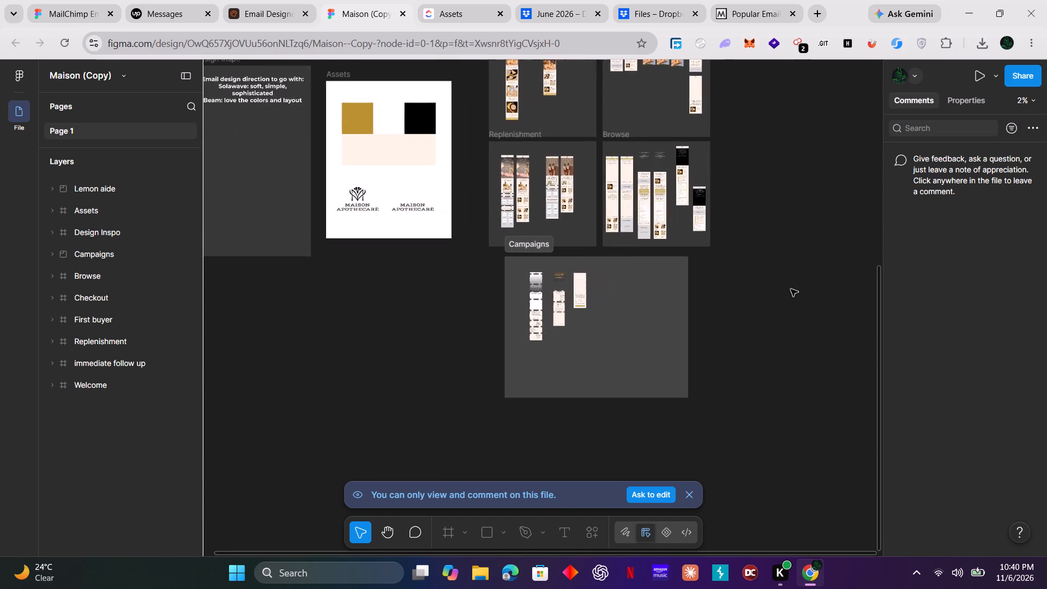
scroll(791, 289, "up", 4, "ctrl")
scroll(467, 386, "up", 7, "ctrl")
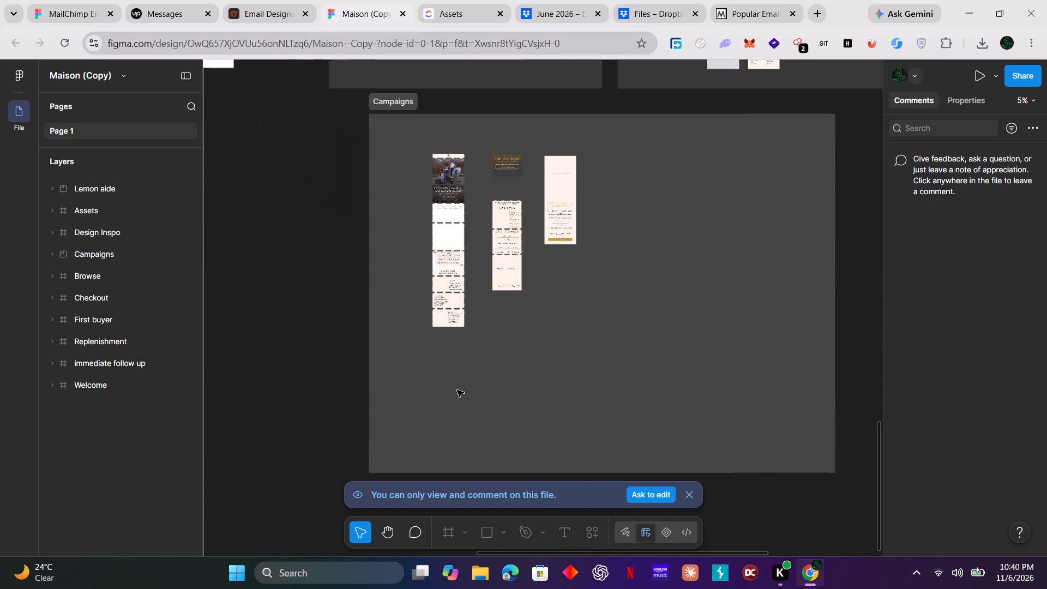
scroll(457, 390, "up", 14, "ctrl")
scroll(442, 365, "up", 10)
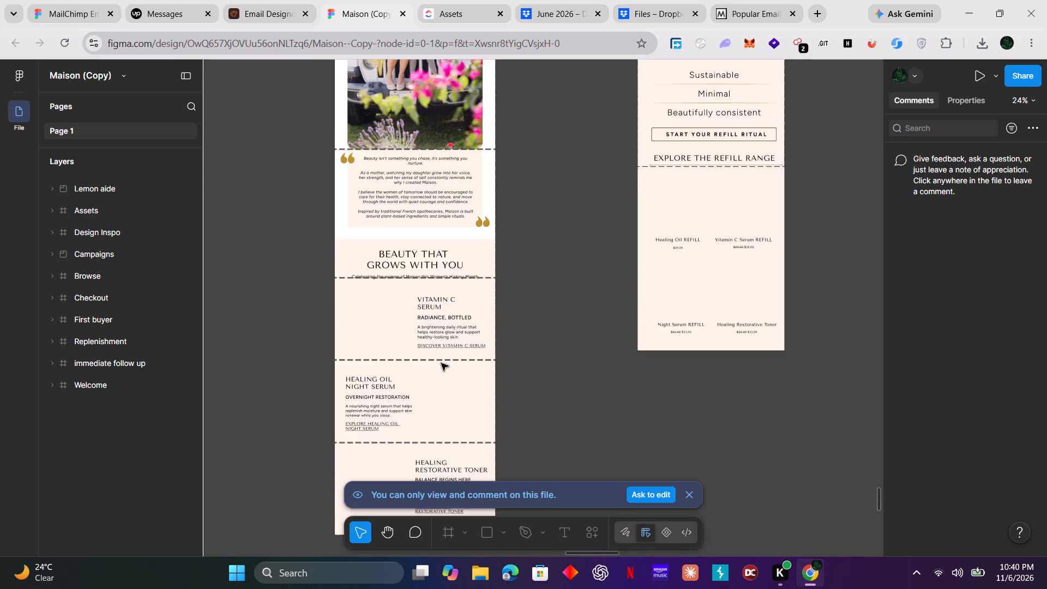
scroll(441, 363, "up", 15)
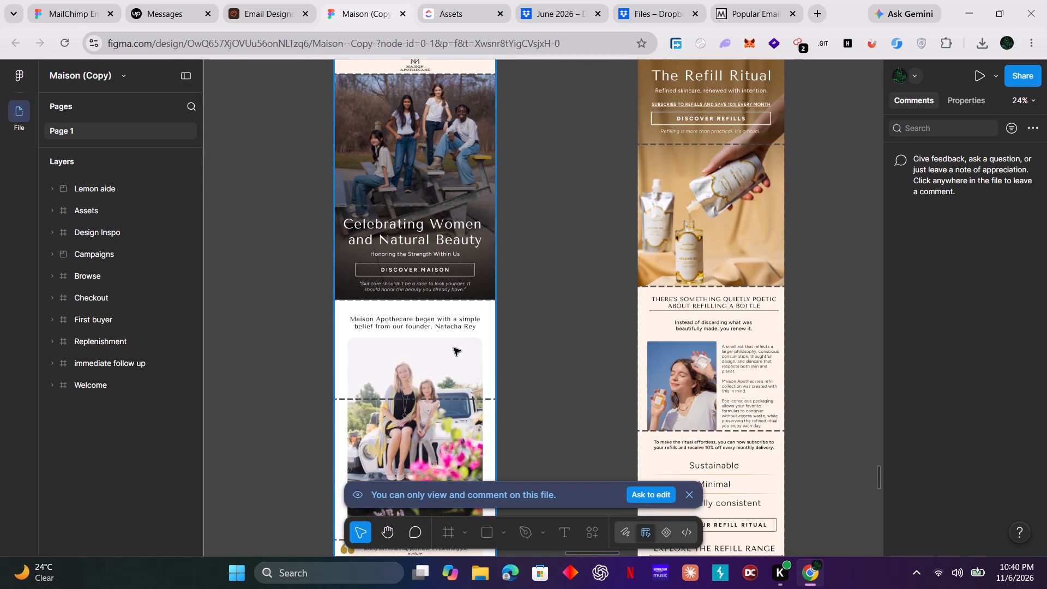
scroll(584, 321, "up", 7)
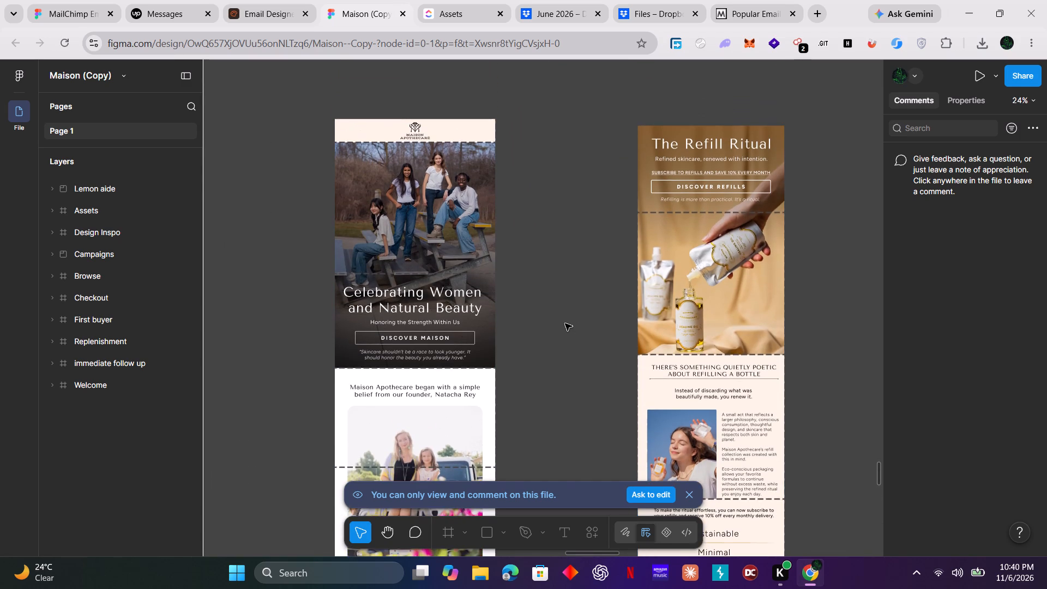
scroll(565, 323, "up", 5)
scroll(564, 323, "down", 8)
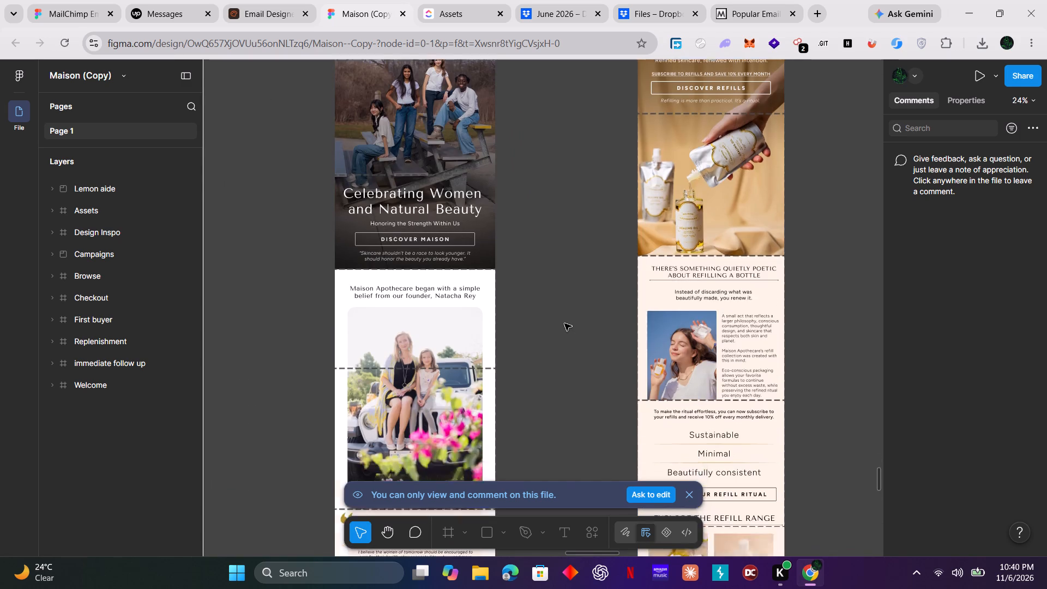
scroll(564, 323, "down", 1)
scroll(564, 323, "down", 8, "ctrl")
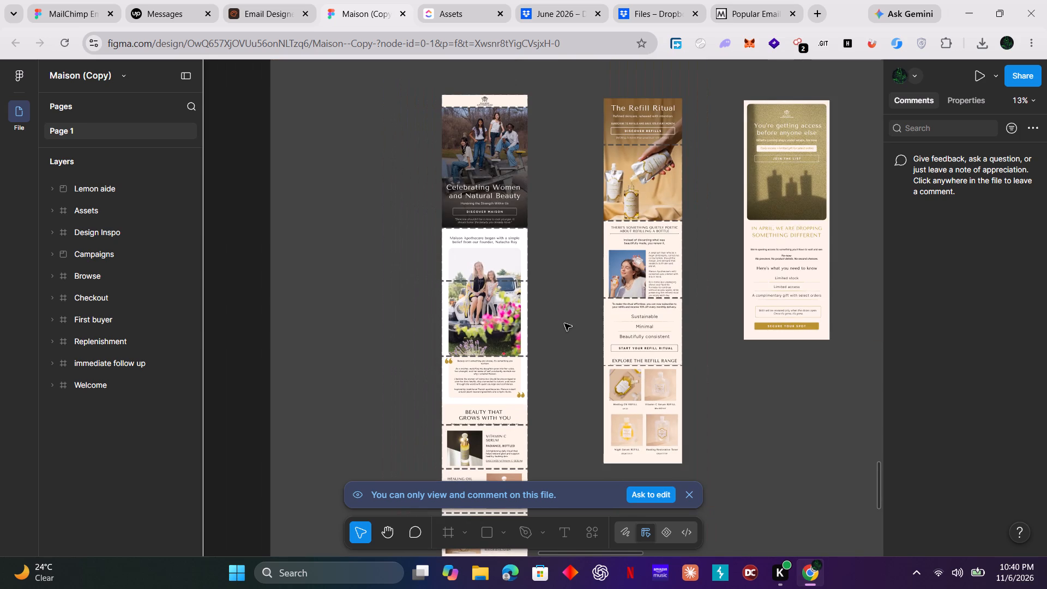
Look over the past flow emails in the Replenishment, immediate follow up and Welcome frames for layout and brand style.
scroll(564, 323, "up", 17)
scroll(476, 316, "up", 3)
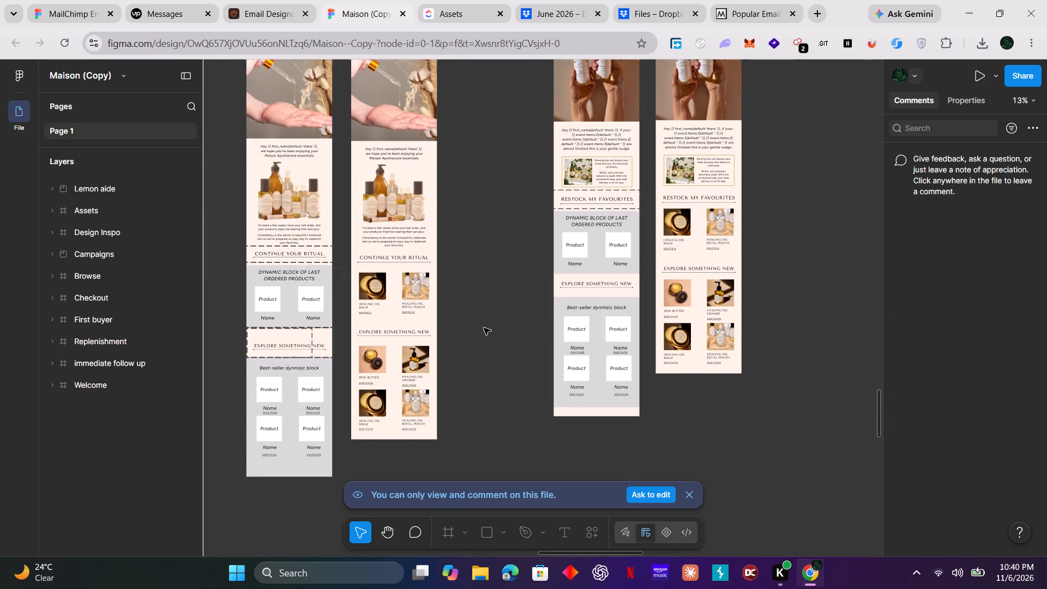
scroll(484, 328, "up", 8)
scroll(457, 344, "up", 14)
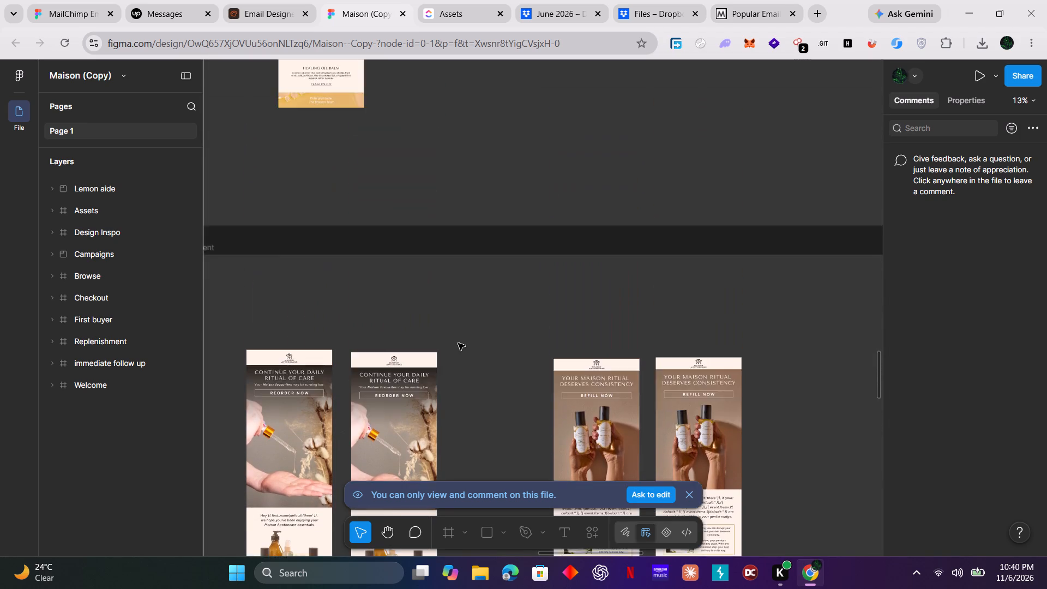
scroll(458, 343, "up", 8)
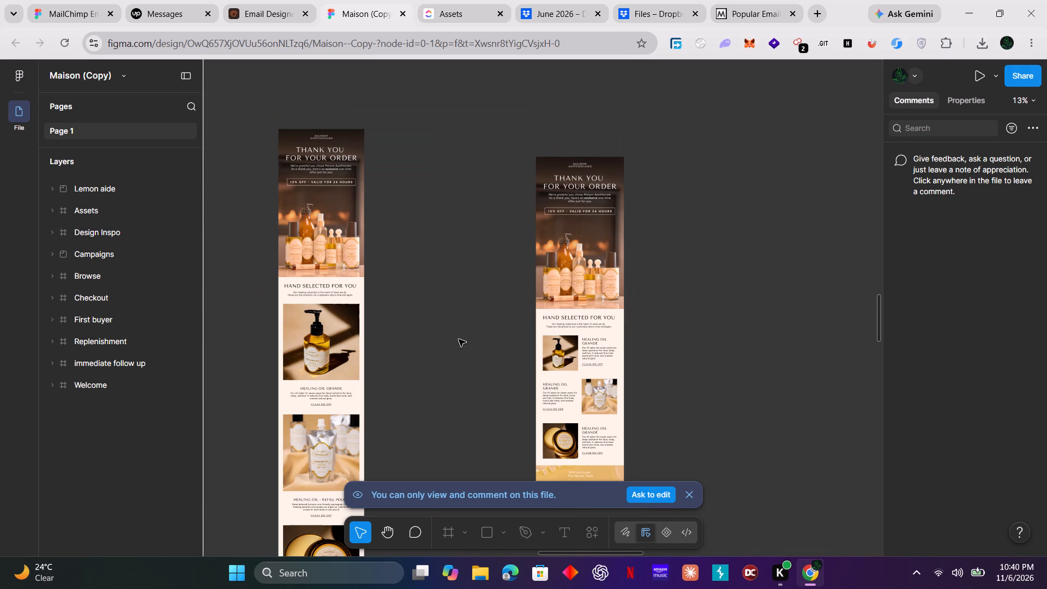
scroll(459, 339, "up", 15)
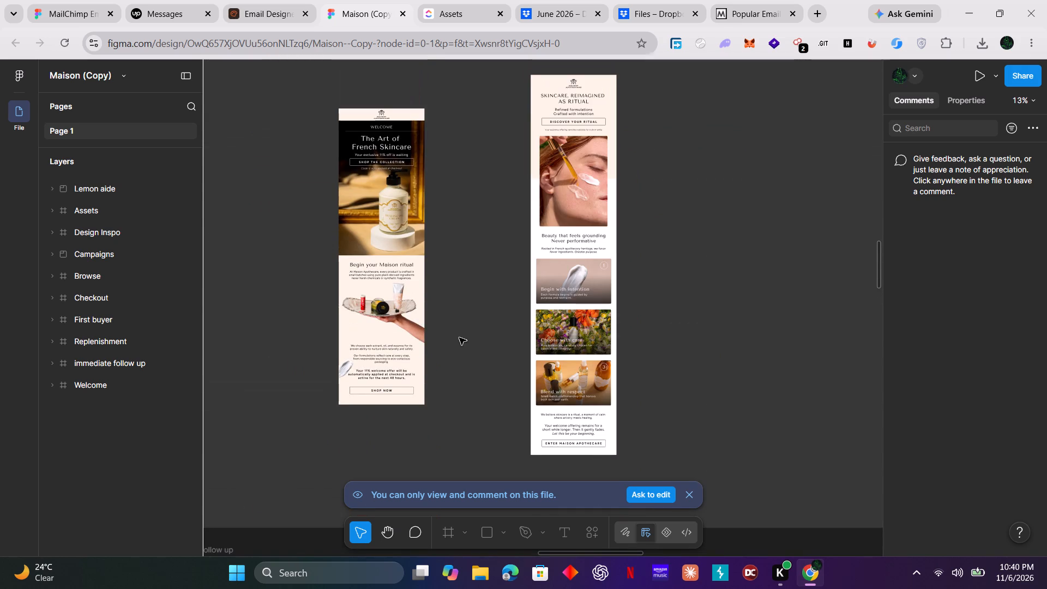
scroll(459, 338, "up", 5)
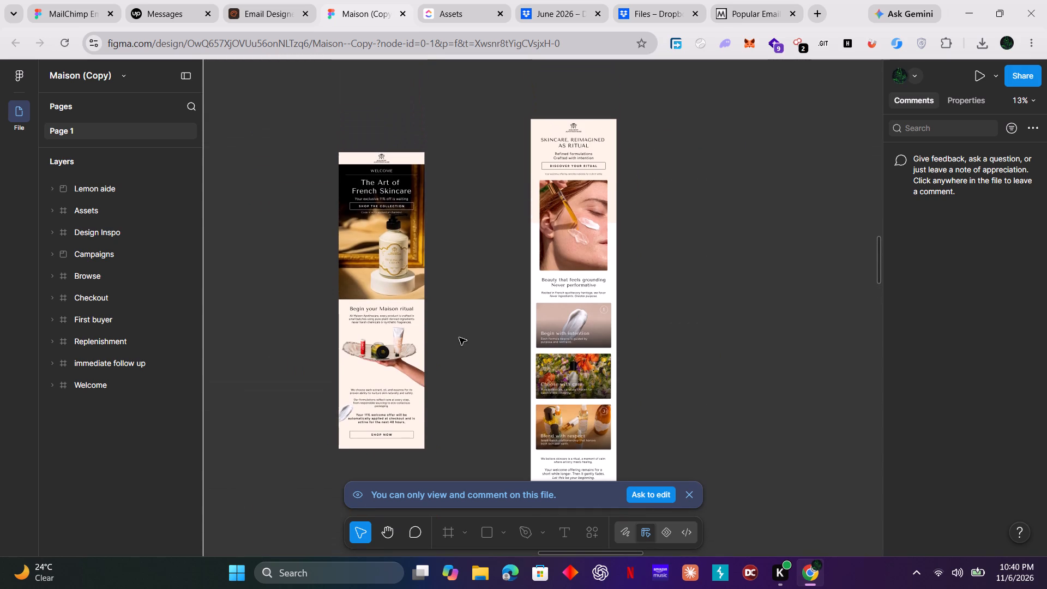
scroll(459, 338, "up", 5)
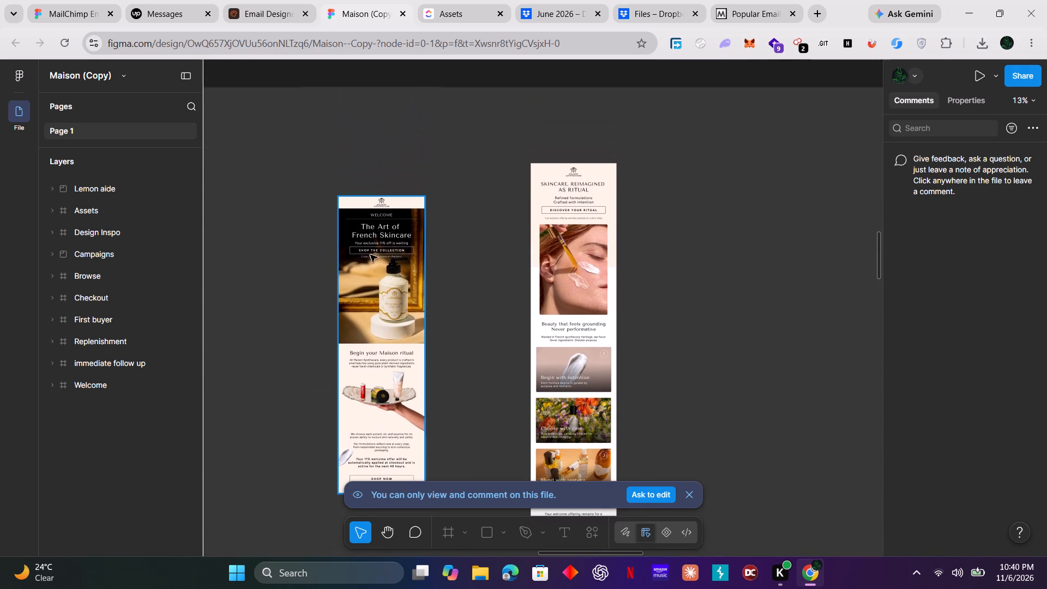
Inspect the typography of the Welcome emails' headings "The Art of French Skincare", "Skincare, reimagined as ritual" and "Beauty that feels grounding Never performative".
double_click(389, 226)
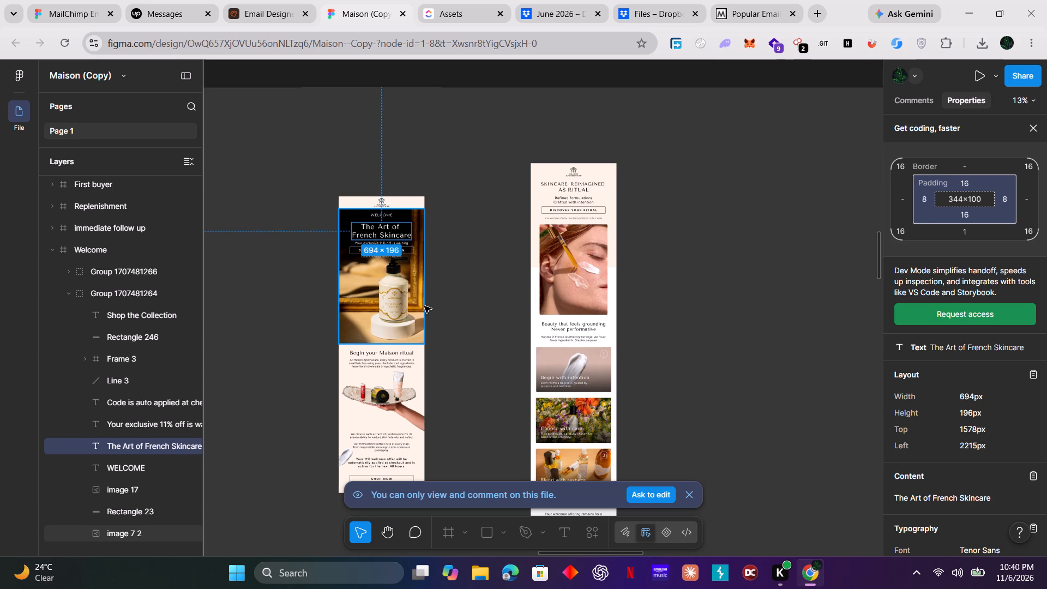
scroll(956, 508, "down", 1)
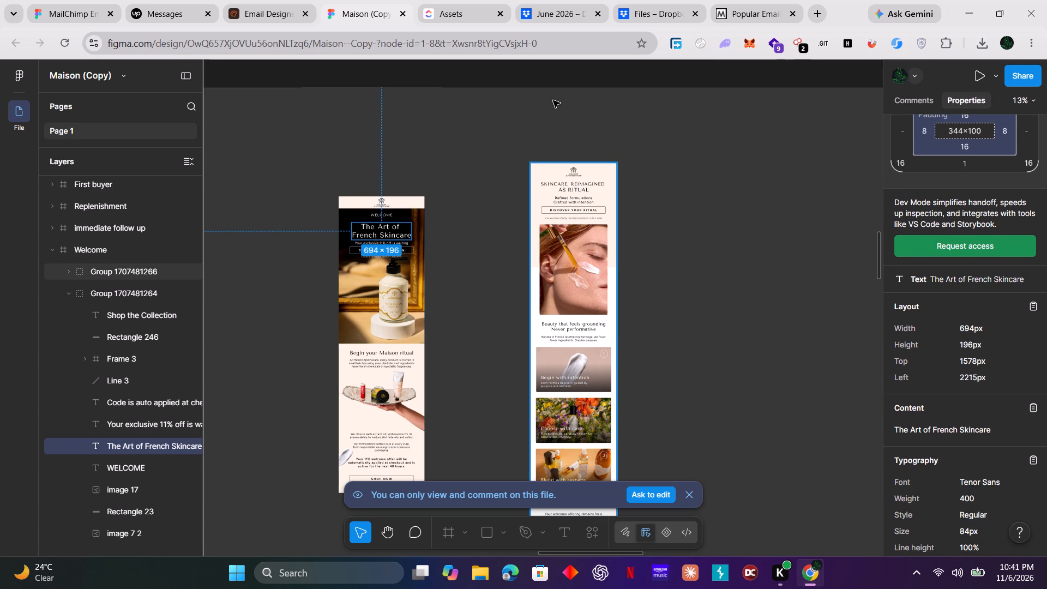
double_click(563, 185)
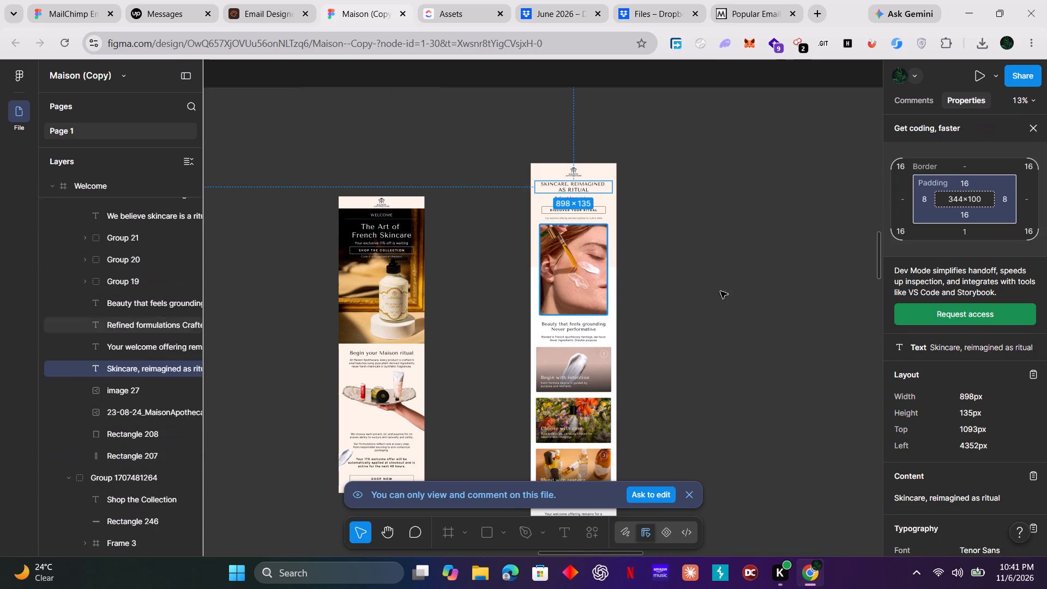
scroll(970, 429, "down", 1)
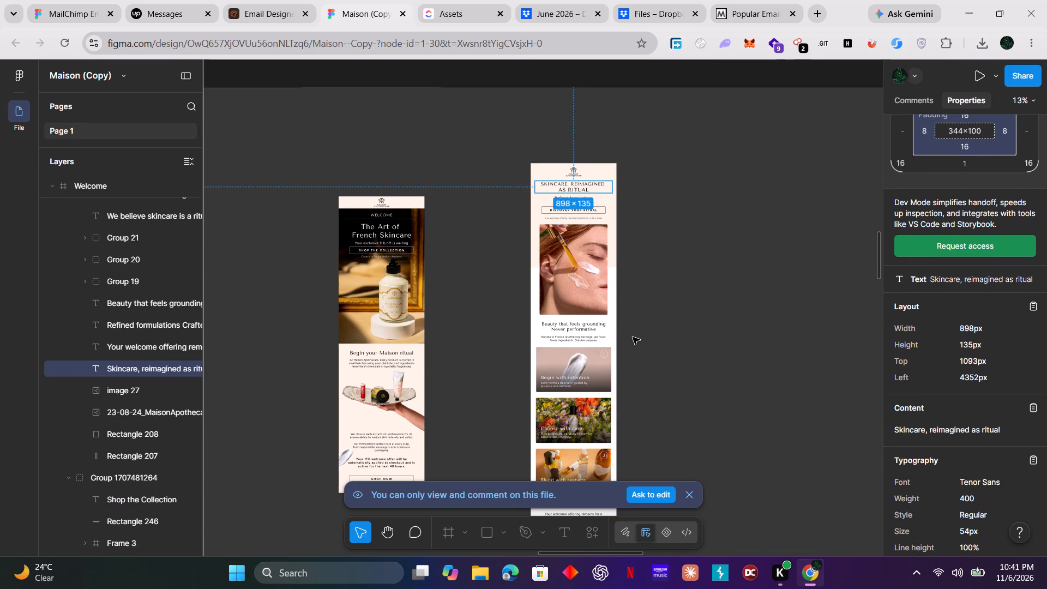
double_click(587, 325)
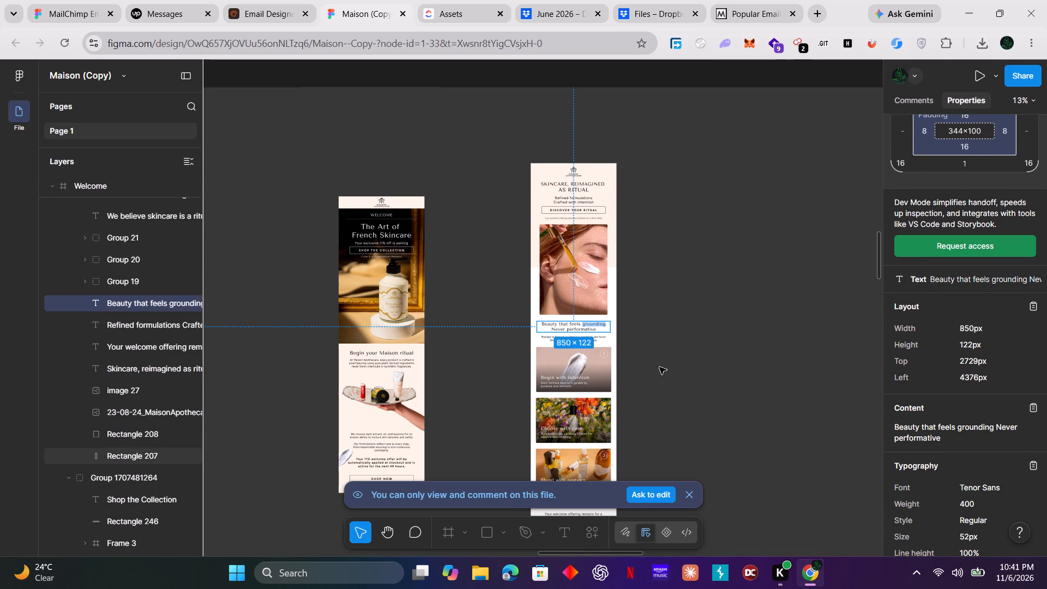
left_click(686, 390)
Inspect the typography of the "Skincare, reimagined as ritual" email's offer line, "Discover Your Ritual" button label and three image-card titles.
left_click(577, 219)
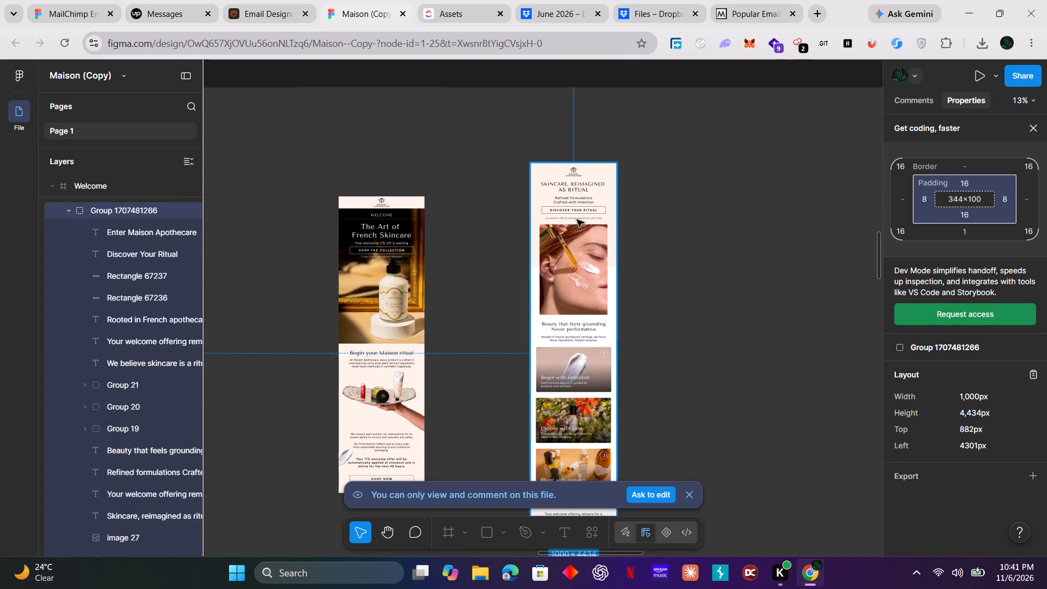
double_click(576, 220)
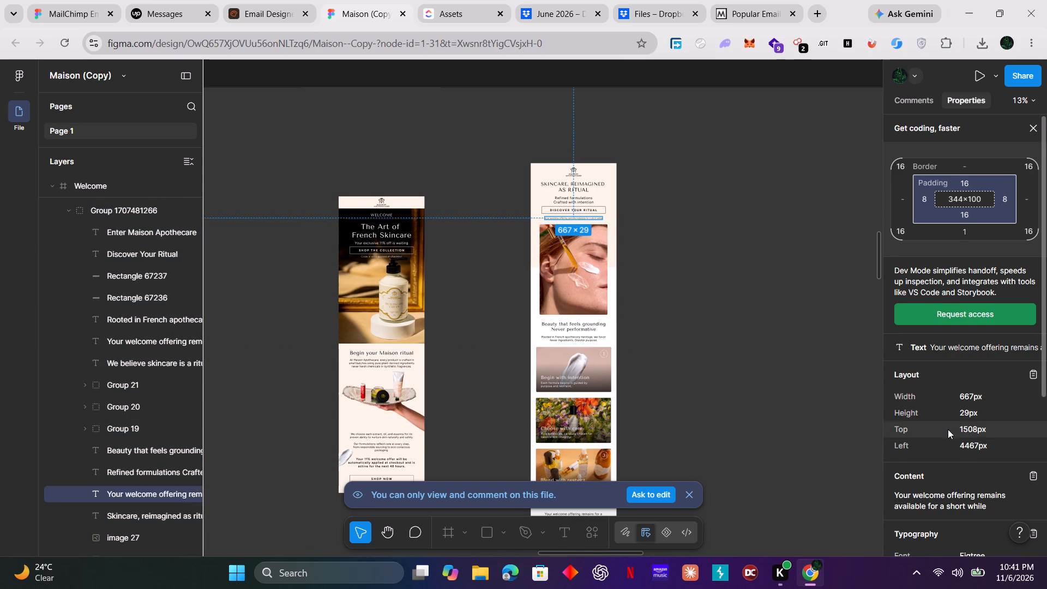
scroll(947, 429, "down", 1)
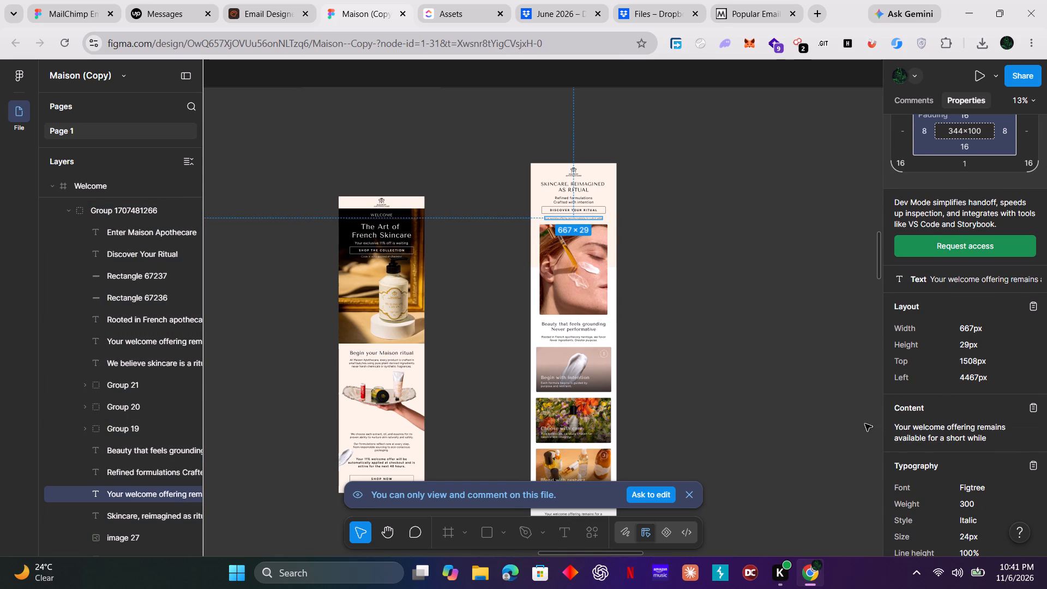
double_click(588, 213)
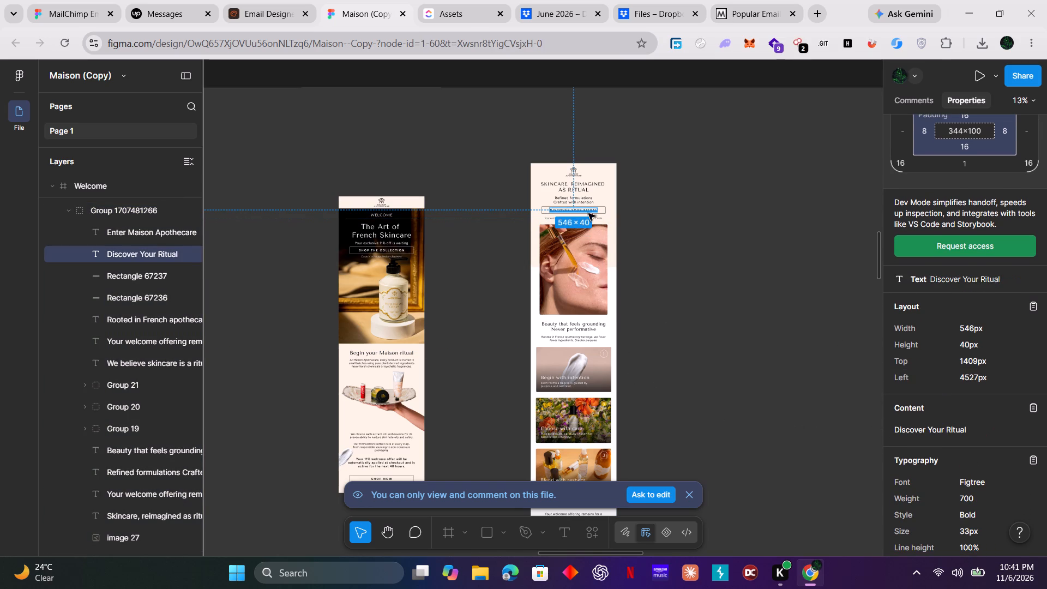
scroll(694, 443, "down", 2)
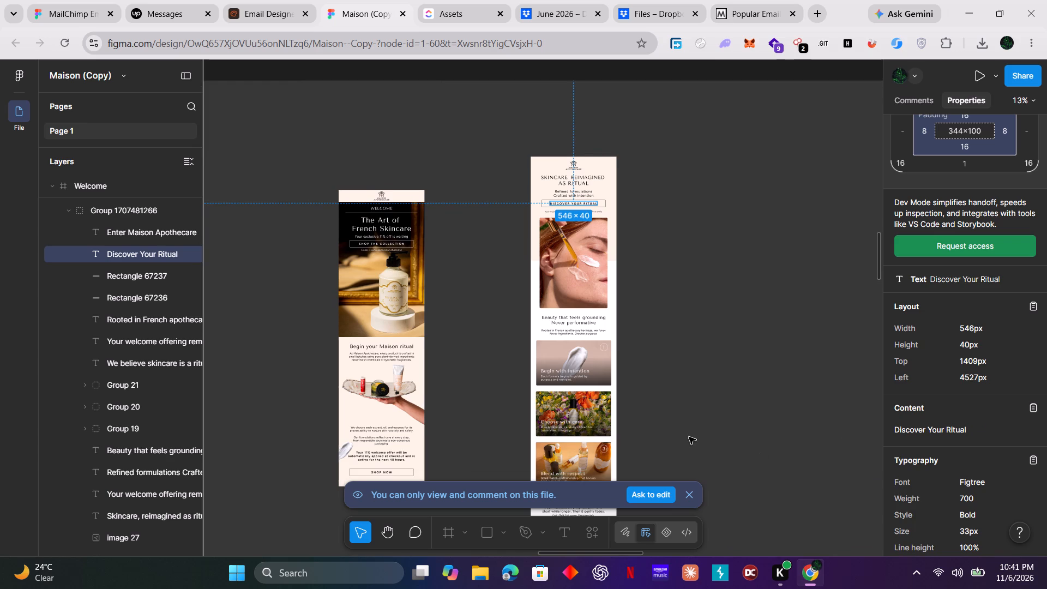
scroll(689, 437, "down", 2)
double_click(574, 352)
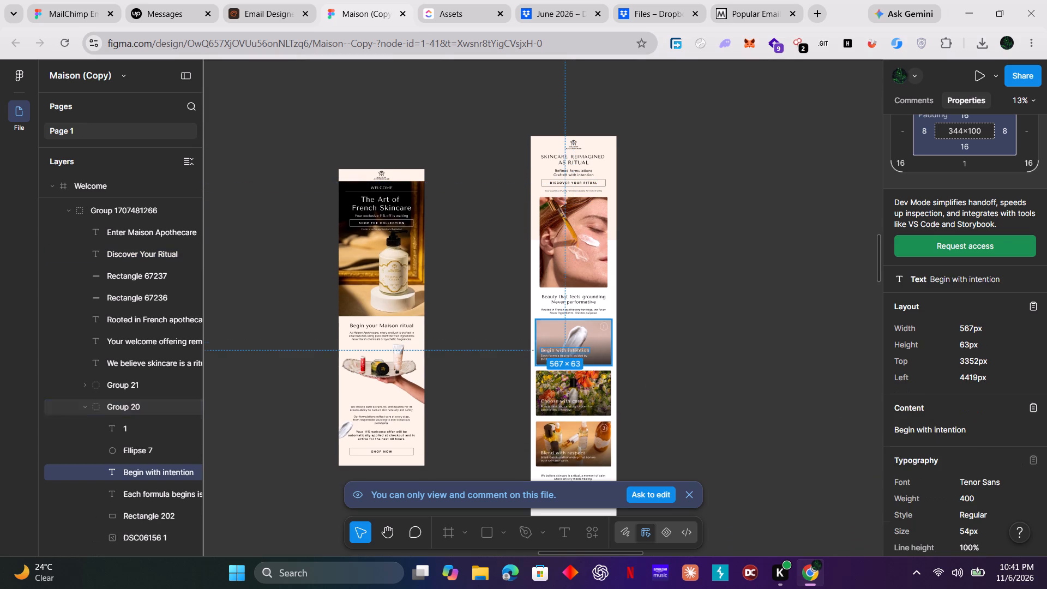
scroll(759, 416, "down", 2)
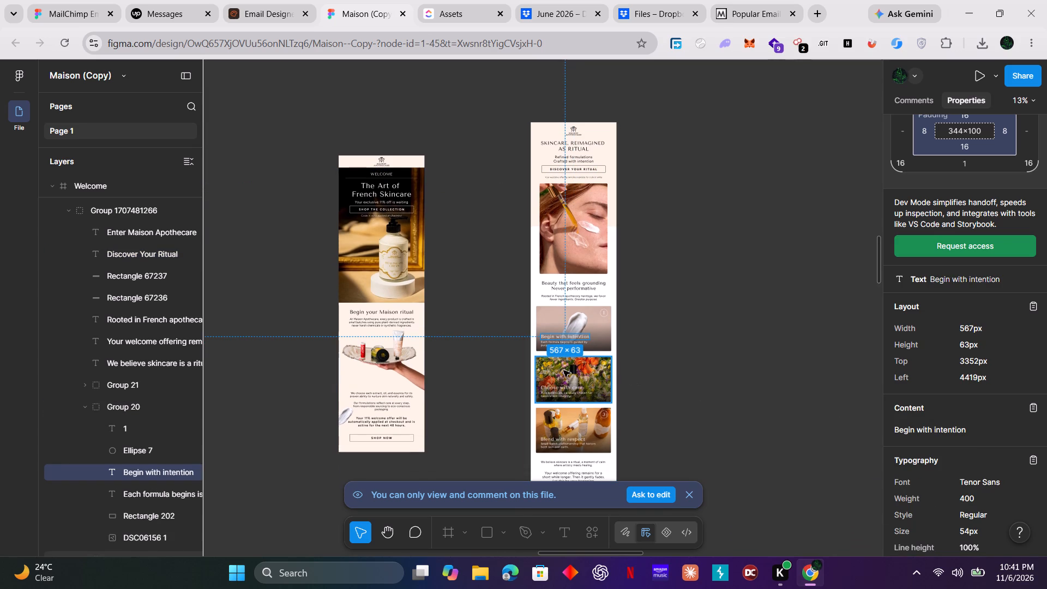
double_click(565, 388)
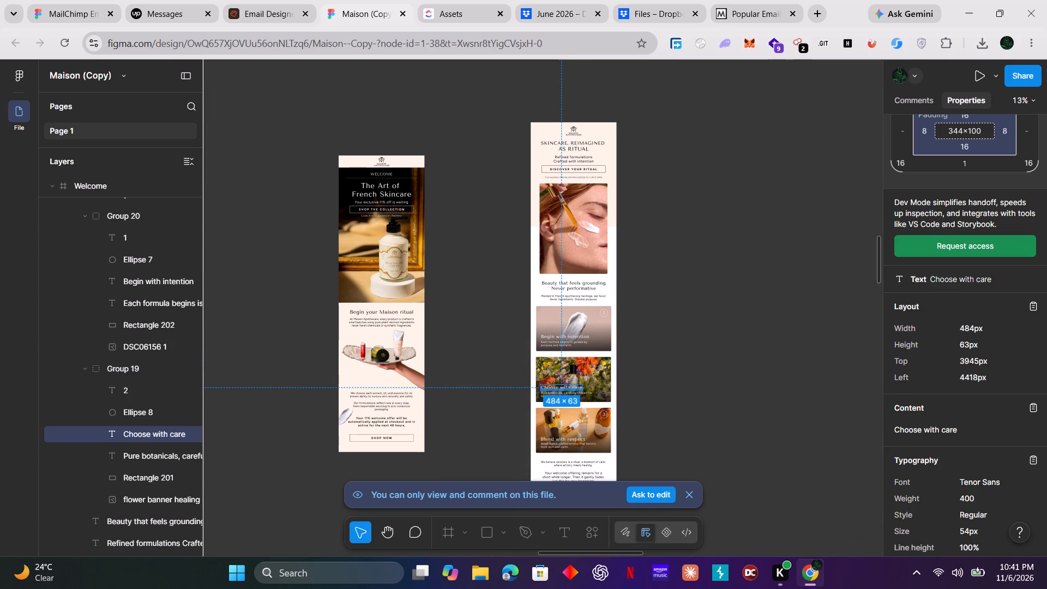
triple_click(570, 441)
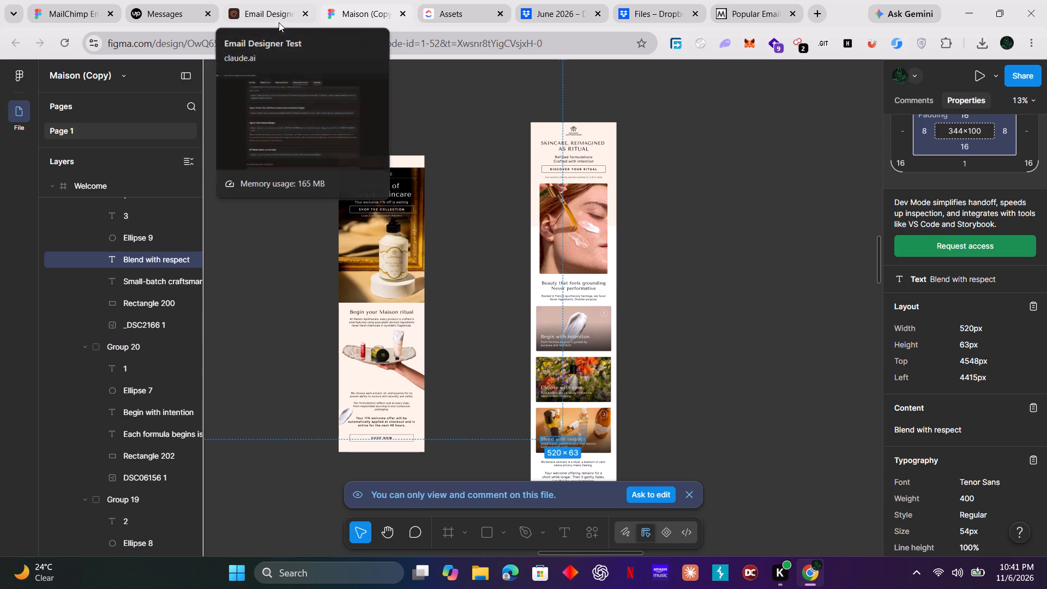
Switch back to the Email Designer Test brief and review its task section with the design specs.
left_click(268, 11)
scroll(576, 323, "up", 6)
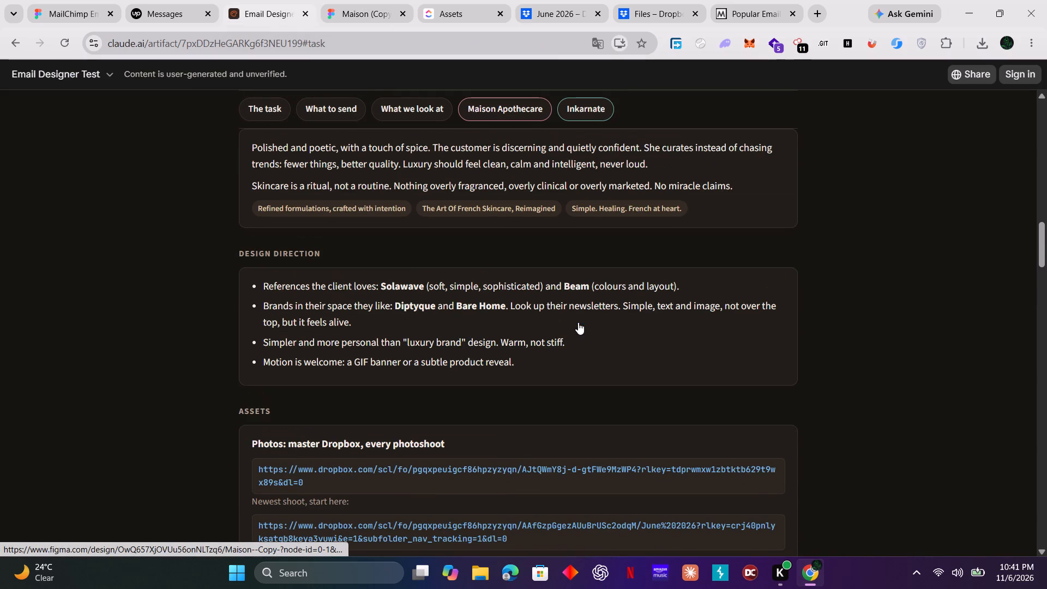
scroll(556, 394, "up", 3)
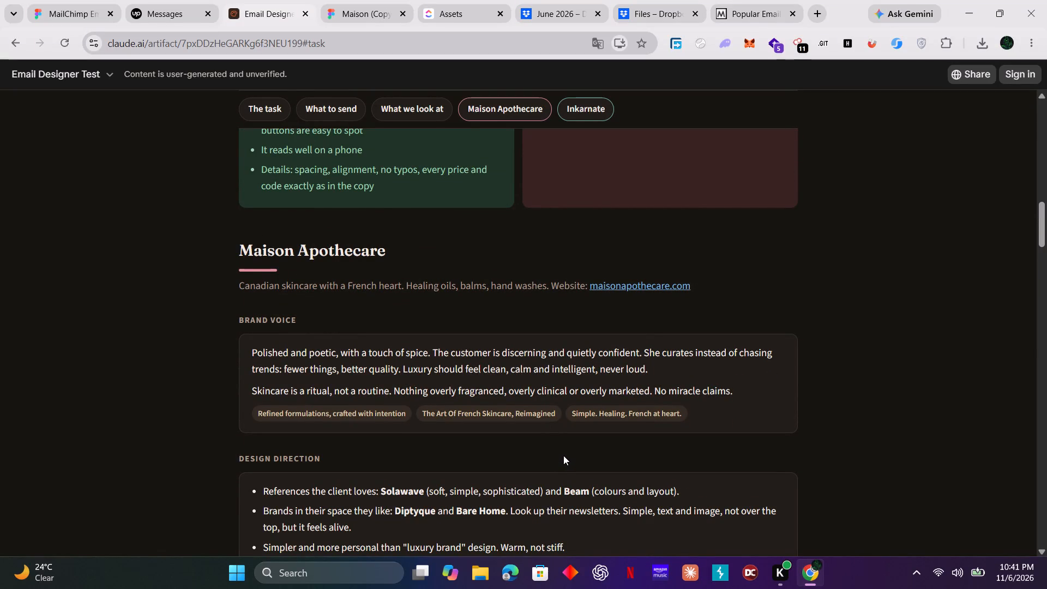
scroll(563, 455, "up", 2)
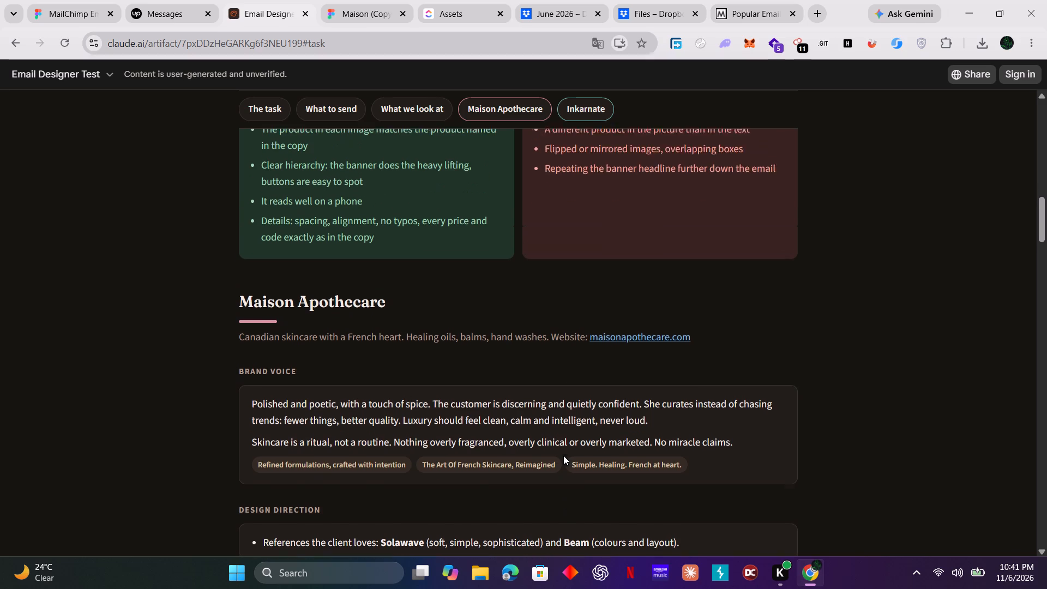
scroll(339, 351, "up", 1)
left_click(254, 112)
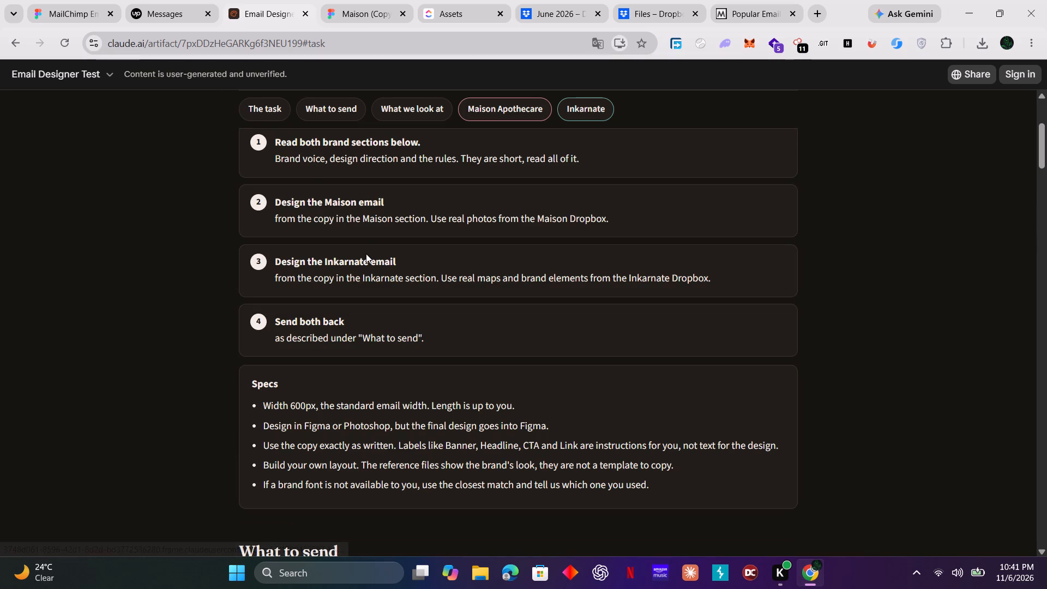
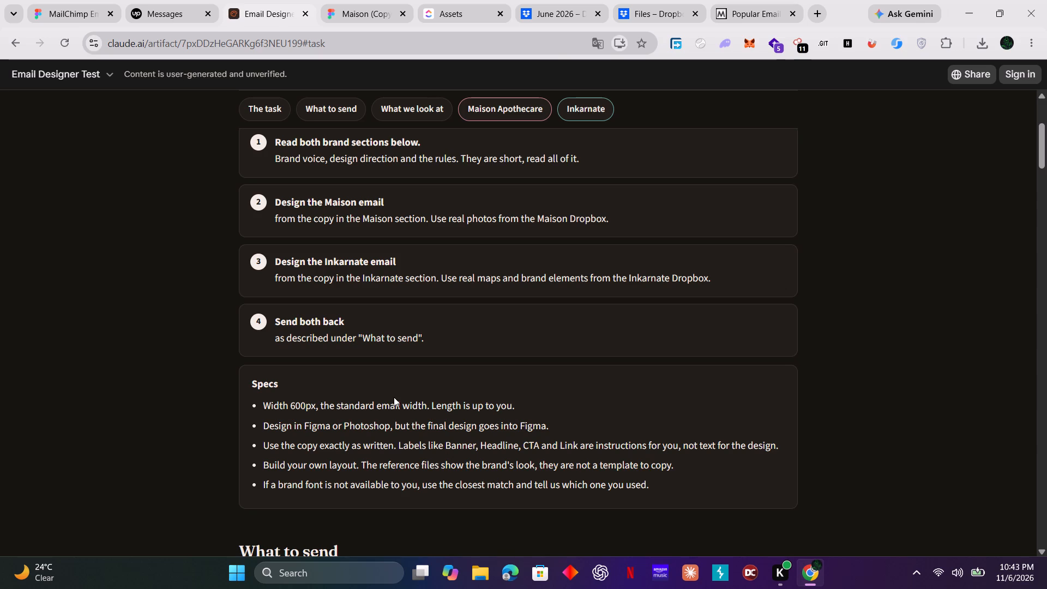
Read the brief's specs, submission requirements and evaluation criteria, plus Maison Apothecare's brand voice, design direction and photo asset sections.
scroll(357, 378, "down", 2)
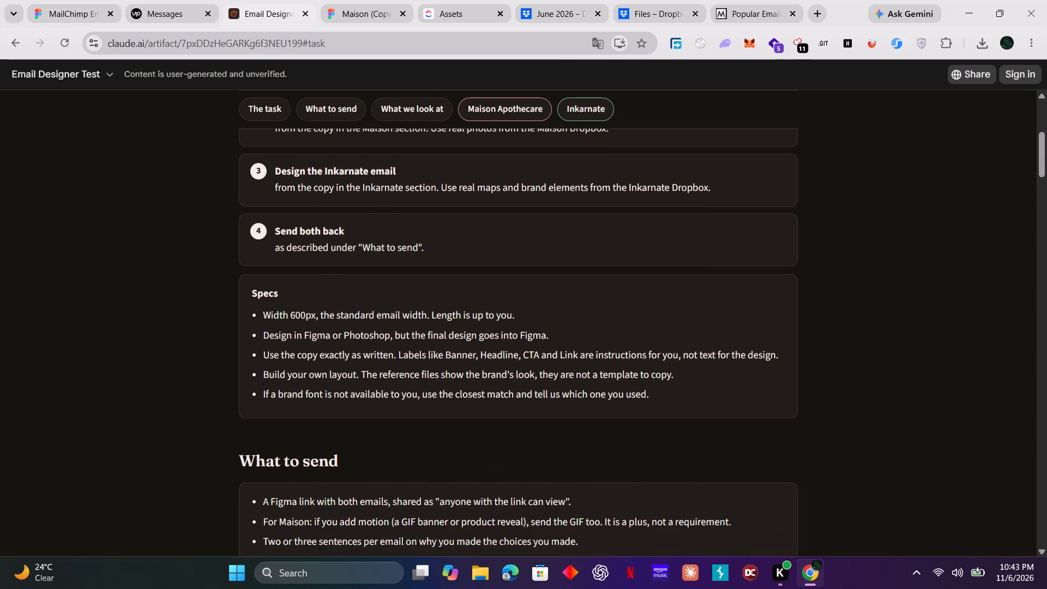
scroll(440, 408, "down", 1)
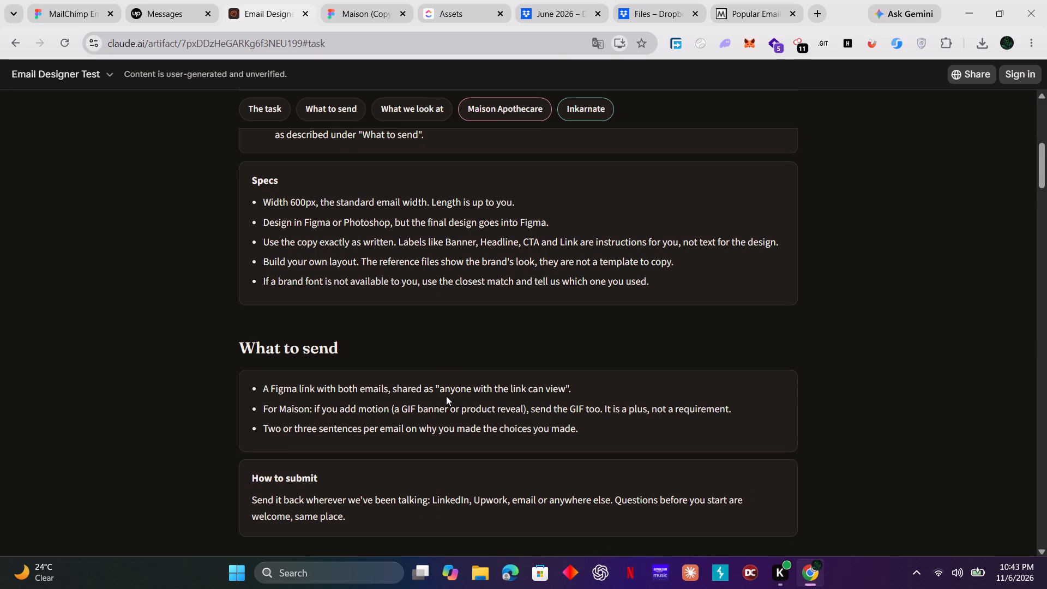
scroll(428, 376, "down", 2)
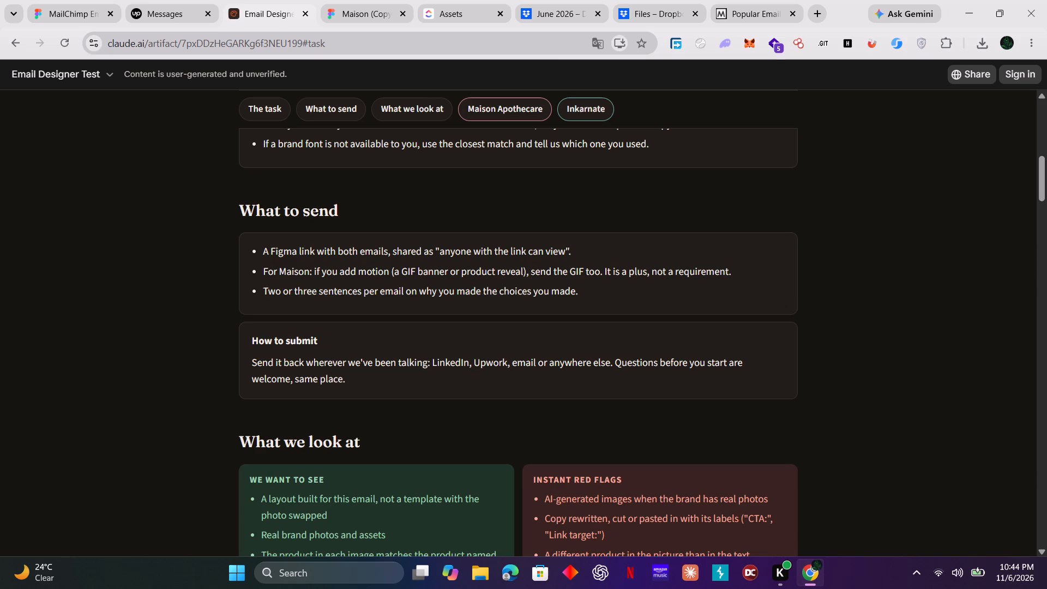
scroll(475, 370, "down", 4)
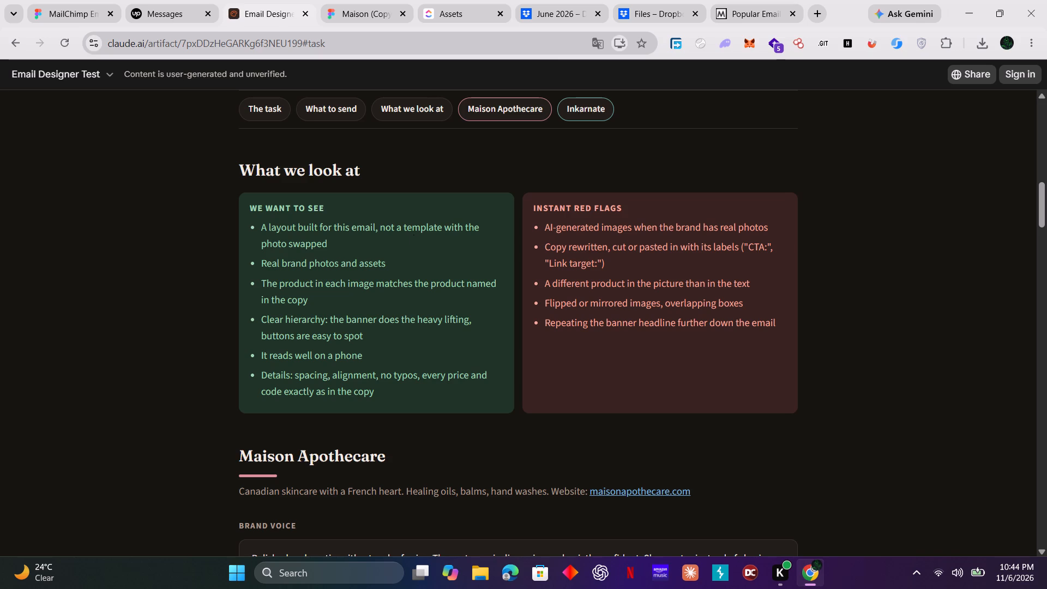
scroll(420, 267, "down", 5)
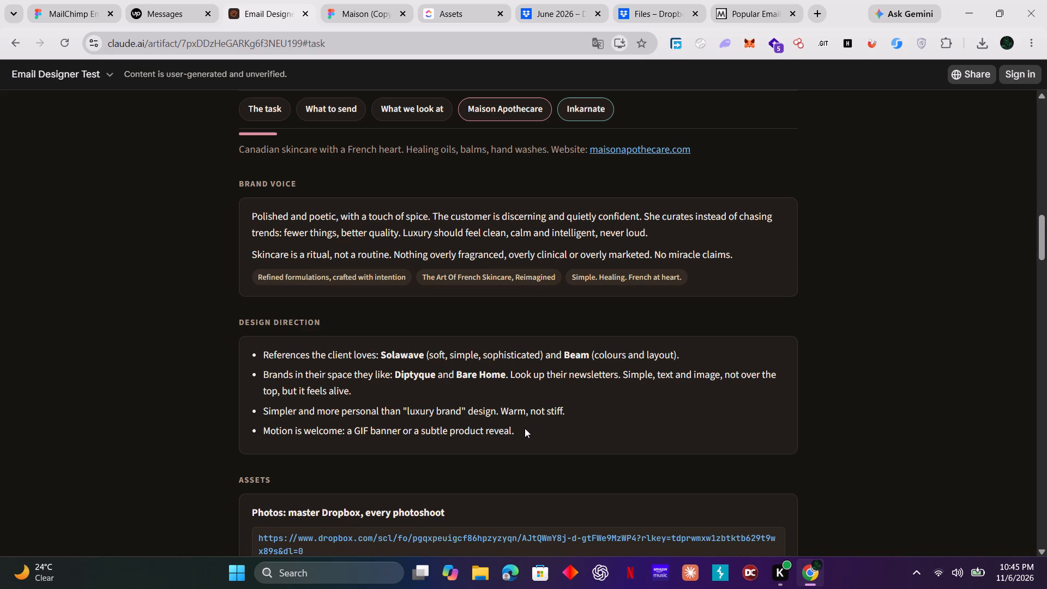
scroll(525, 427, "down", 1)
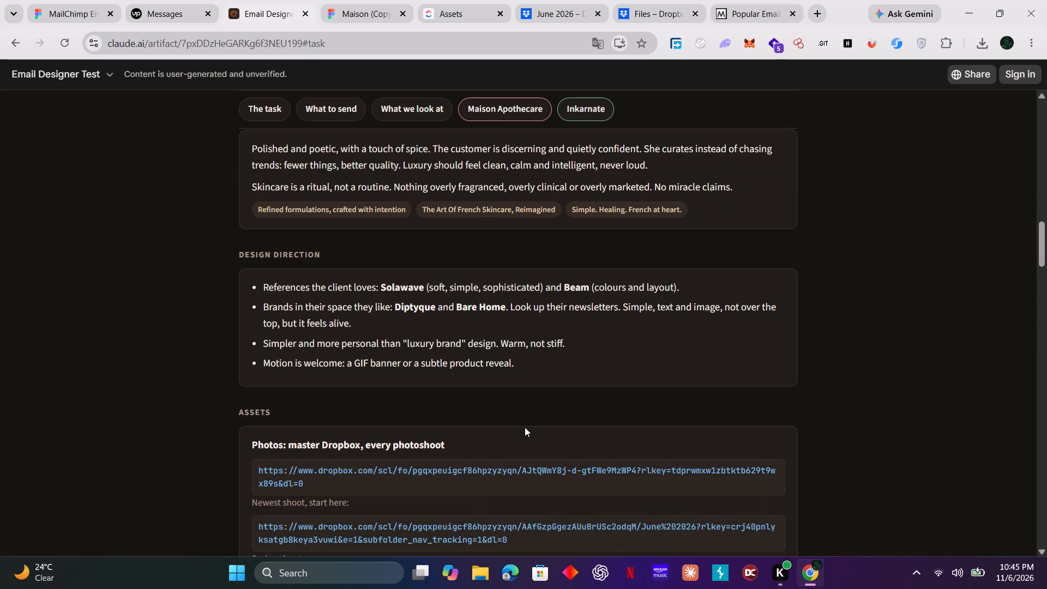
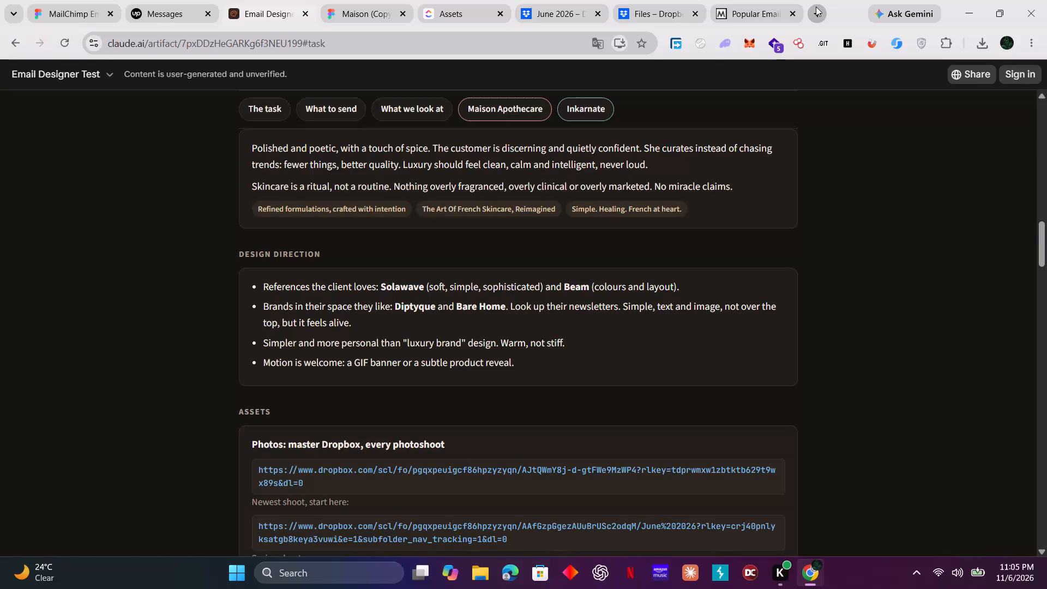
Check the Welcome email's heading font in the Maison (Copy) file and set Frame 1's banner headline to Tenor Sans.
left_click(358, 14)
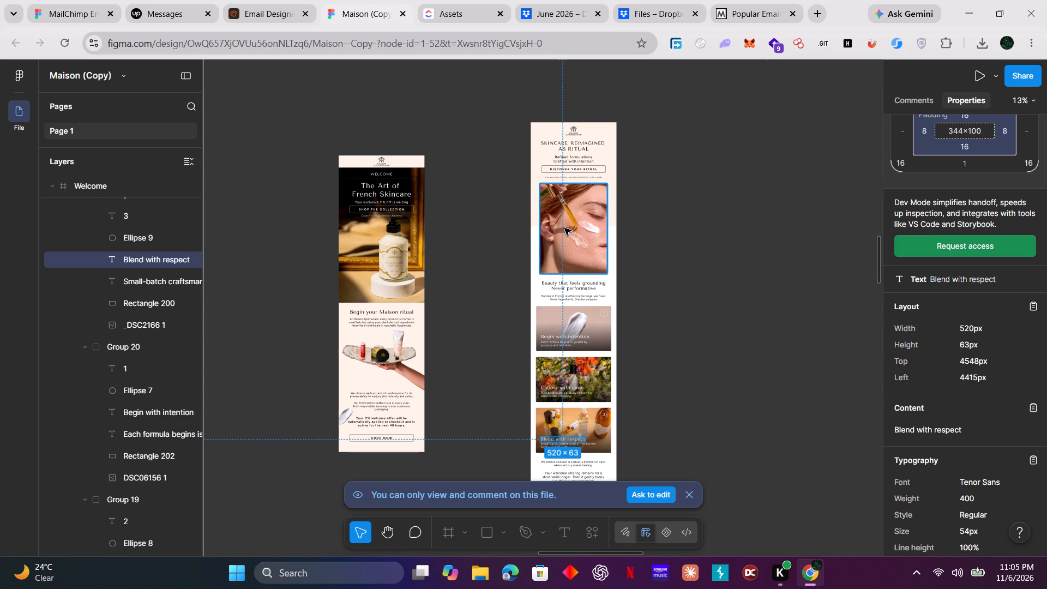
scroll(594, 382, "down", 2)
left_click(57, 10)
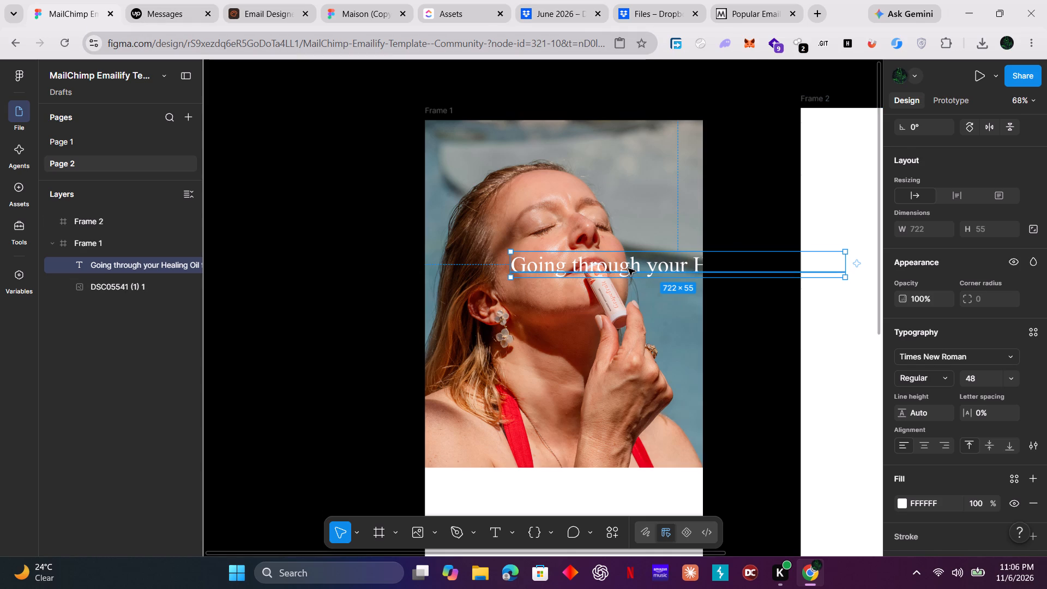
left_click(390, 14)
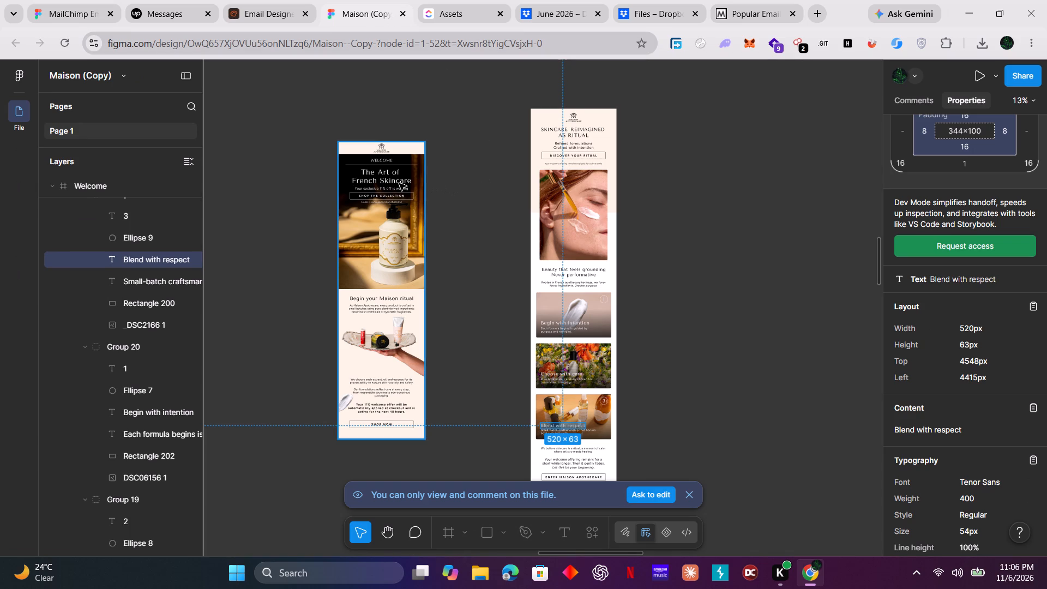
double_click(390, 172)
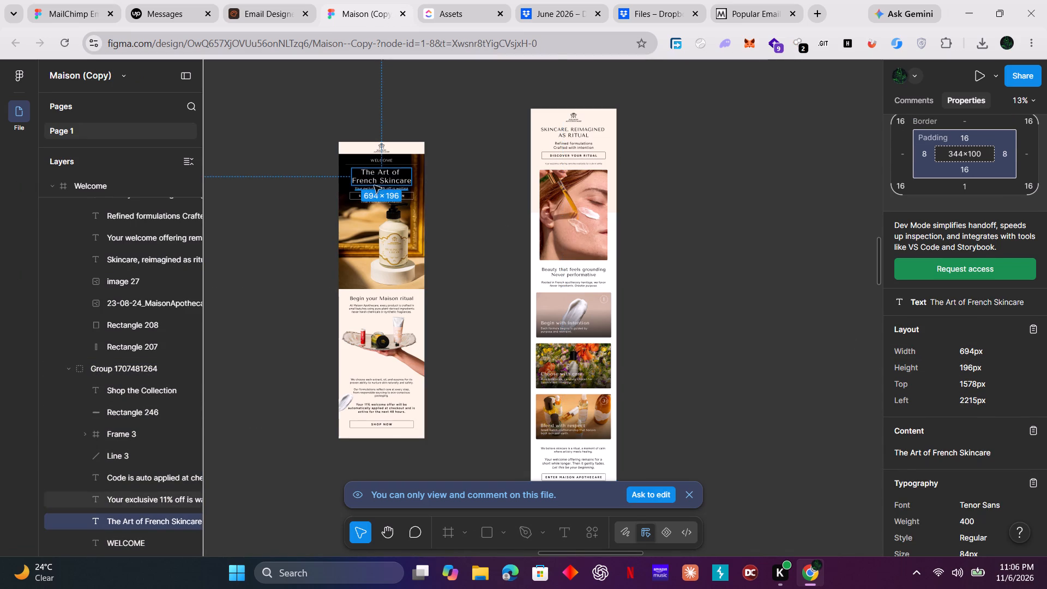
left_click(65, 9)
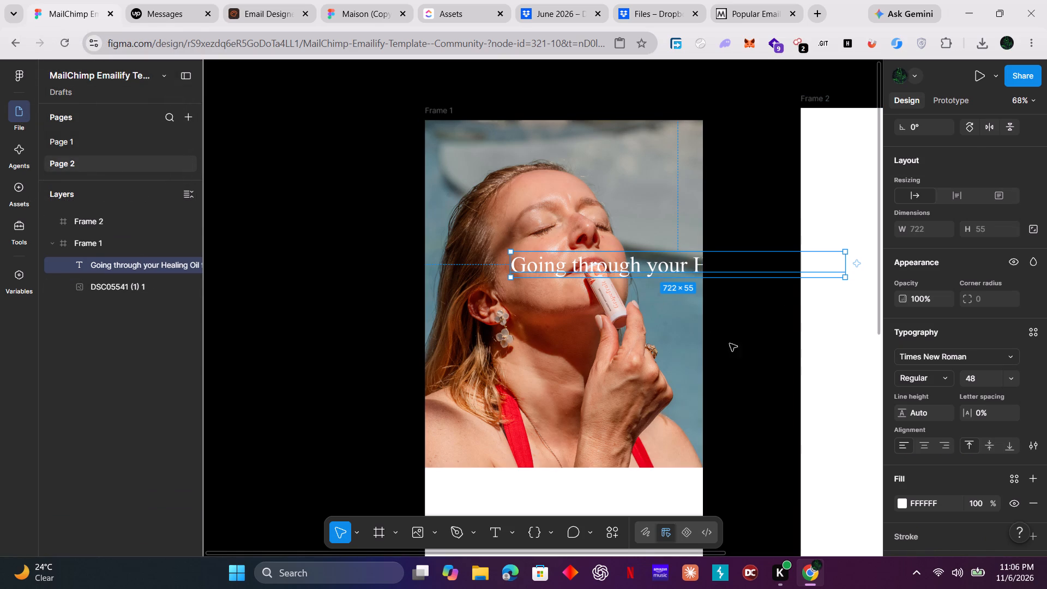
left_click(741, 351)
left_click(648, 266)
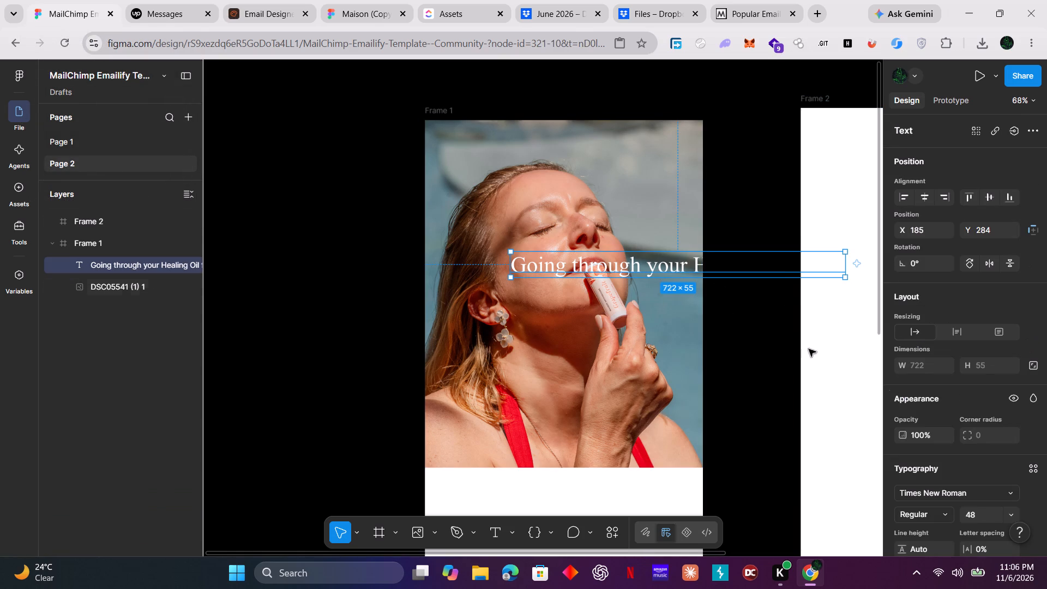
scroll(968, 432, "down", 1)
left_click(968, 423)
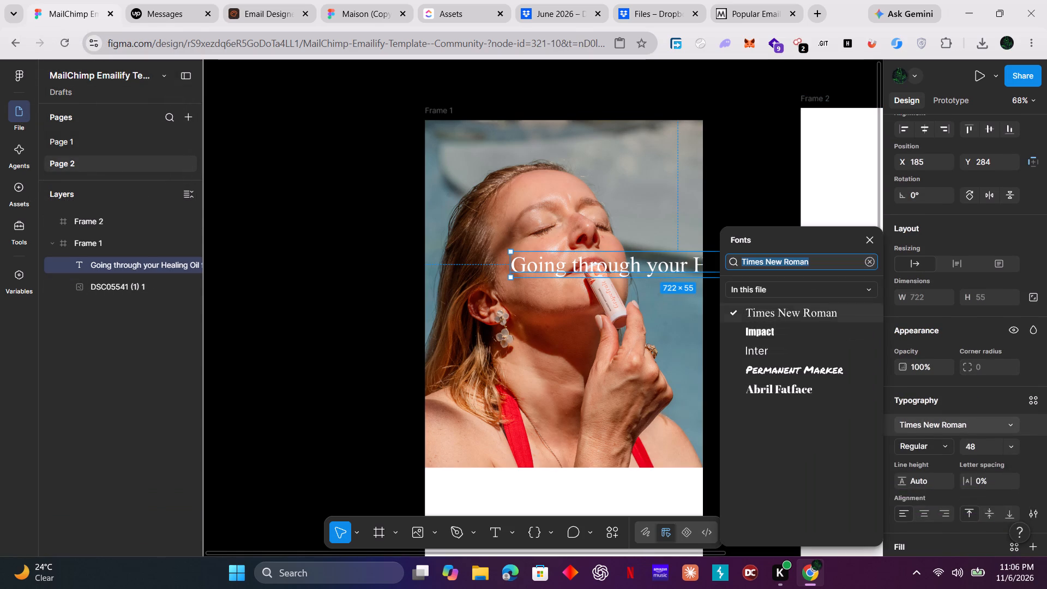
type("tenor")
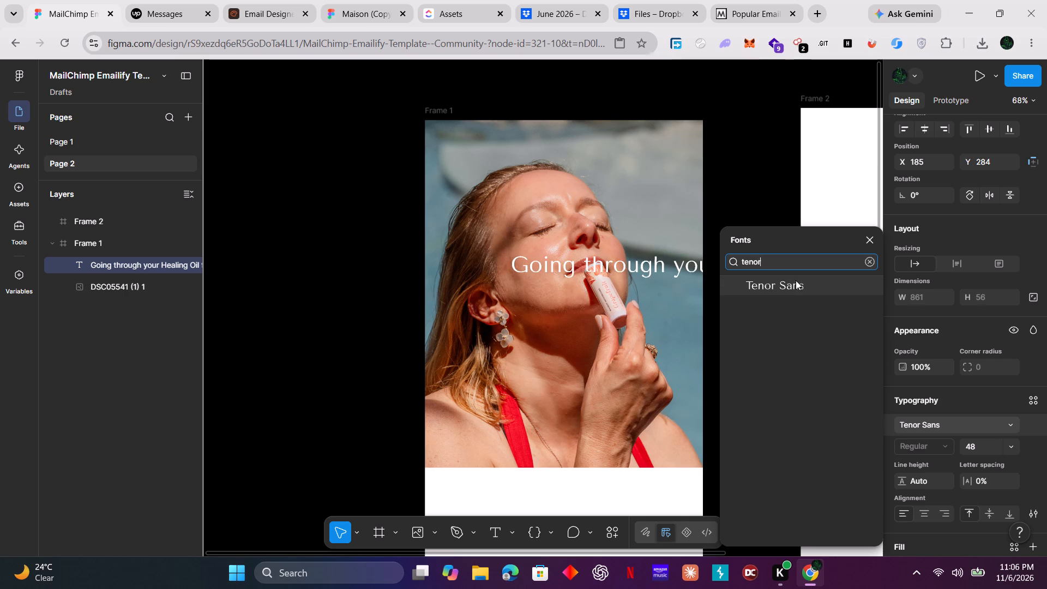
left_click(786, 288)
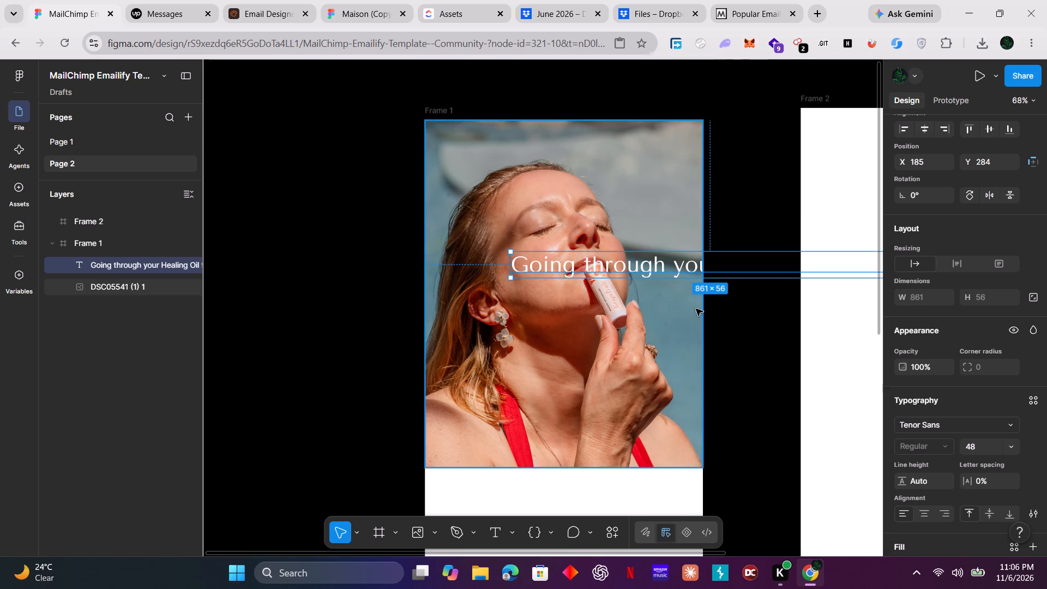
Move the headline near the photo's left edge and narrow its text box to about 421 px so it wraps.
left_click_drag(664, 266, 617, 251)
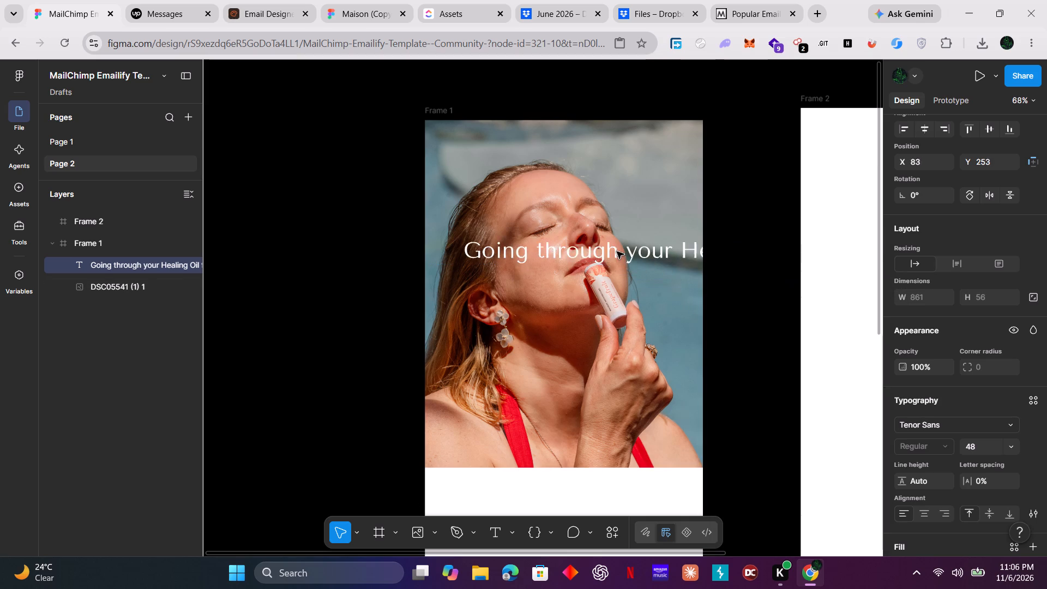
left_click_drag(617, 251, 586, 214)
left_click(586, 214)
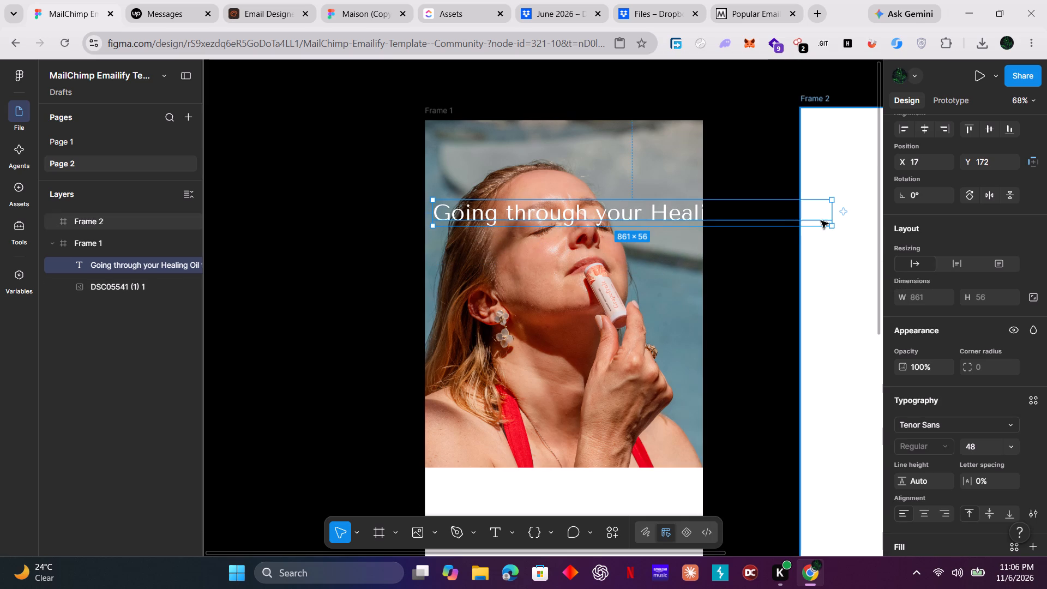
left_click_drag(833, 208, 628, 242)
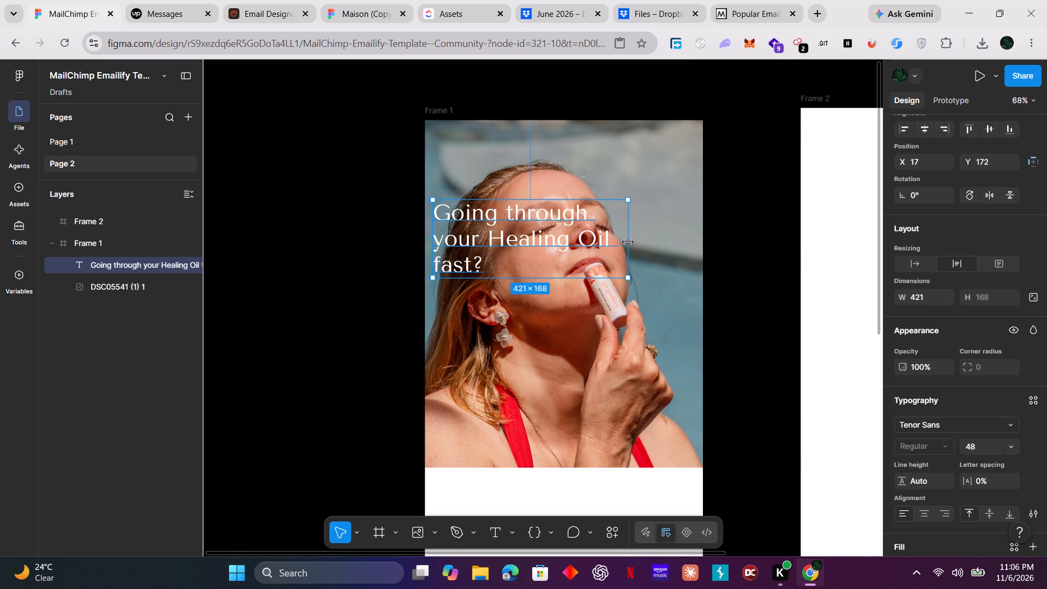
left_click_drag(628, 242, 628, 243)
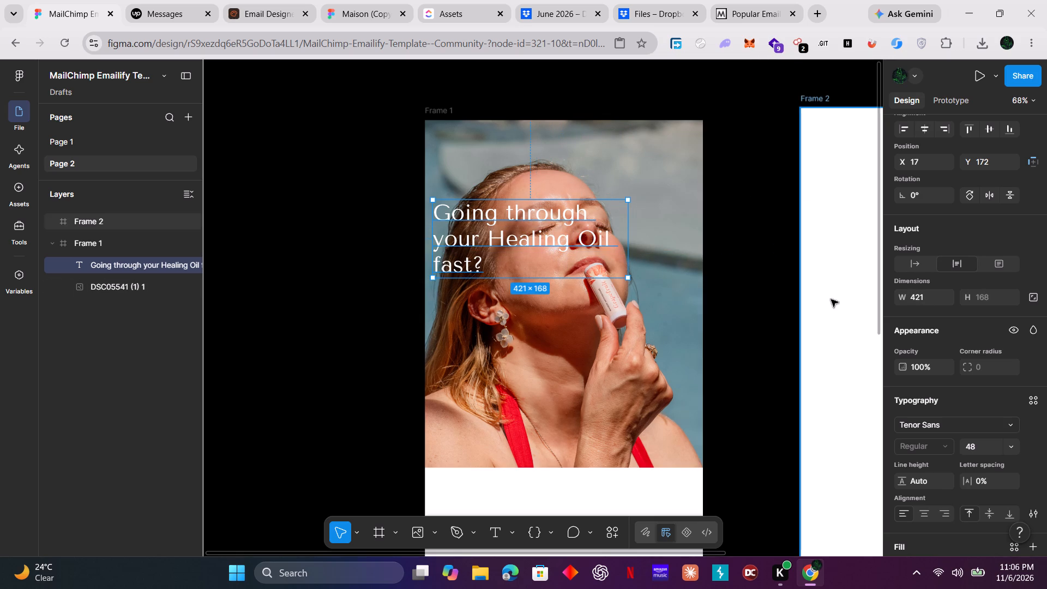
left_click(744, 300)
Move the headline out of Frame 1 onto the empty canvas beside the photo, at about X -409, Y 152.
left_click_drag(534, 245, 574, 238)
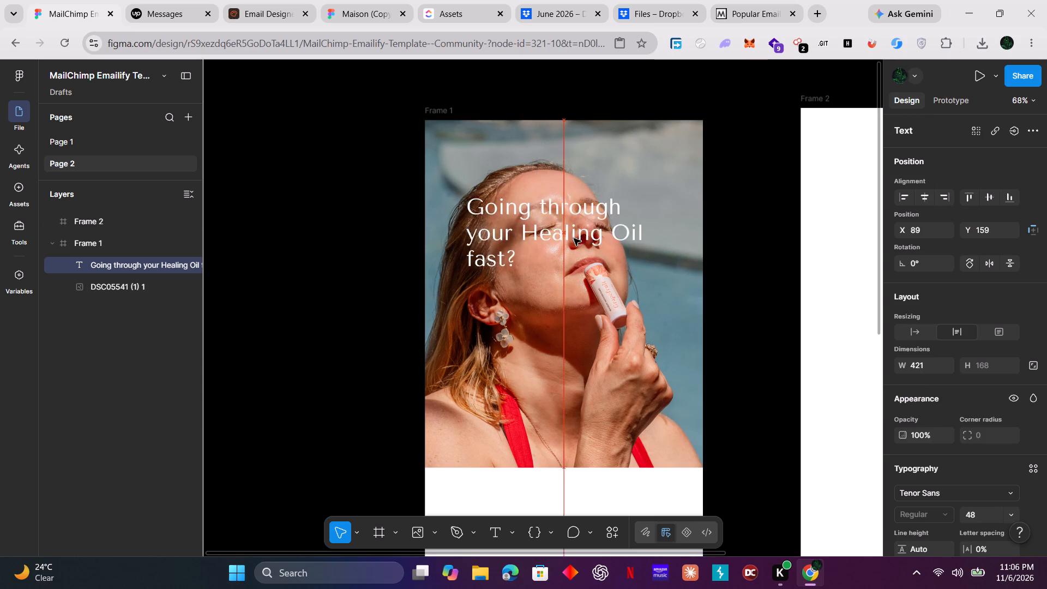
left_click_drag(574, 238, 564, 340)
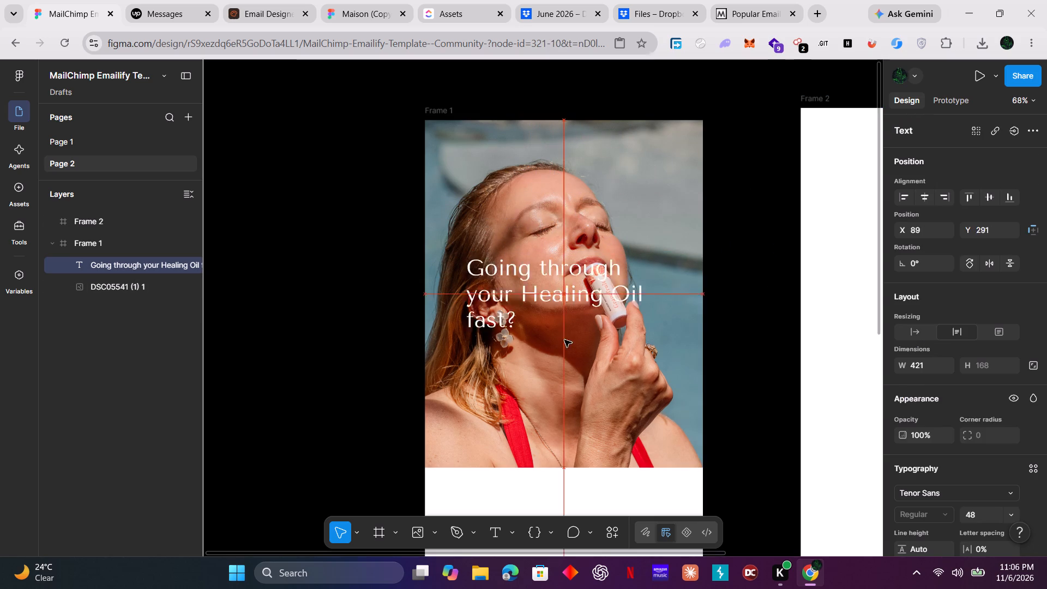
left_click_drag(564, 340, 588, 366)
left_click_drag(588, 366, 581, 369)
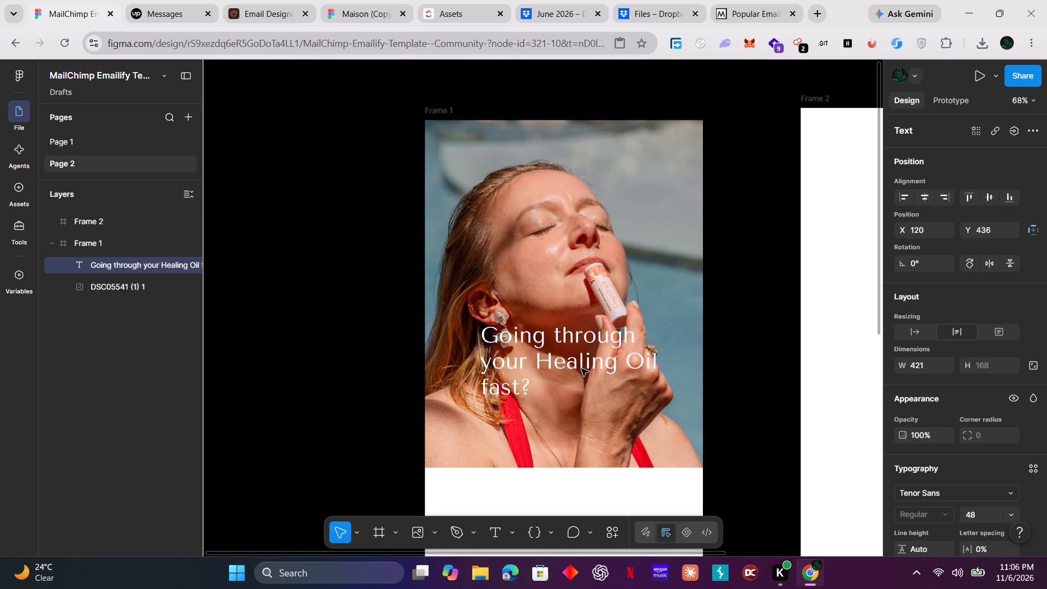
left_click_drag(581, 369, 581, 371)
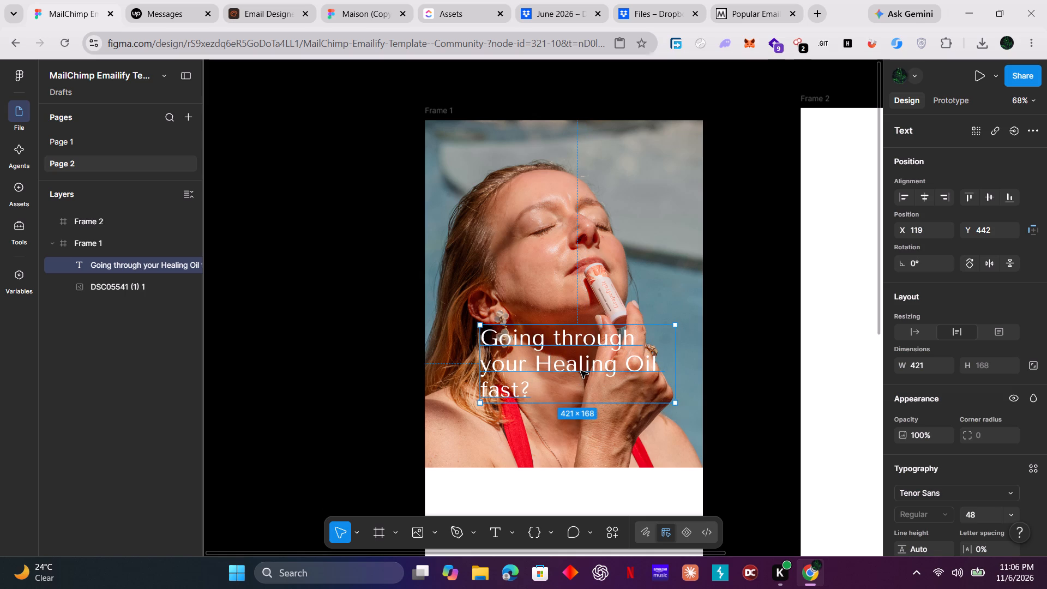
left_click_drag(581, 371, 581, 374)
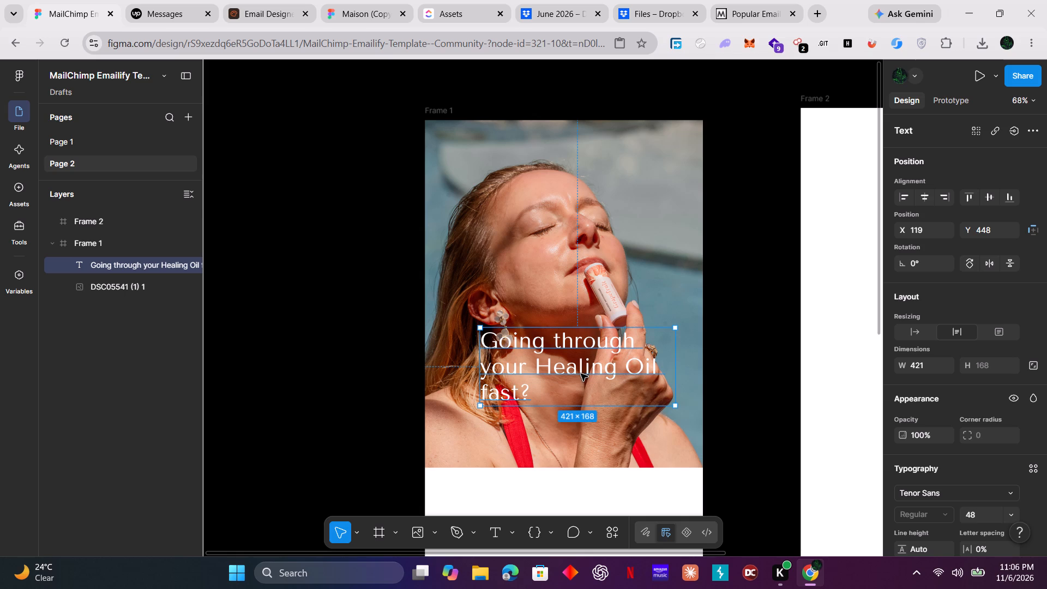
left_click_drag(581, 374, 335, 231)
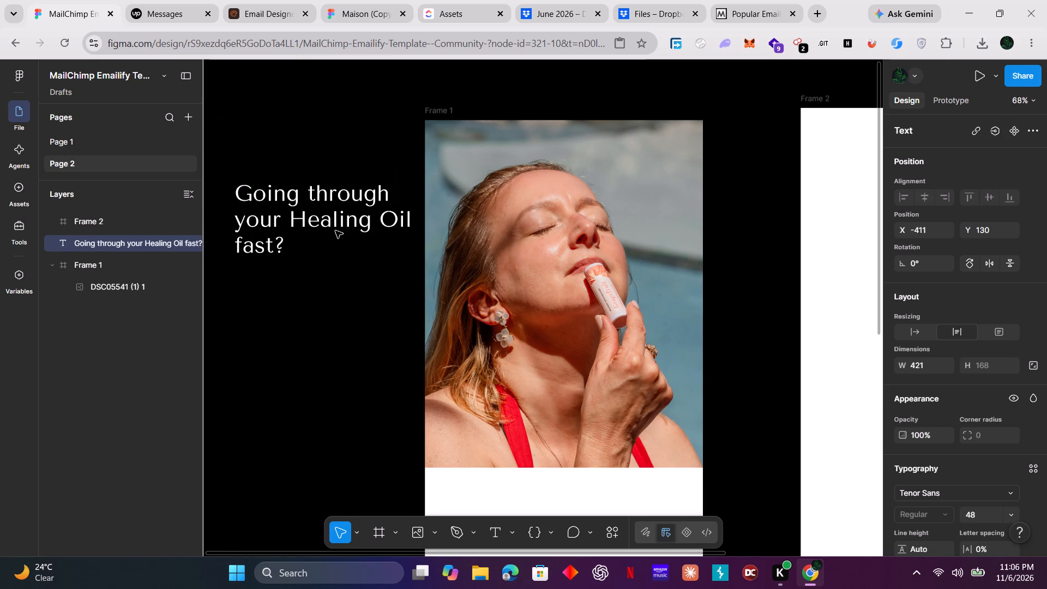
left_click_drag(335, 231, 336, 237)
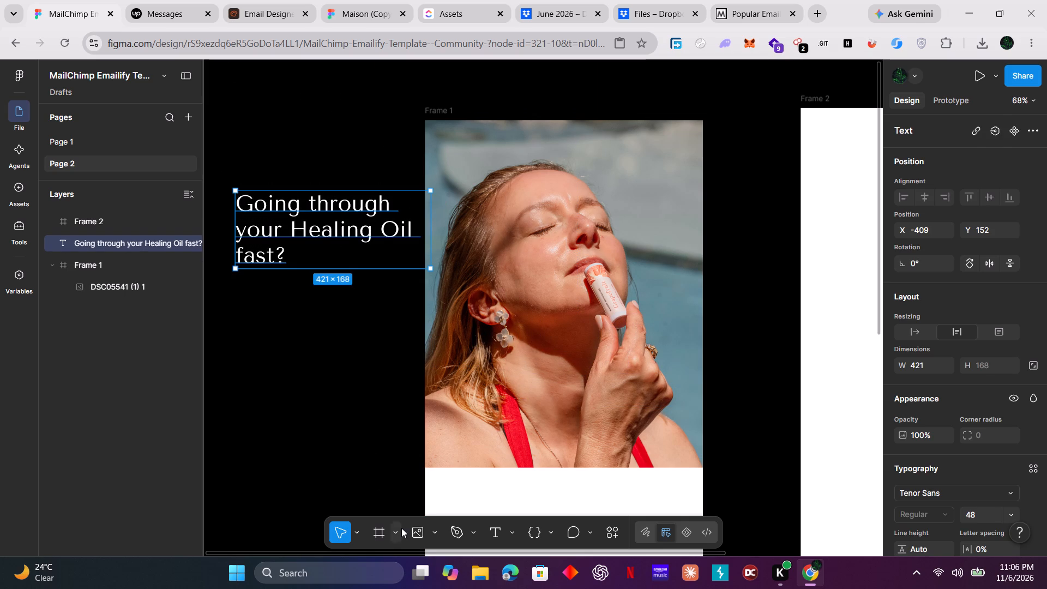
Draw a full-width rectangle about 600 × 34 px along the top edge of Frame 1, over the photo.
key("r")
left_click_drag(426, 121, 458, 137)
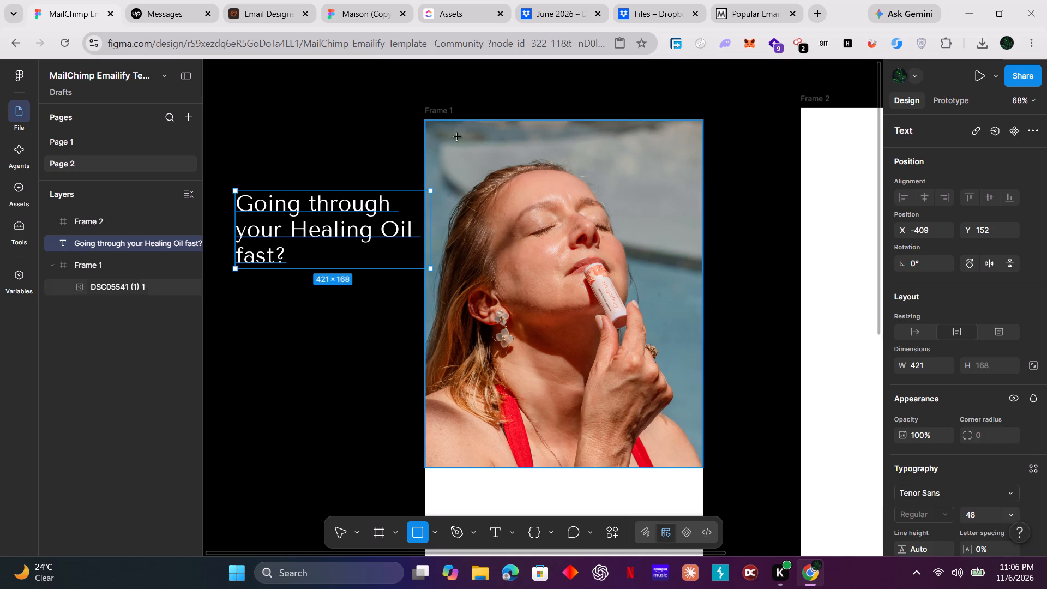
left_click_drag(458, 137, 702, 154)
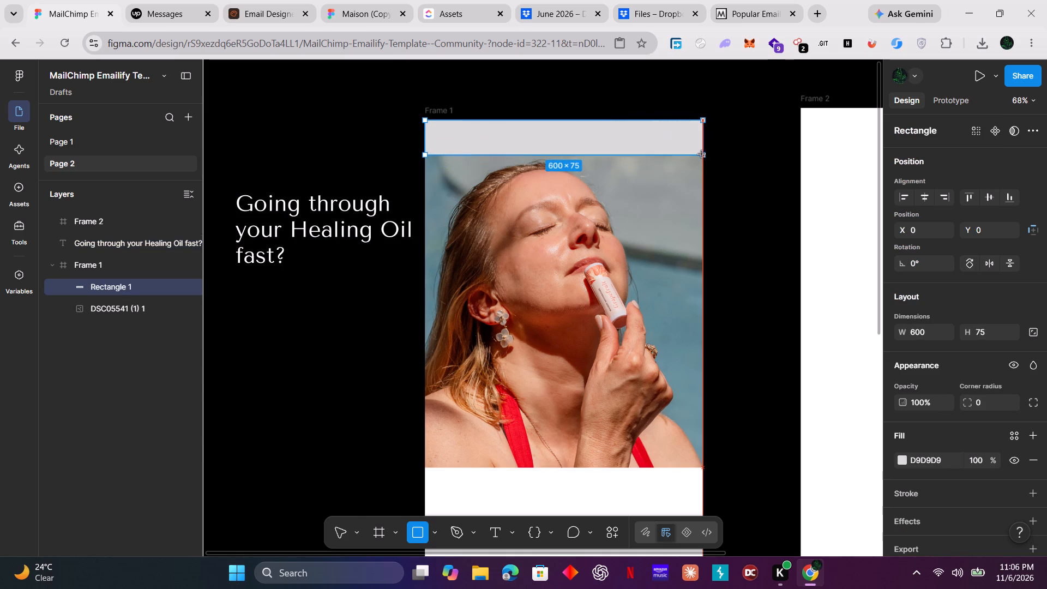
left_click_drag(702, 154, 699, 132)
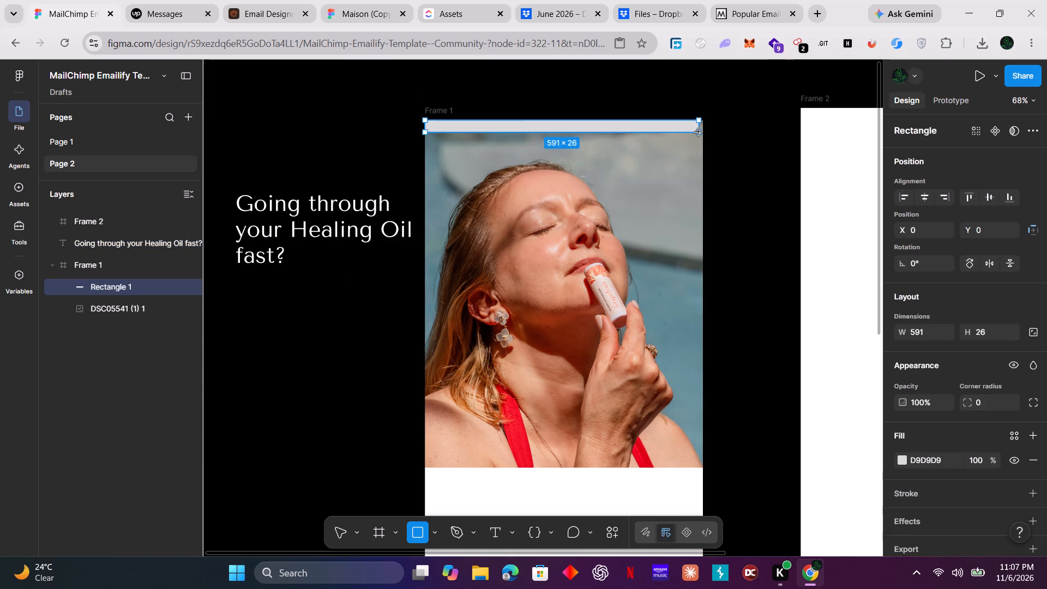
left_click_drag(699, 132, 701, 136)
left_click(701, 136)
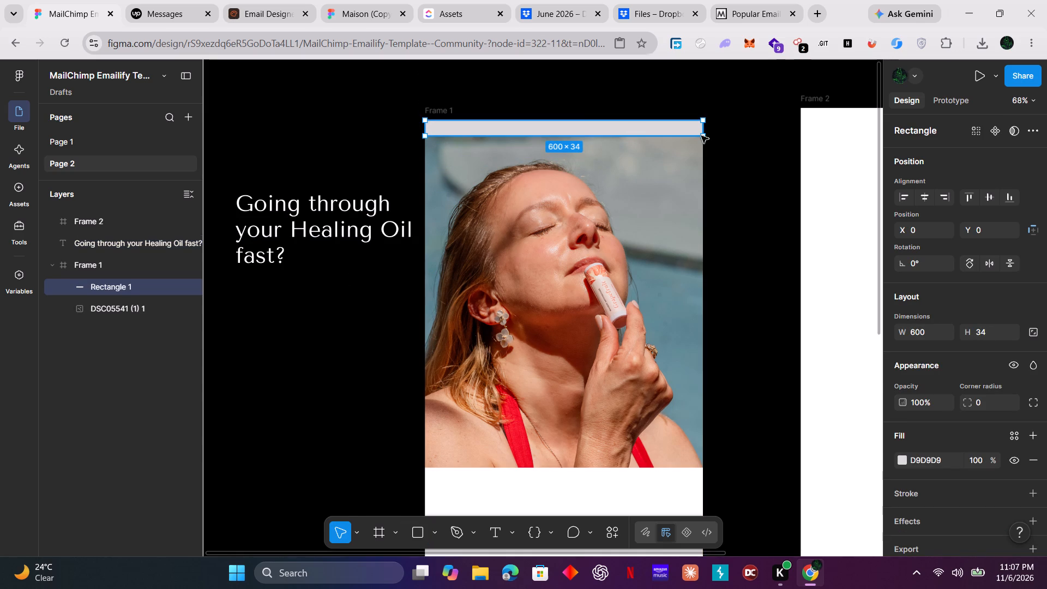
Review the brief's Maison Apothecare asset links, the notes on older designs, and the Healing Oil email's subject and banner copy.
left_click(654, 13)
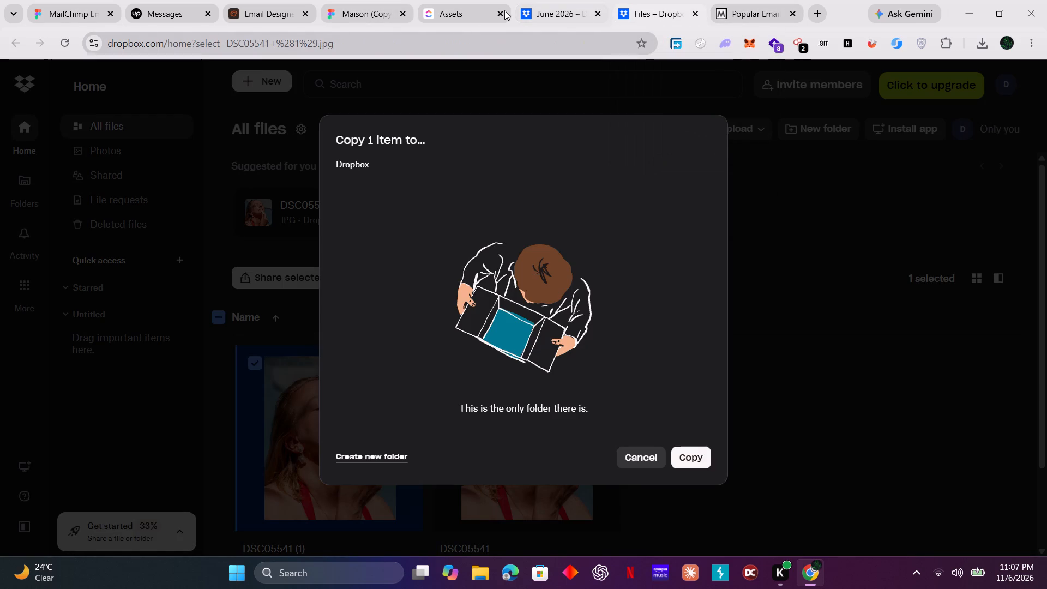
left_click(283, 15)
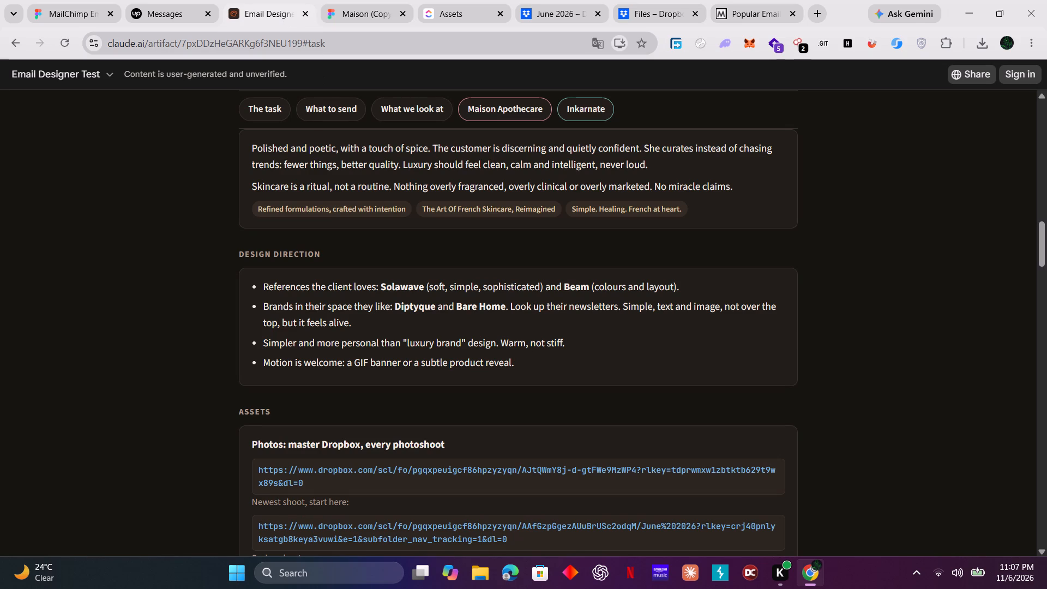
scroll(449, 332, "down", 2)
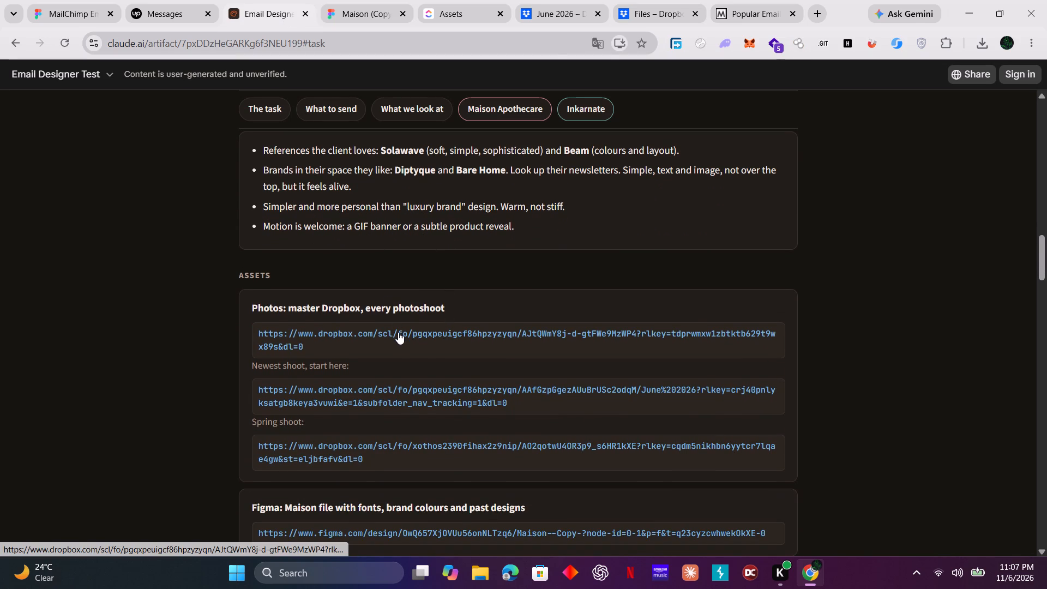
scroll(398, 332, "down", 1)
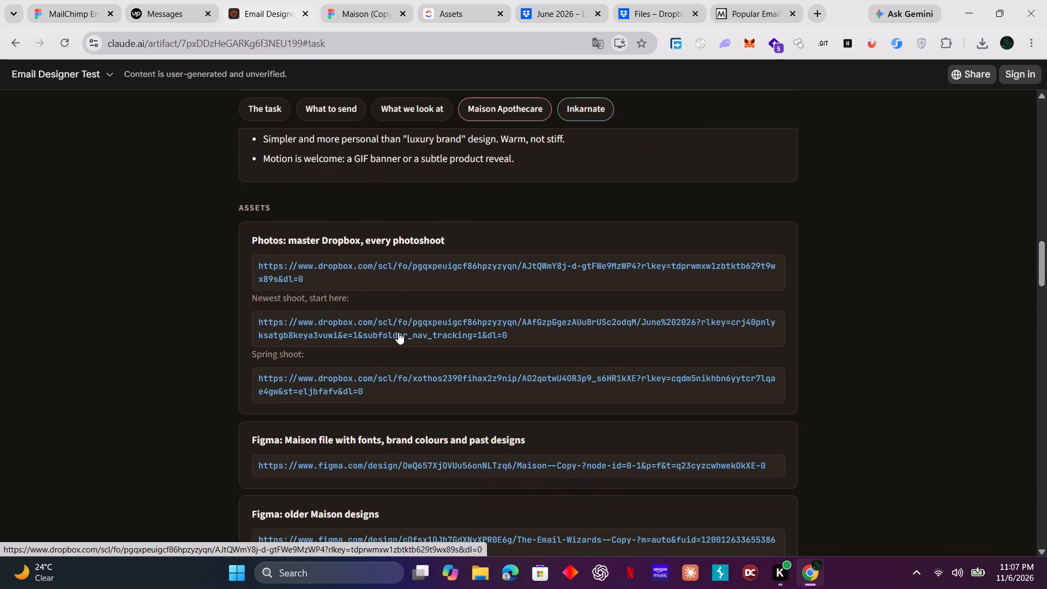
scroll(398, 332, "down", 1)
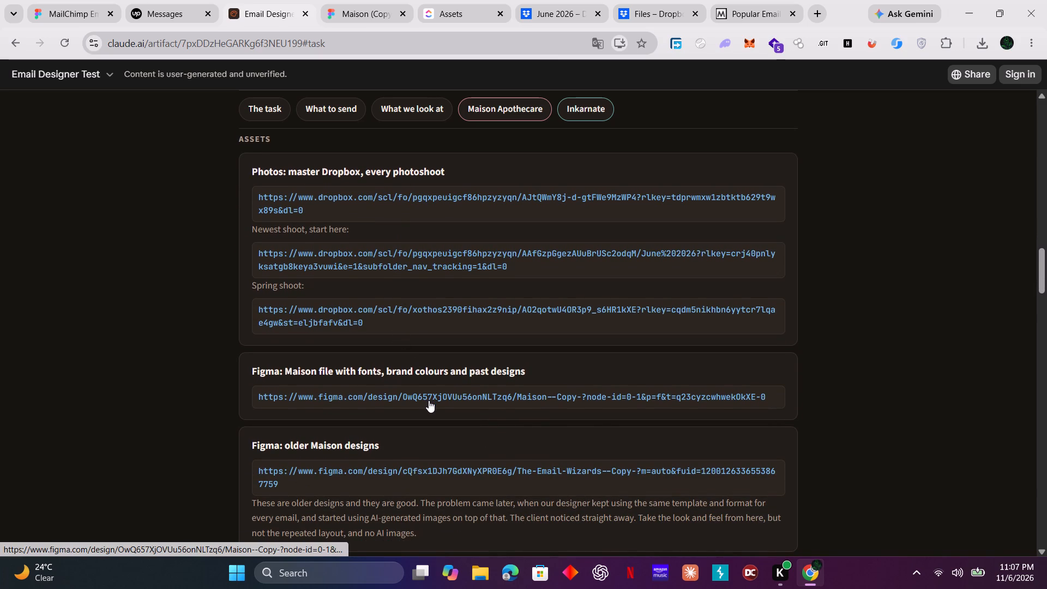
scroll(429, 400, "down", 1)
scroll(336, 399, "down", 2)
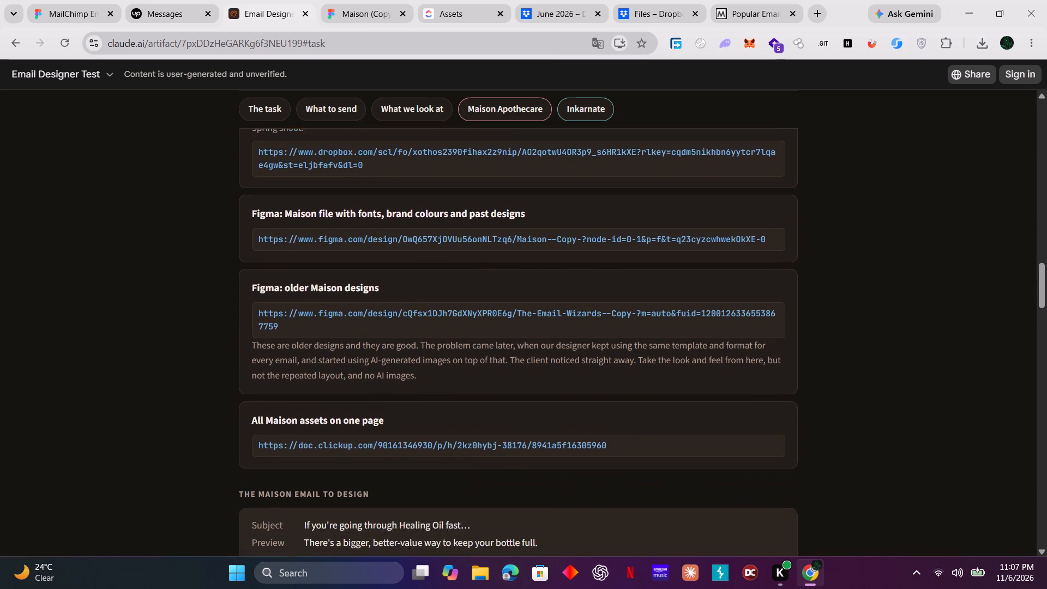
scroll(337, 398, "down", 2)
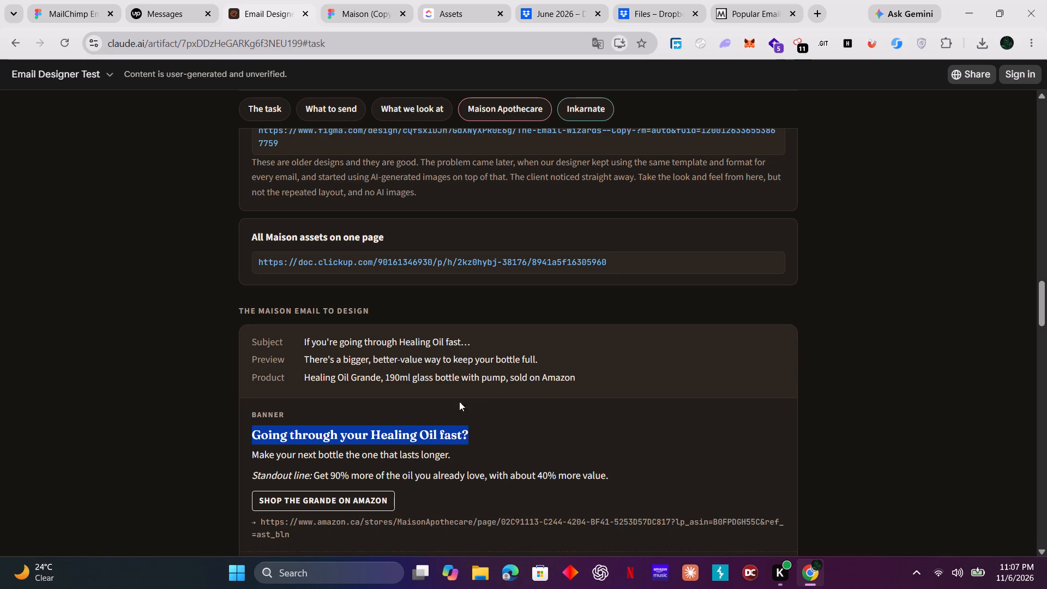
scroll(312, 407, "down", 1)
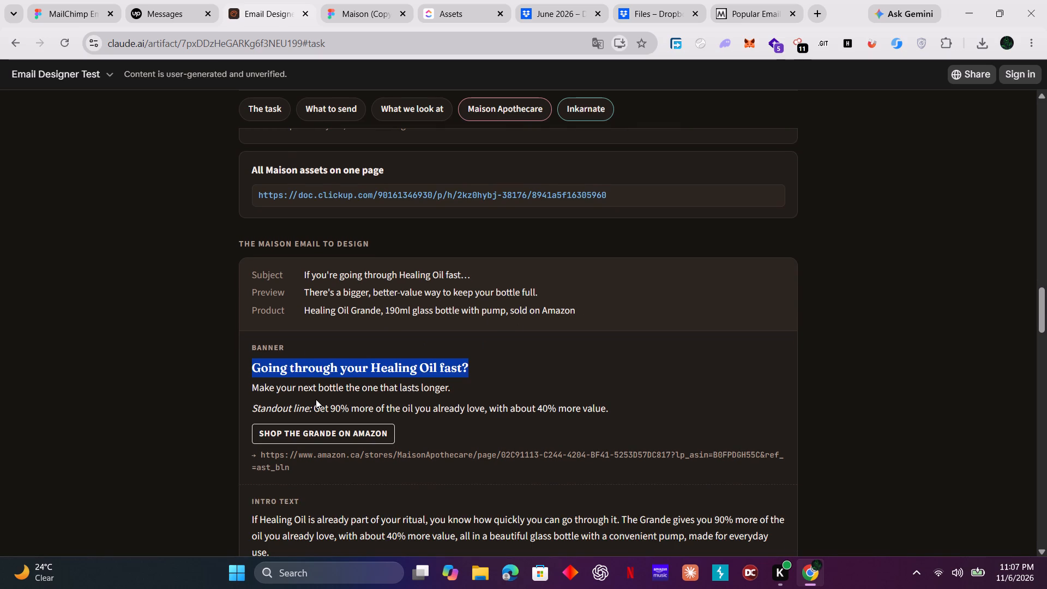
scroll(317, 394, "up", 3)
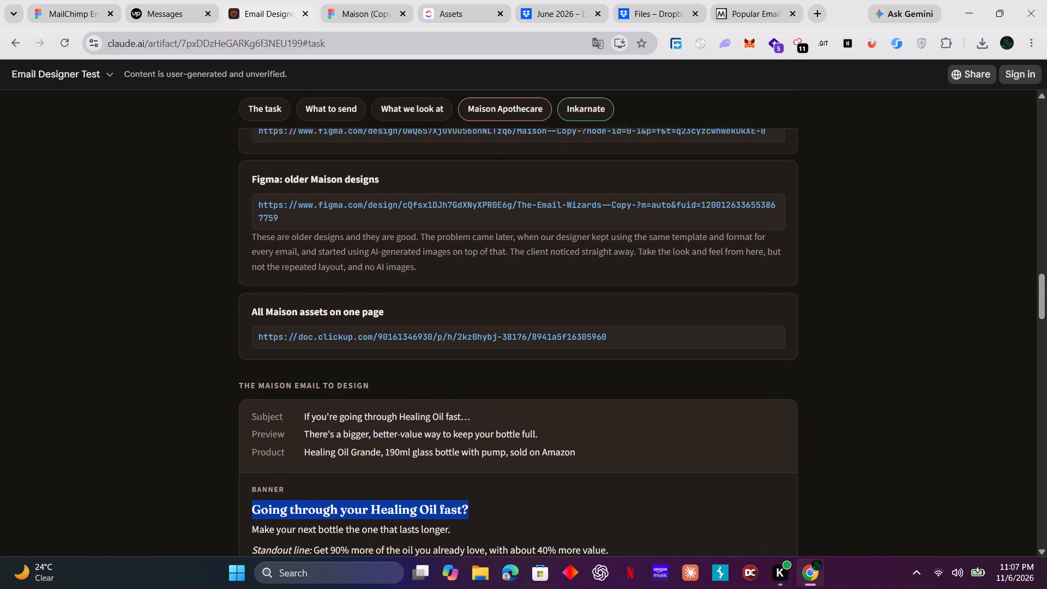
scroll(317, 399, "up", 4)
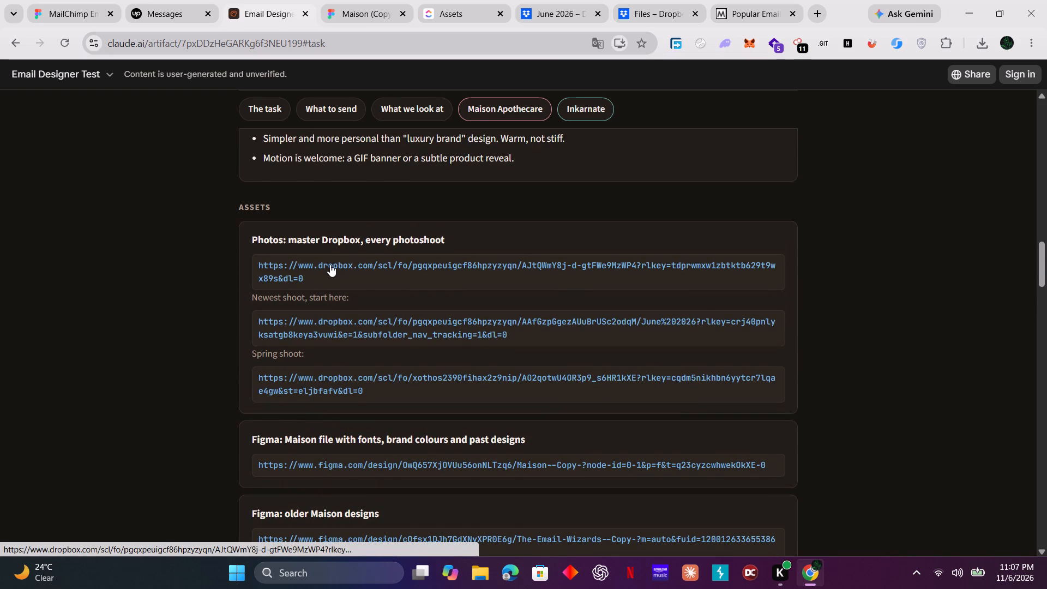
Open the newest June 2026 Dropbox shoot from the brief, preview photo DSC05386 and download it.
left_click(327, 323)
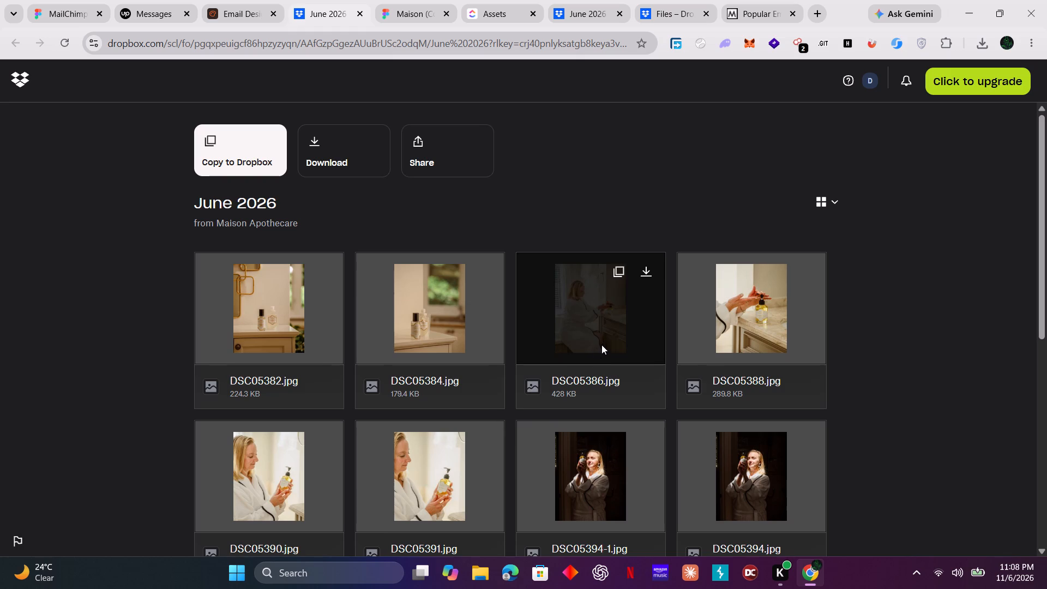
left_click_drag(603, 324, 509, 295)
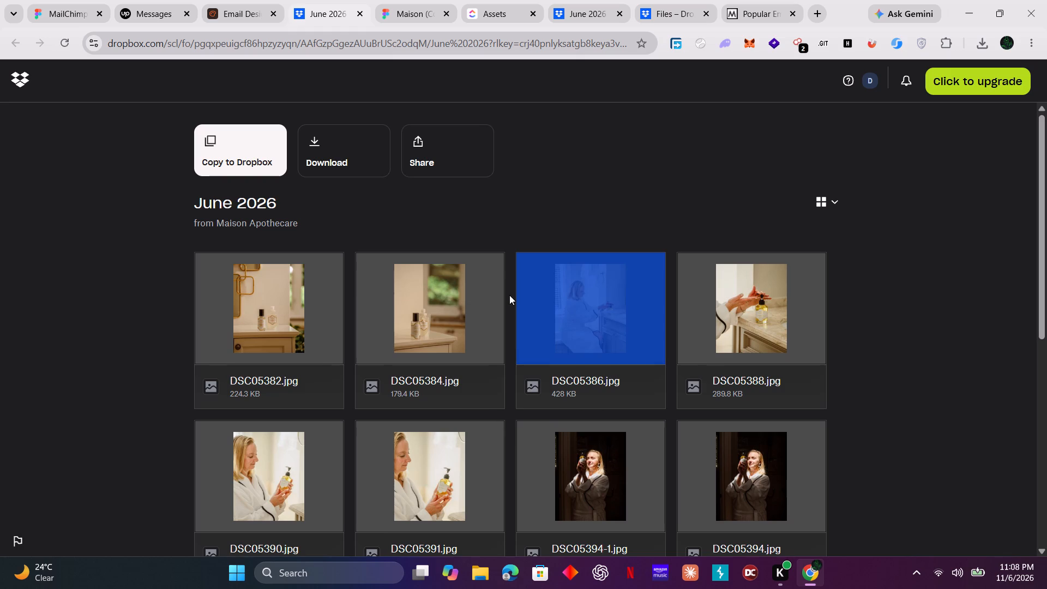
left_click_drag(509, 295, 615, 309)
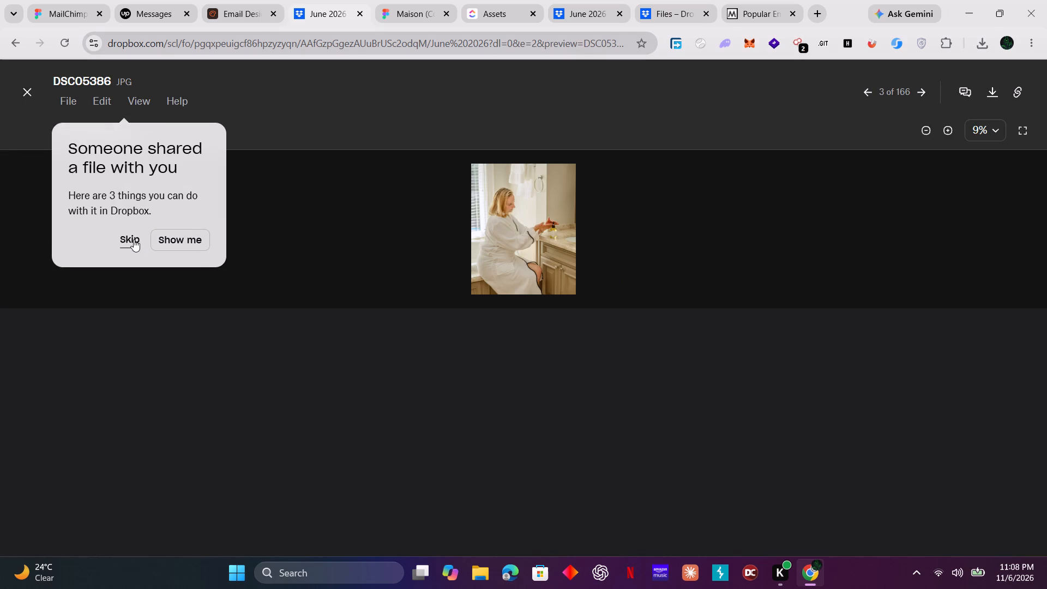
left_click(134, 239)
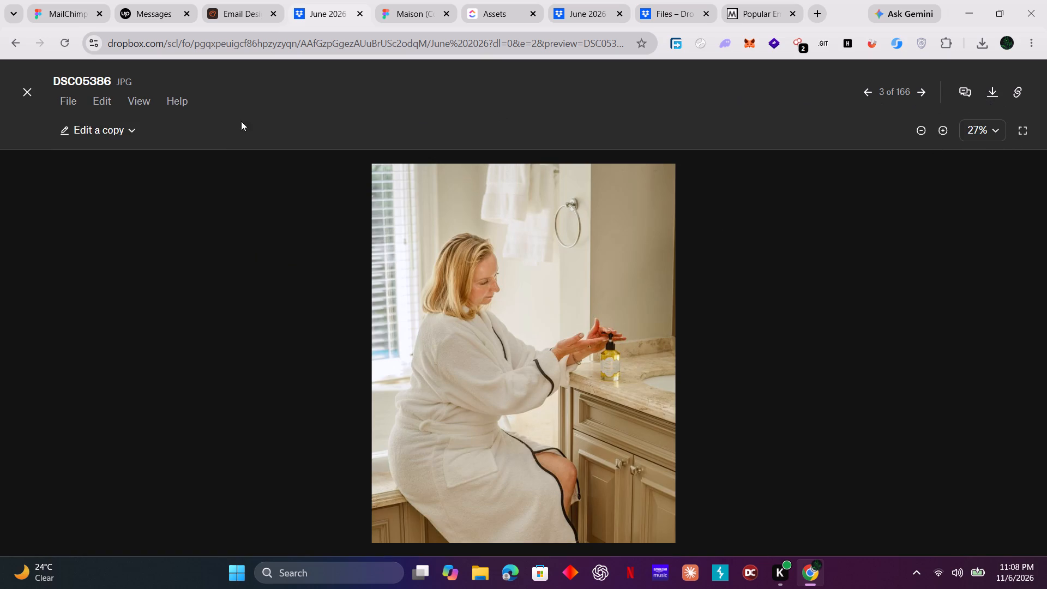
left_click(27, 100)
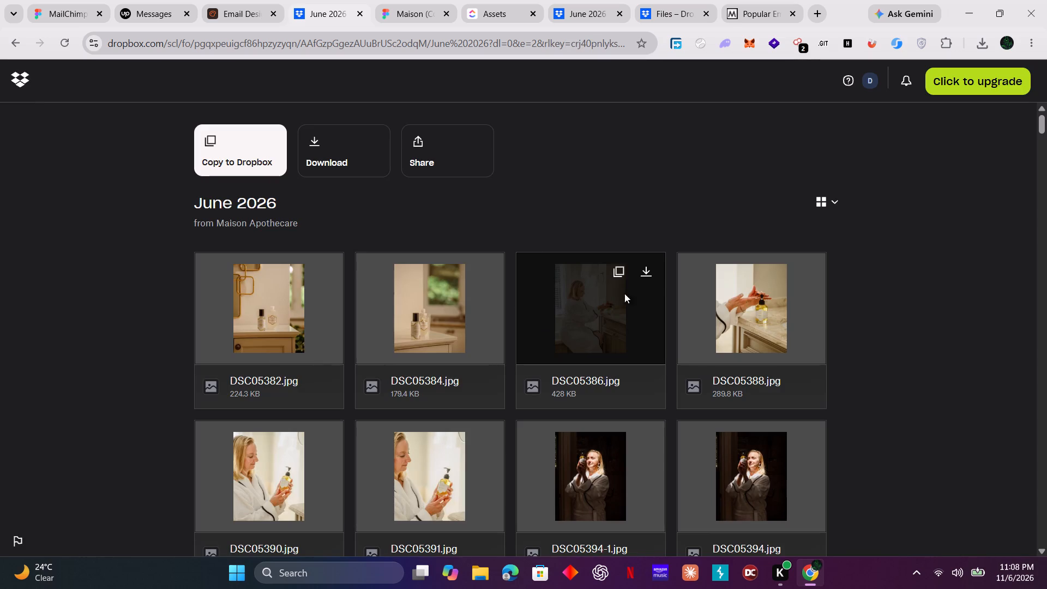
left_click(645, 277)
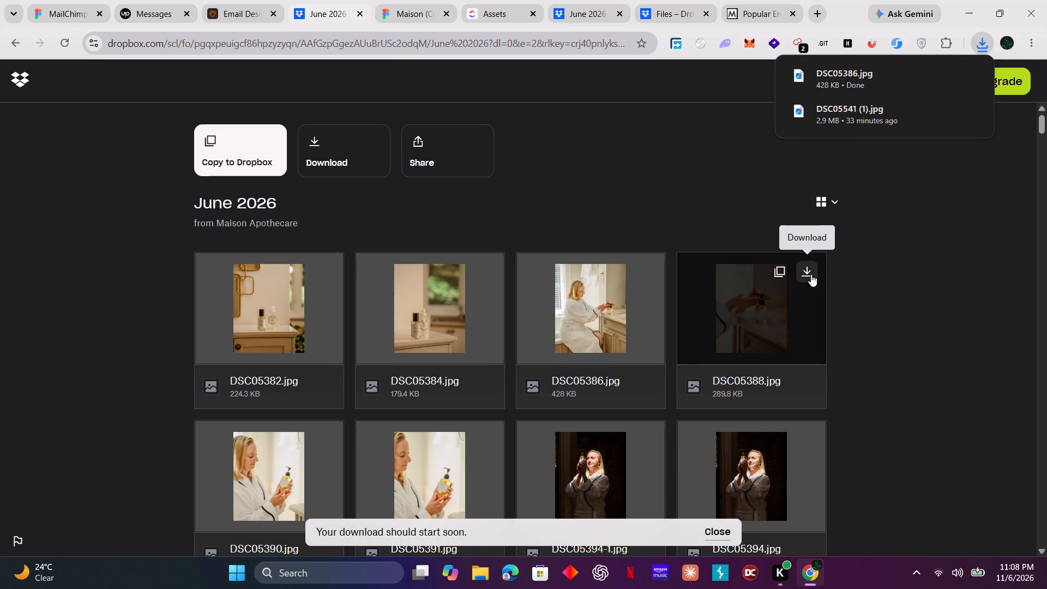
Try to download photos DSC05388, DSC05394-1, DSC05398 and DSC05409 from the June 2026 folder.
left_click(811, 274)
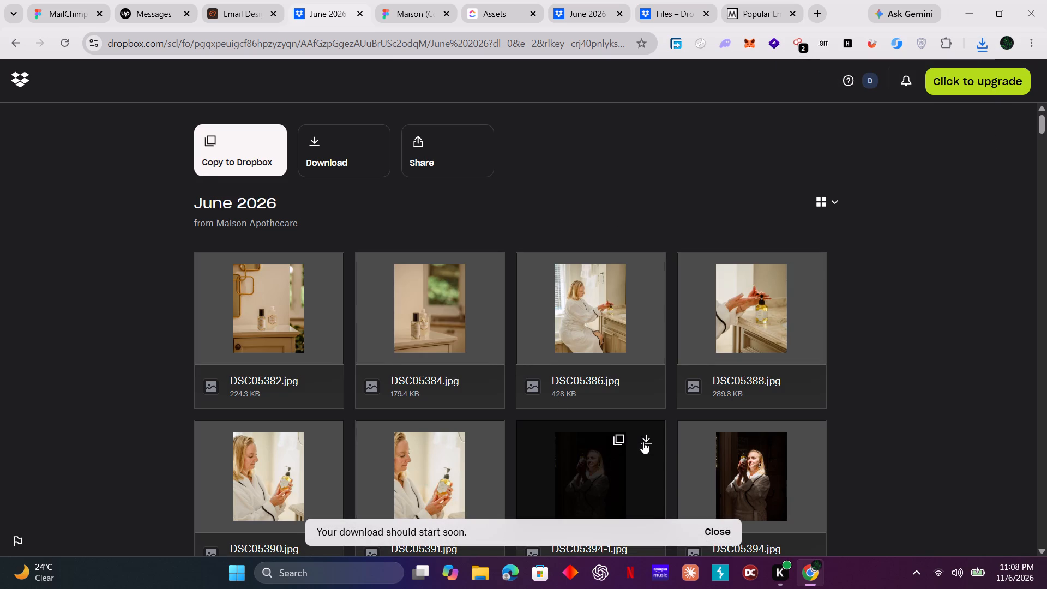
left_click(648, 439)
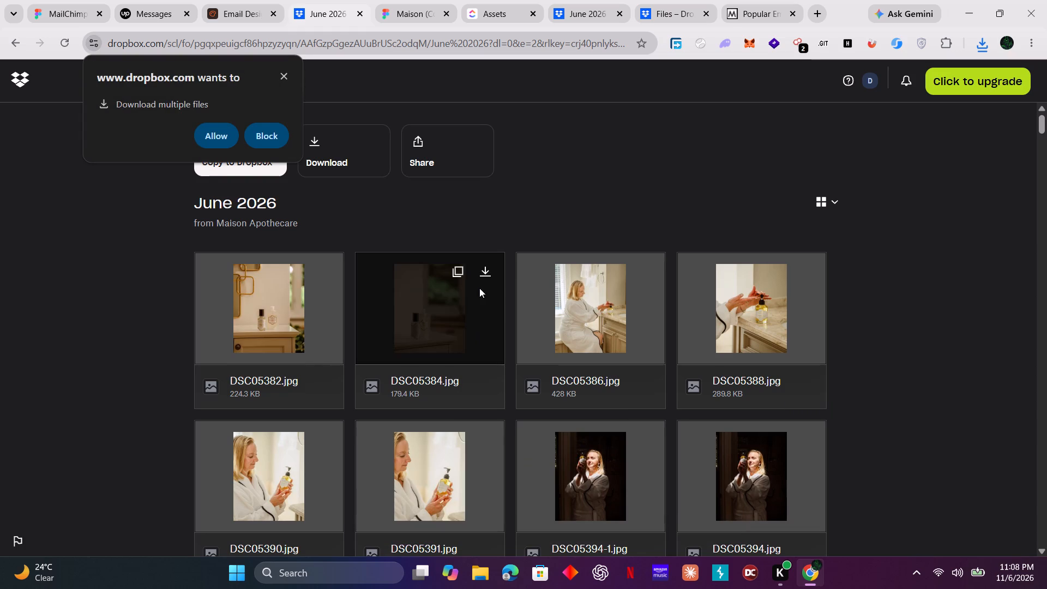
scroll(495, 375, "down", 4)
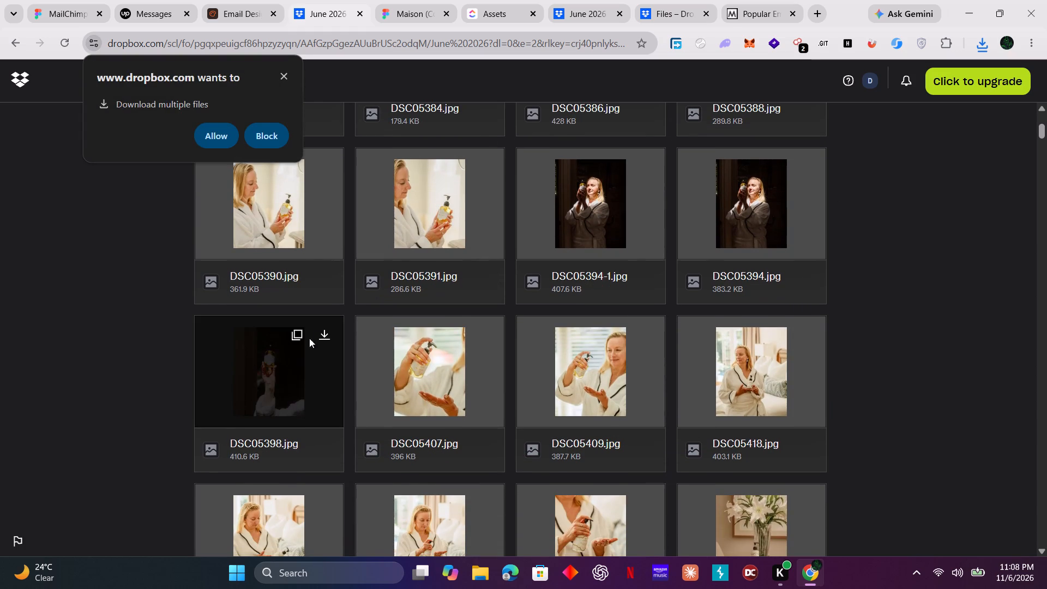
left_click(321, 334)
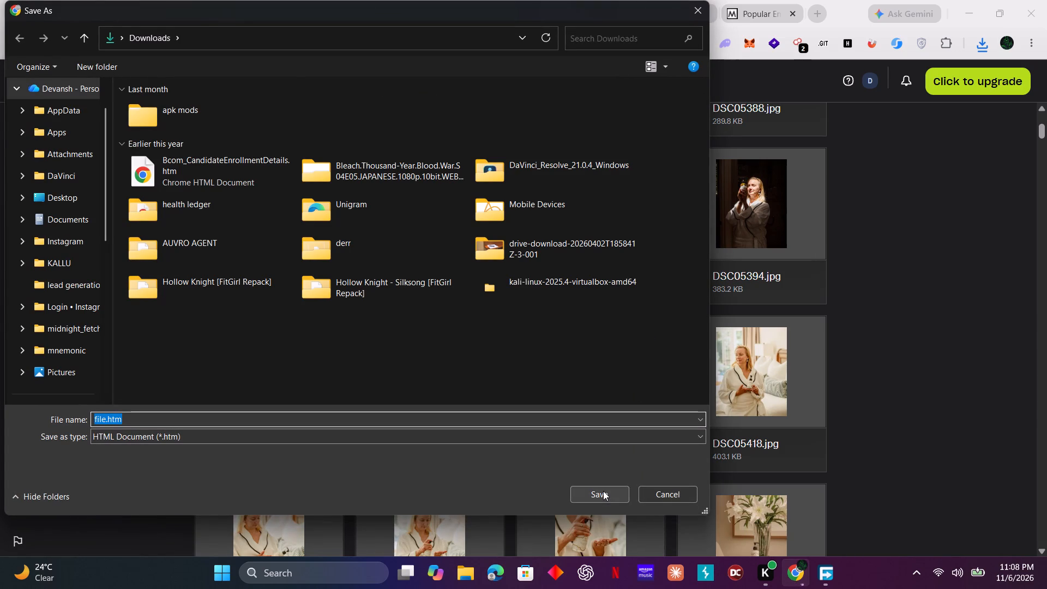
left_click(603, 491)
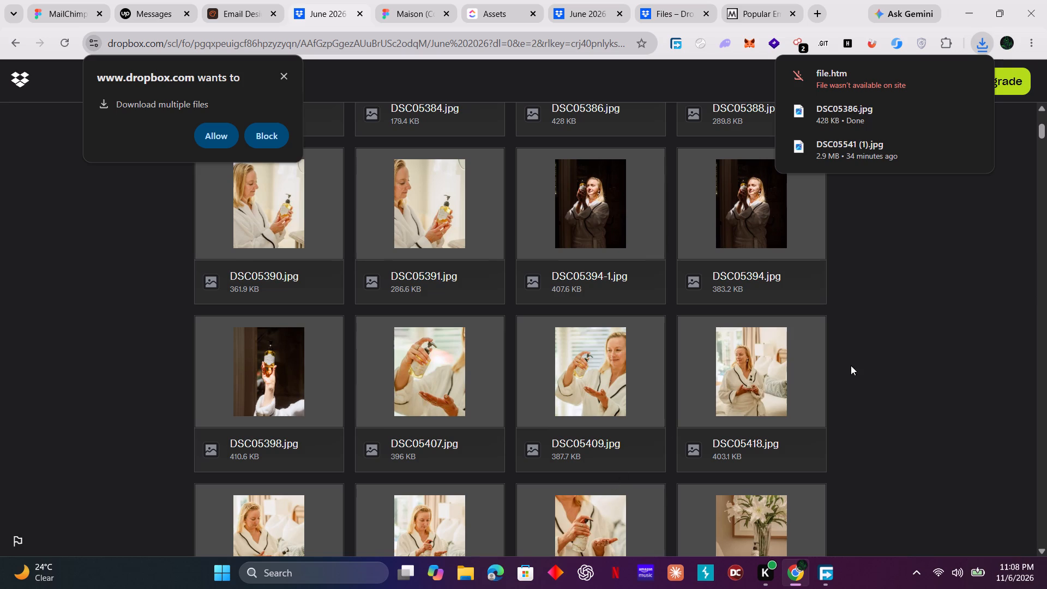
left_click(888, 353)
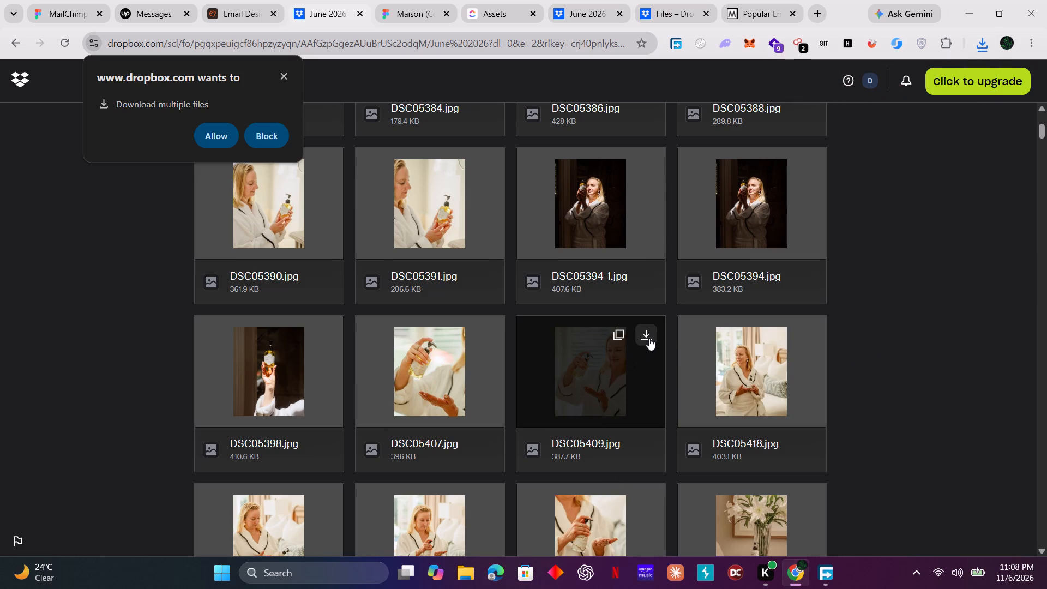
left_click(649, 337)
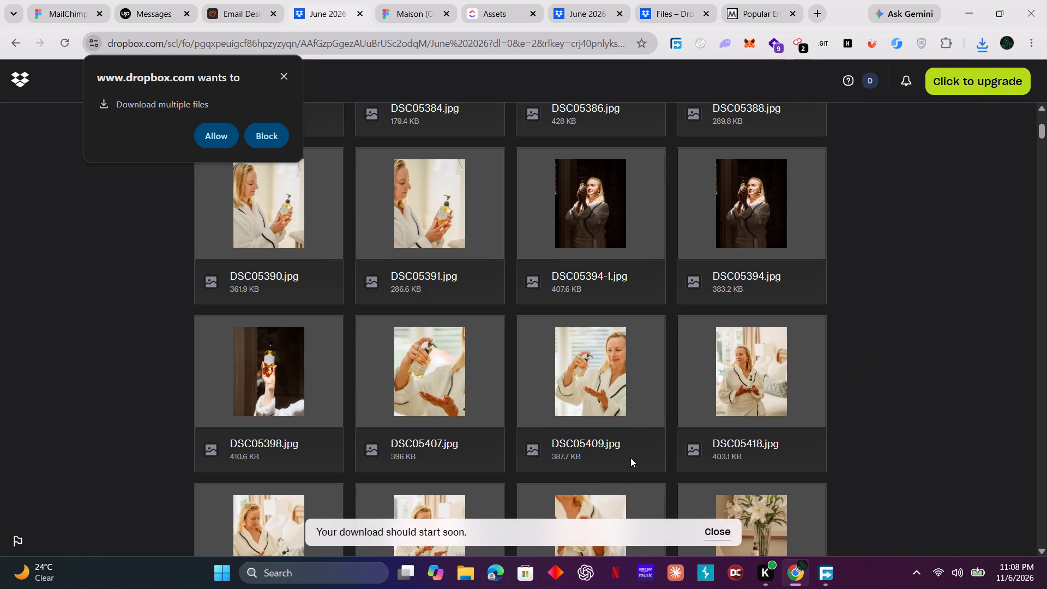
Browse the June 2026 folder's photos for shots suited to the Healing Oil email.
scroll(715, 441, "down", 1)
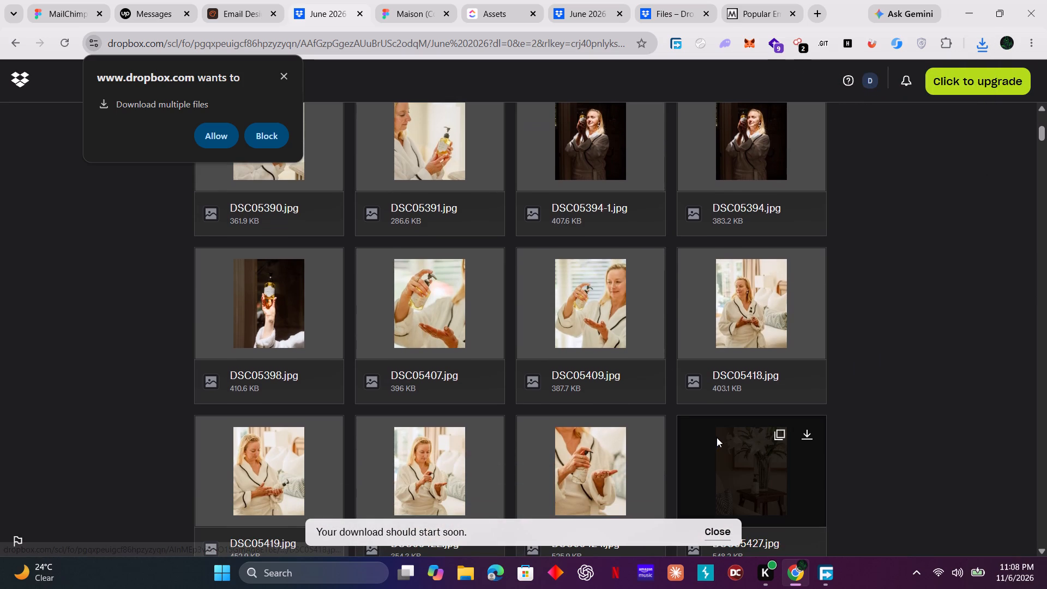
scroll(464, 474, "down", 3)
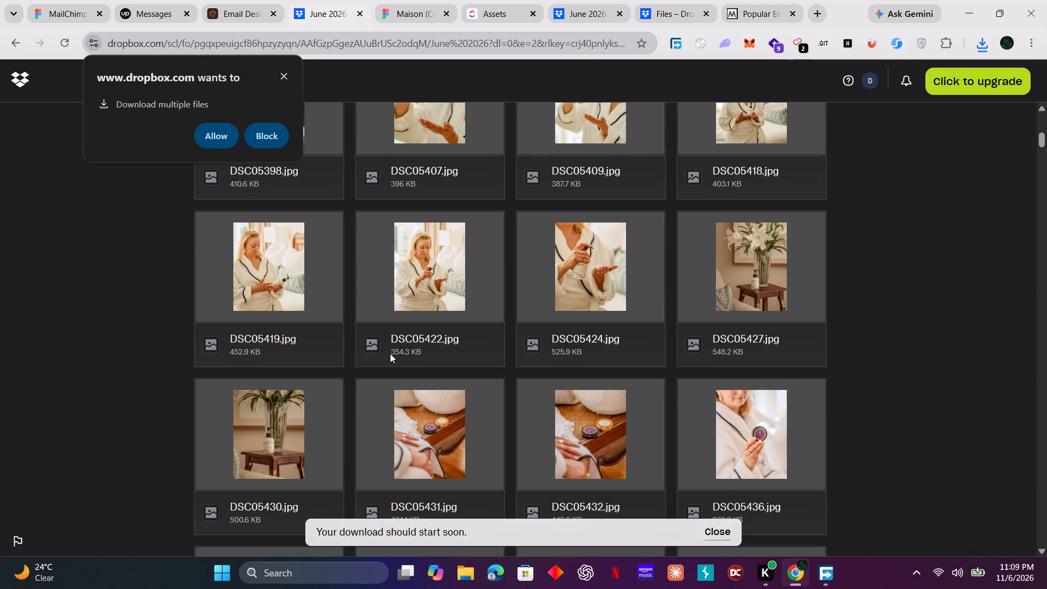
scroll(392, 353, "down", 3)
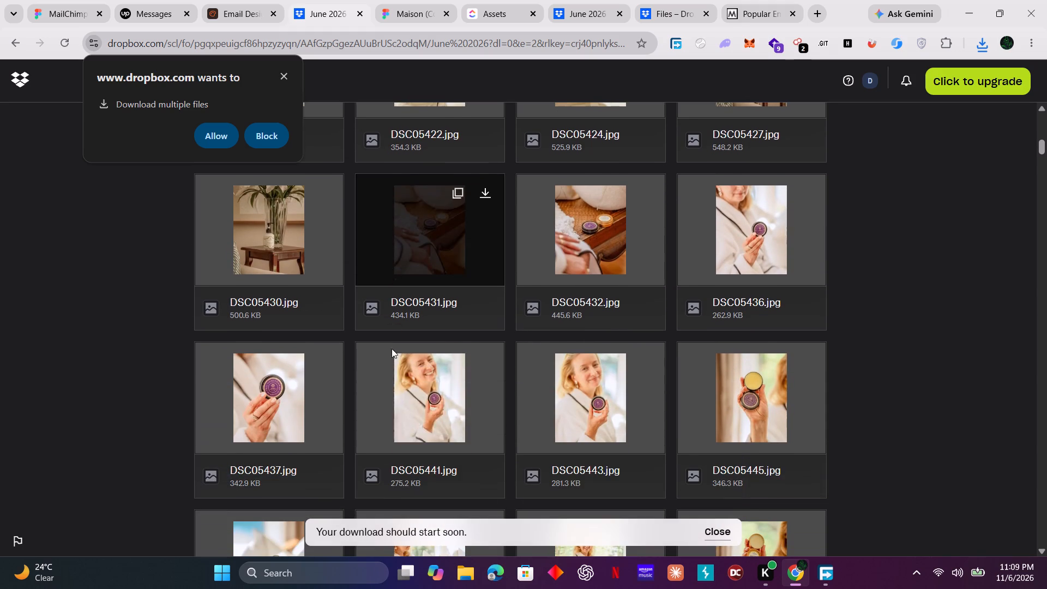
scroll(389, 329, "up", 1)
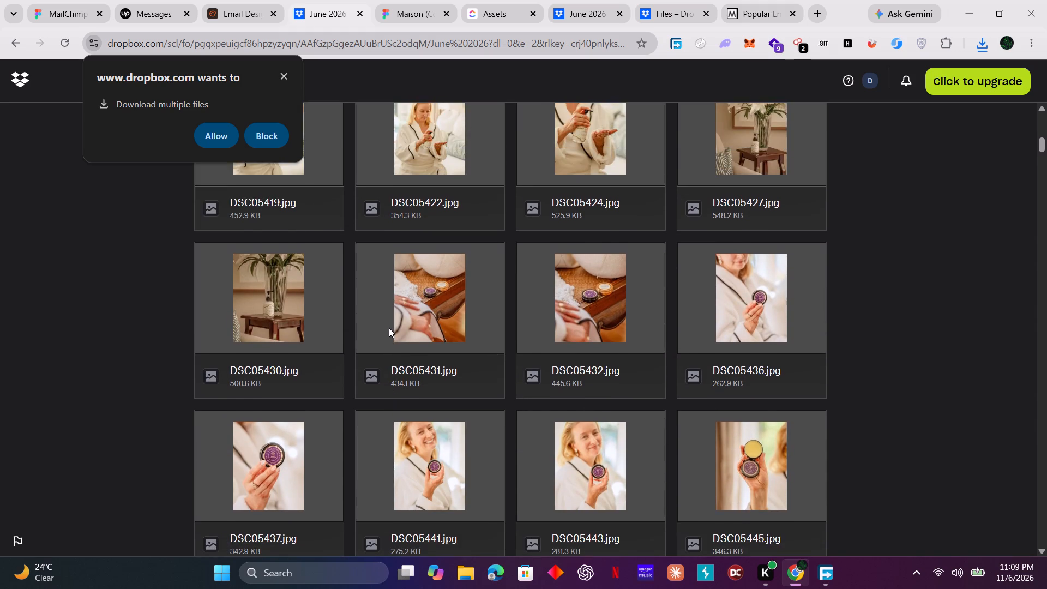
scroll(389, 328, "down", 7)
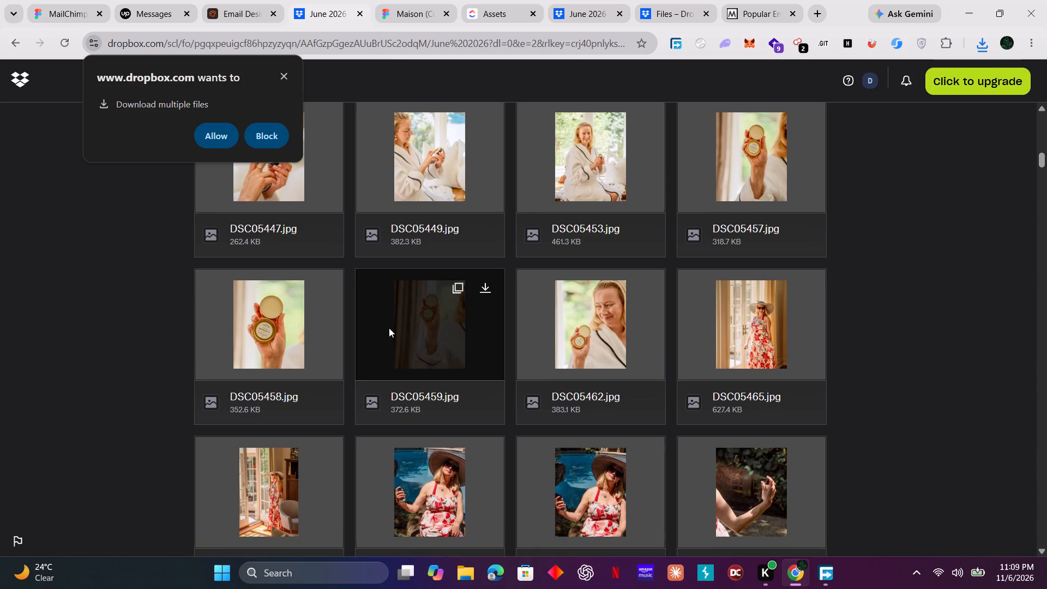
scroll(389, 328, "up", 8)
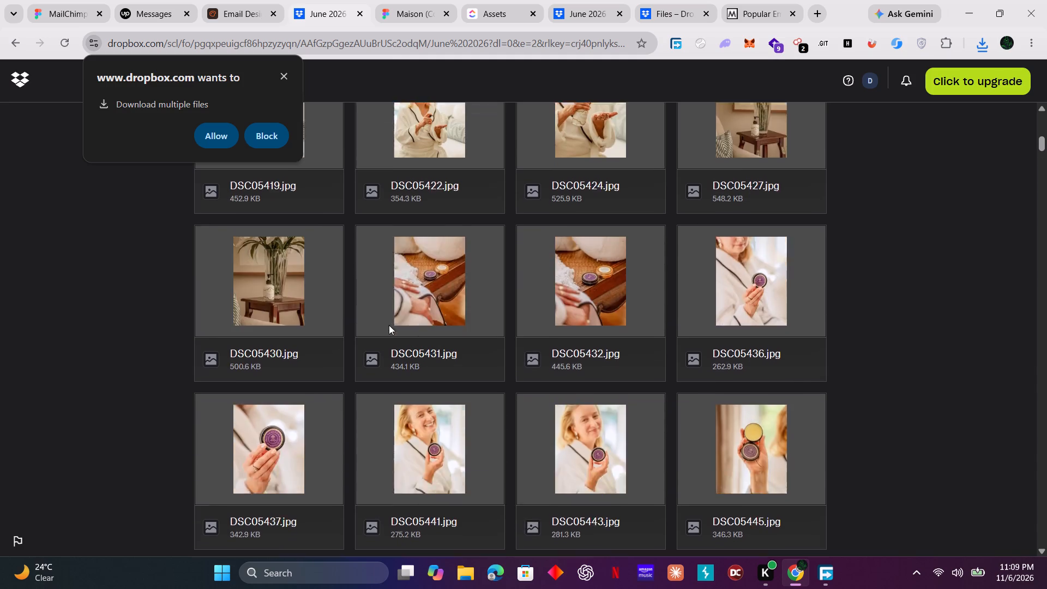
scroll(389, 324, "up", 12)
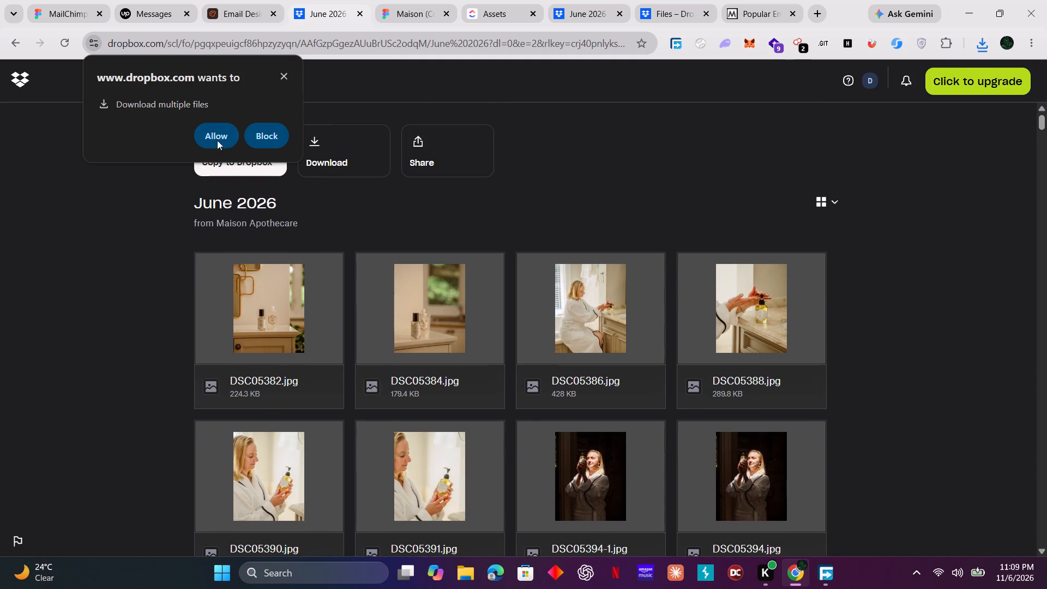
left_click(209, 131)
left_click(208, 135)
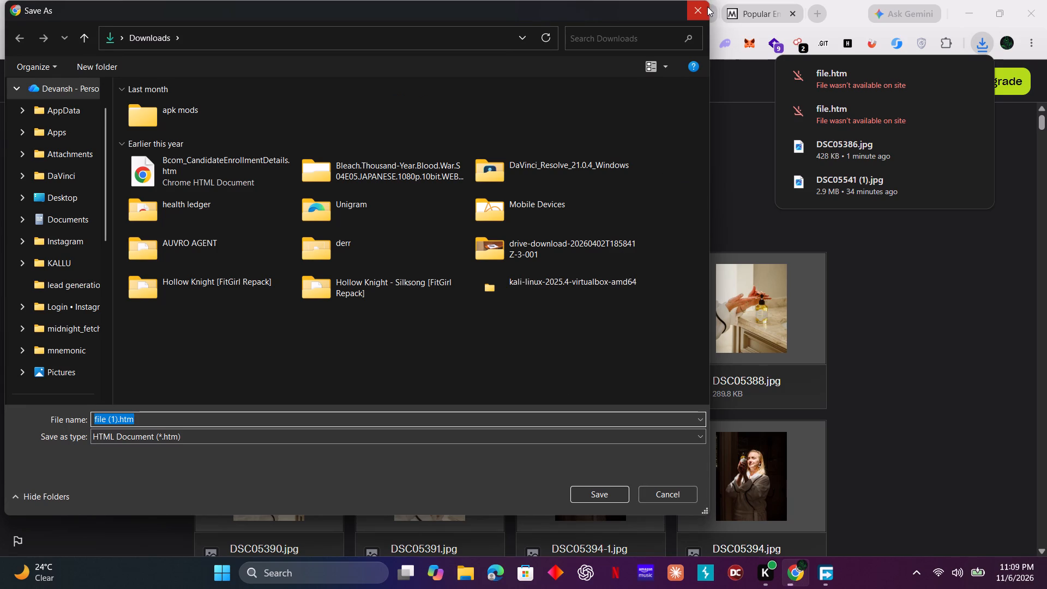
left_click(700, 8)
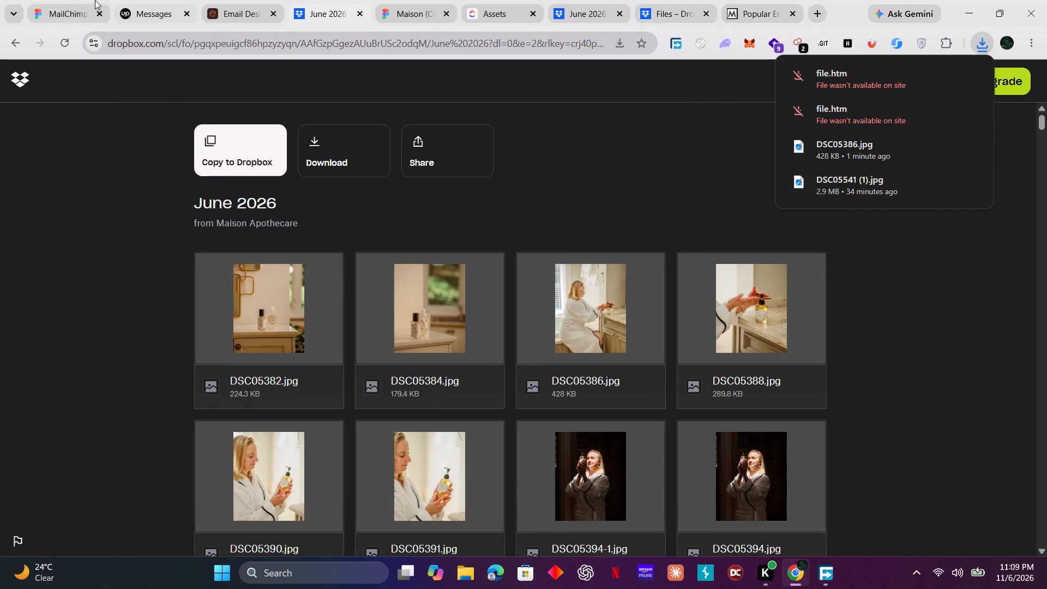
In the Figma email file, move Frame 1's photo down to Y 34, directly below the top rectangle.
left_click(55, 11)
left_click_drag(583, 354, 585, 367)
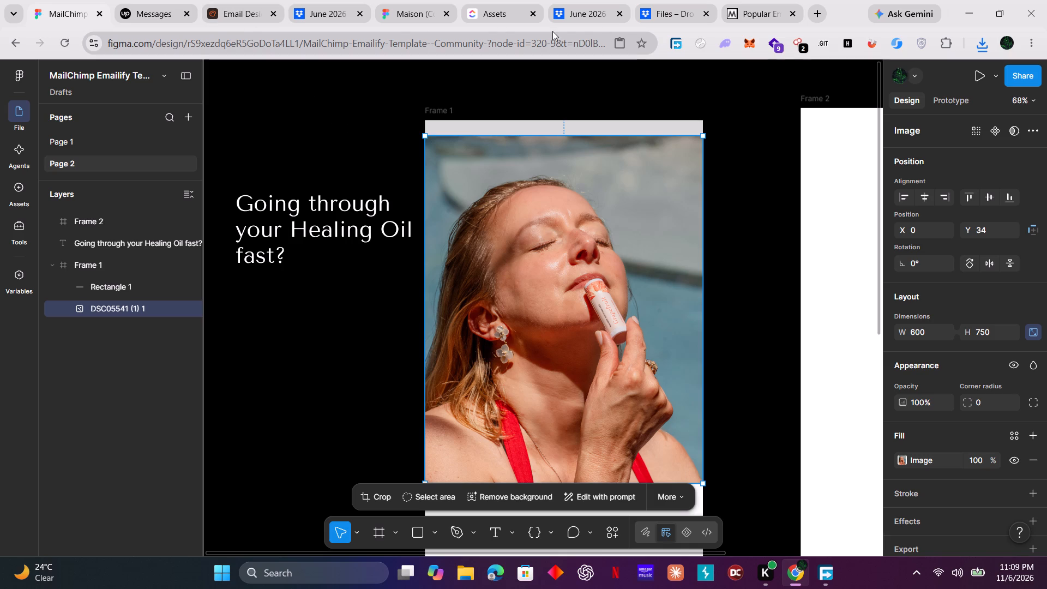
left_click(401, 10)
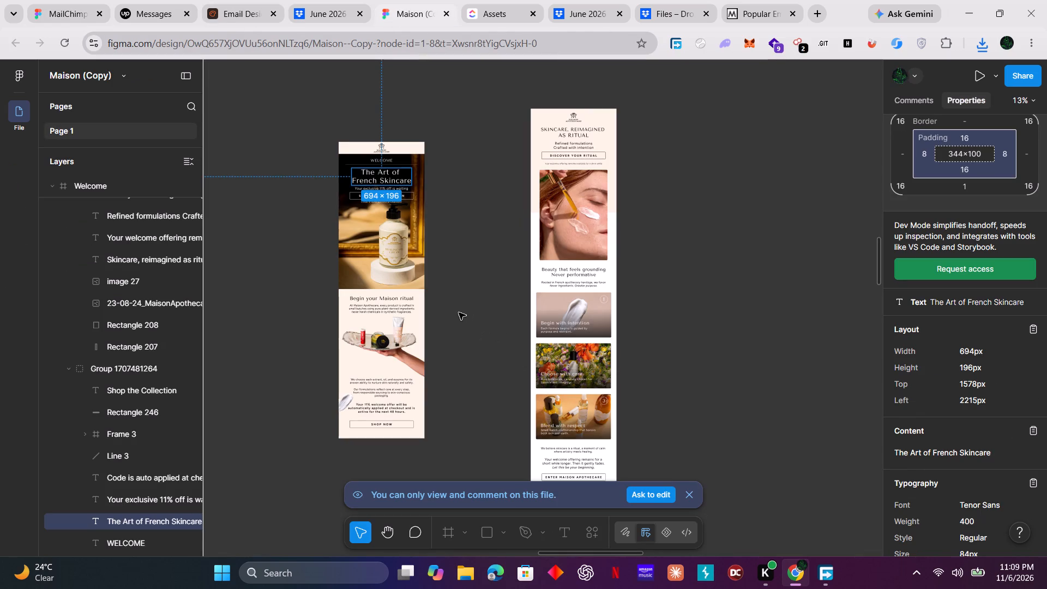
scroll(475, 296, "up", 5)
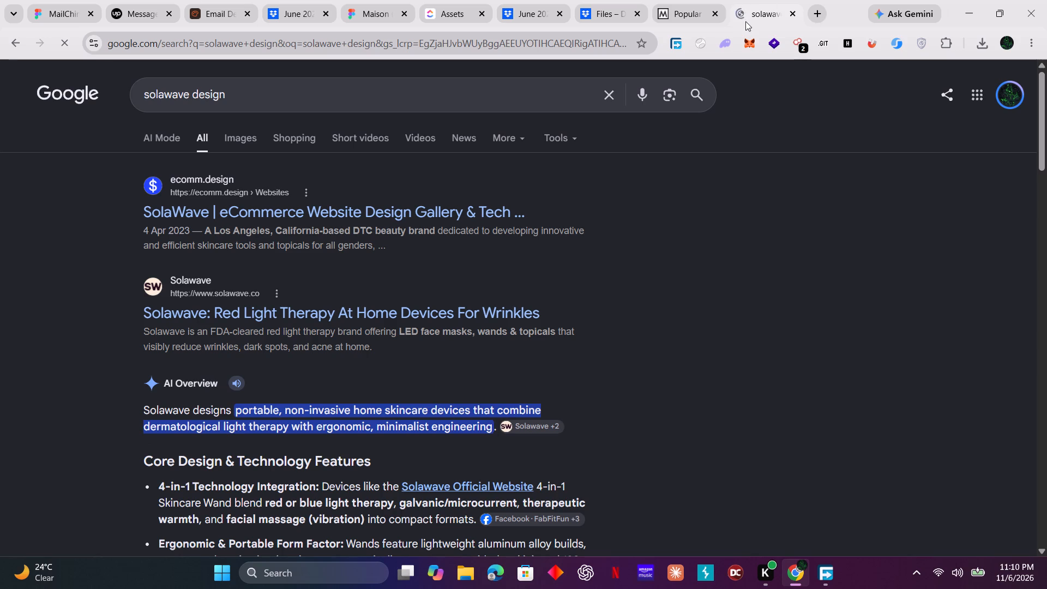
left_click(430, 214)
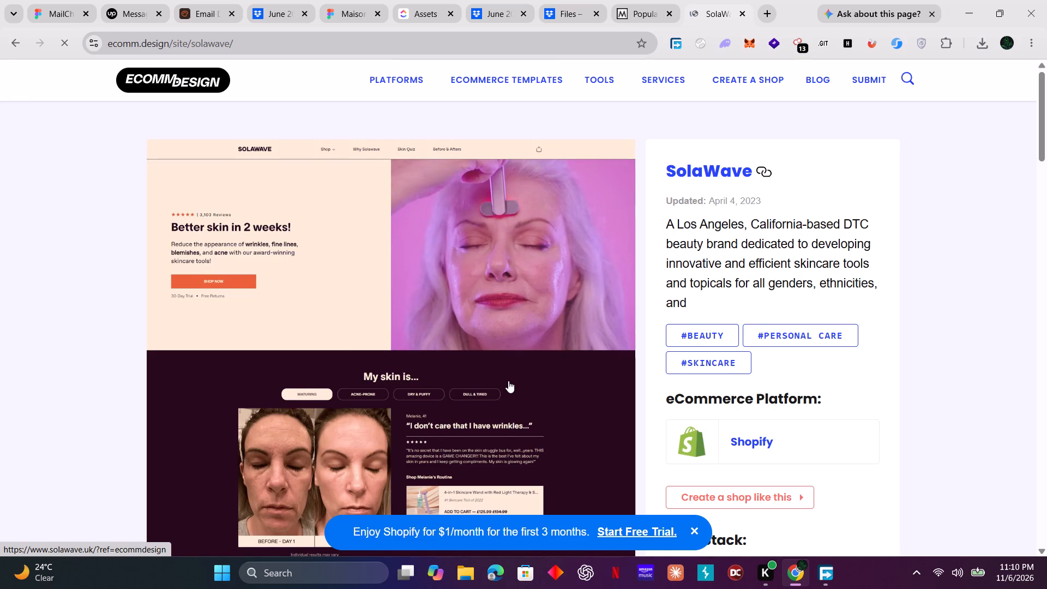
Examine the SolaWave site's layout and colours on the ecomm.design page, closing the Shopify pop-up ad.
scroll(508, 381, "down", 2)
scroll(508, 381, "up", 2)
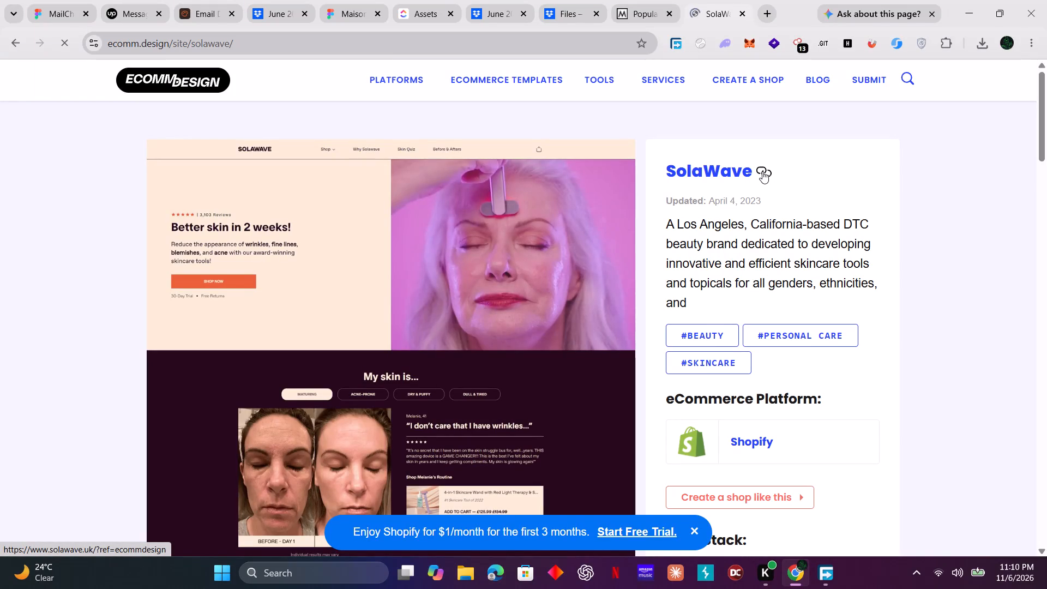
scroll(642, 308, "down", 4)
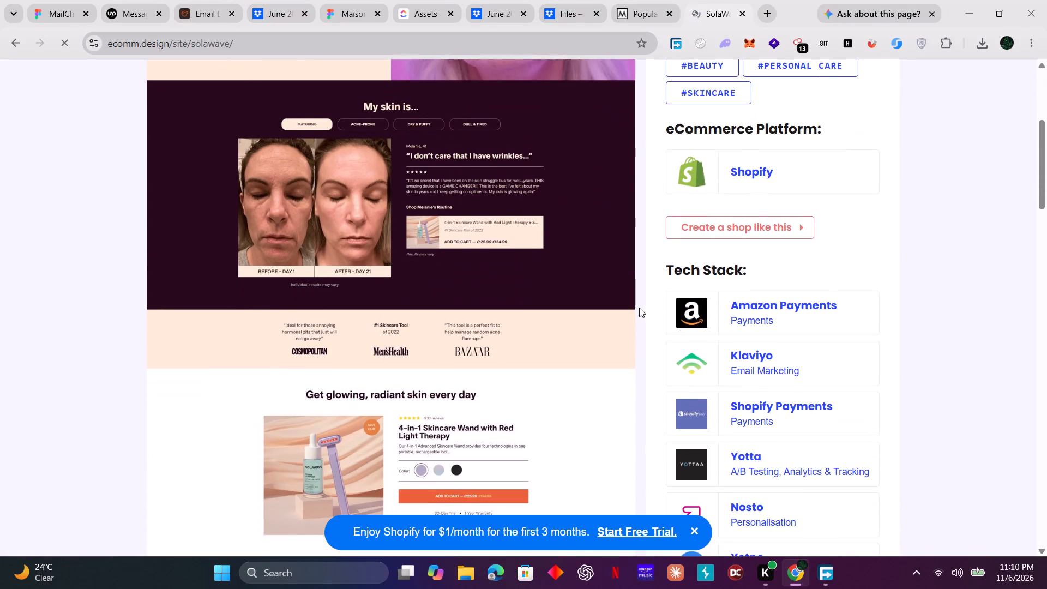
scroll(635, 306, "down", 2)
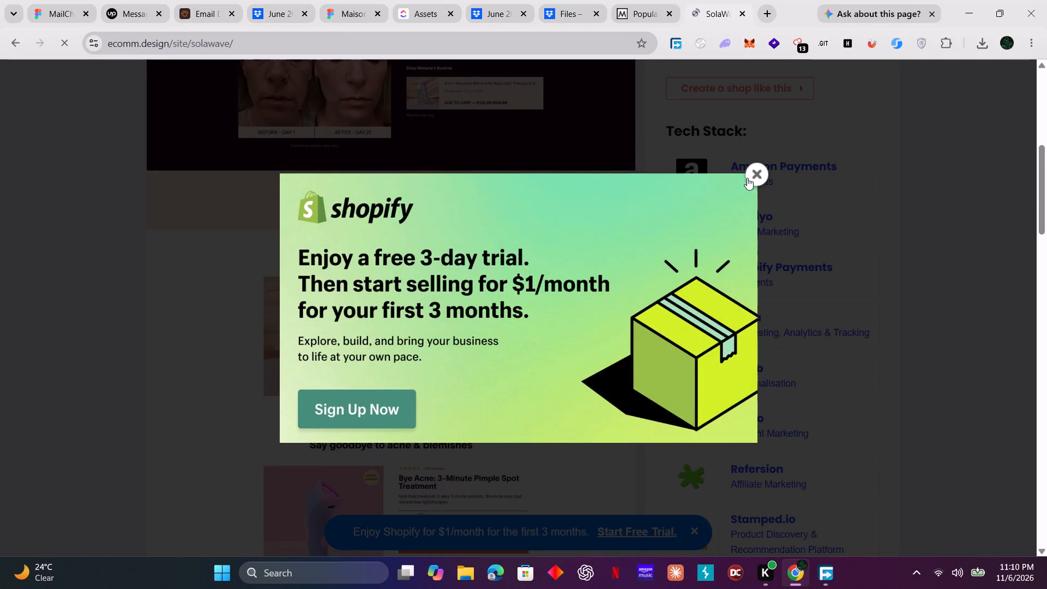
left_click(754, 178)
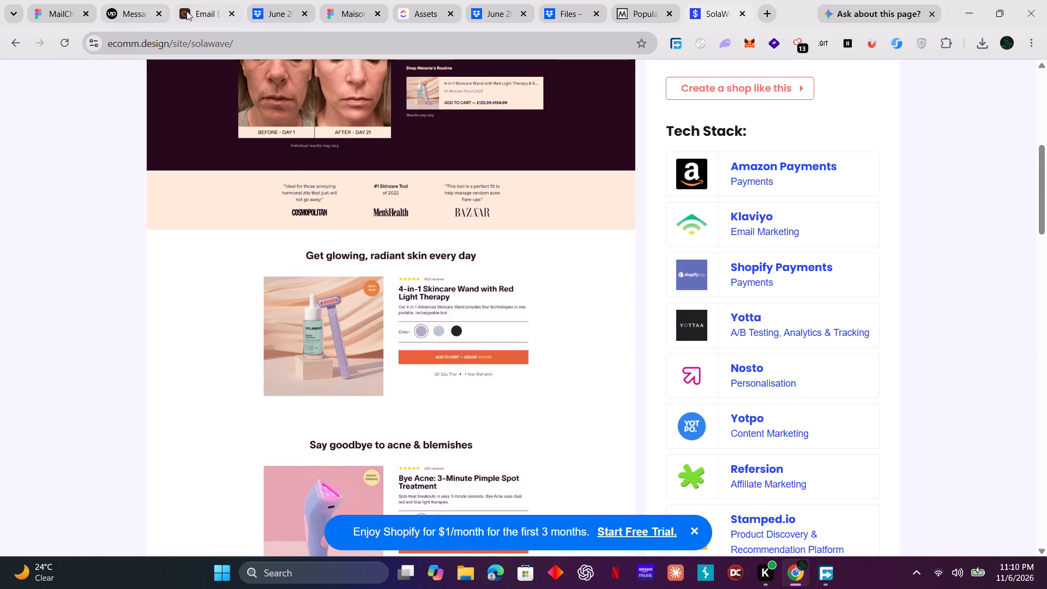
Recheck the Maison design references in the brief, and search Google for "Beam color and layout" in a new tab.
left_click(186, 11)
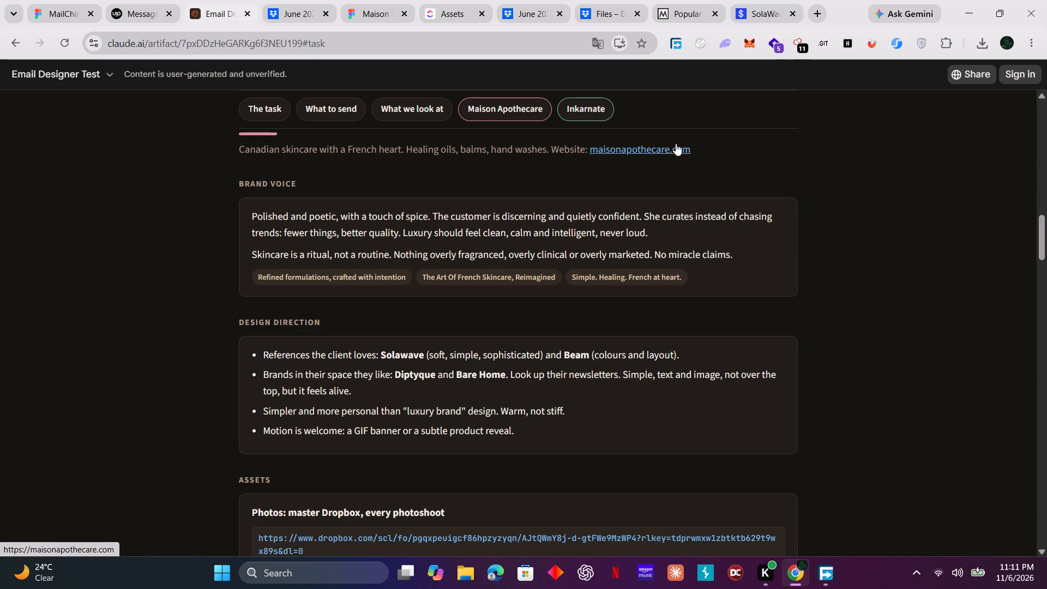
left_click(810, 15)
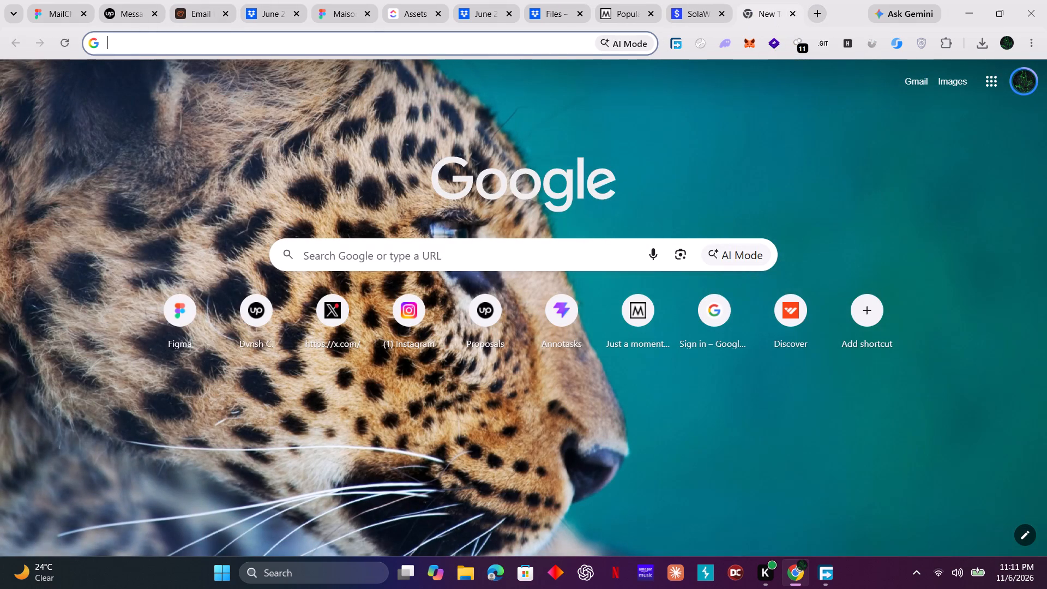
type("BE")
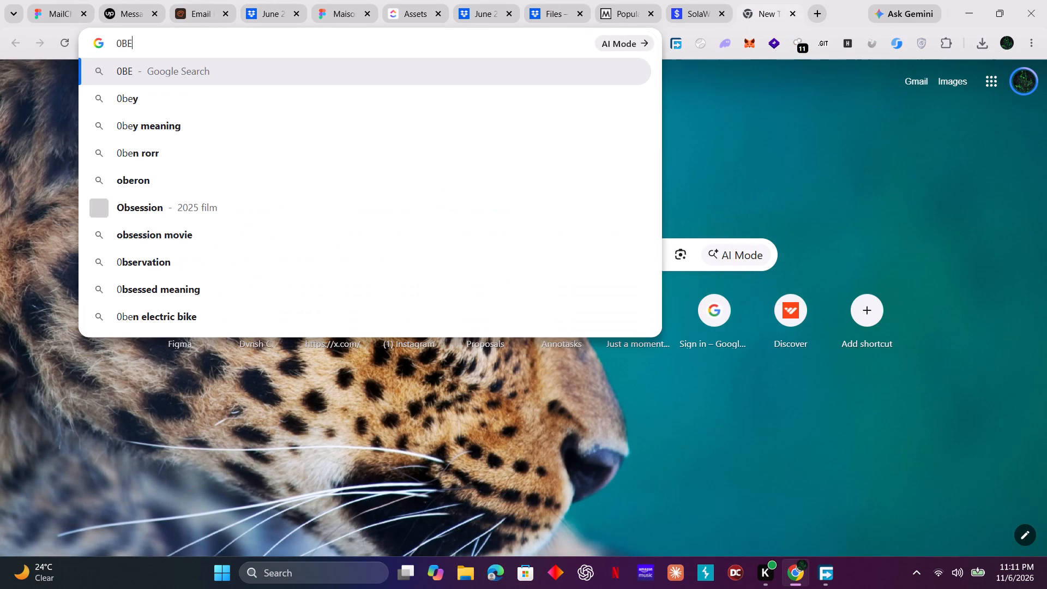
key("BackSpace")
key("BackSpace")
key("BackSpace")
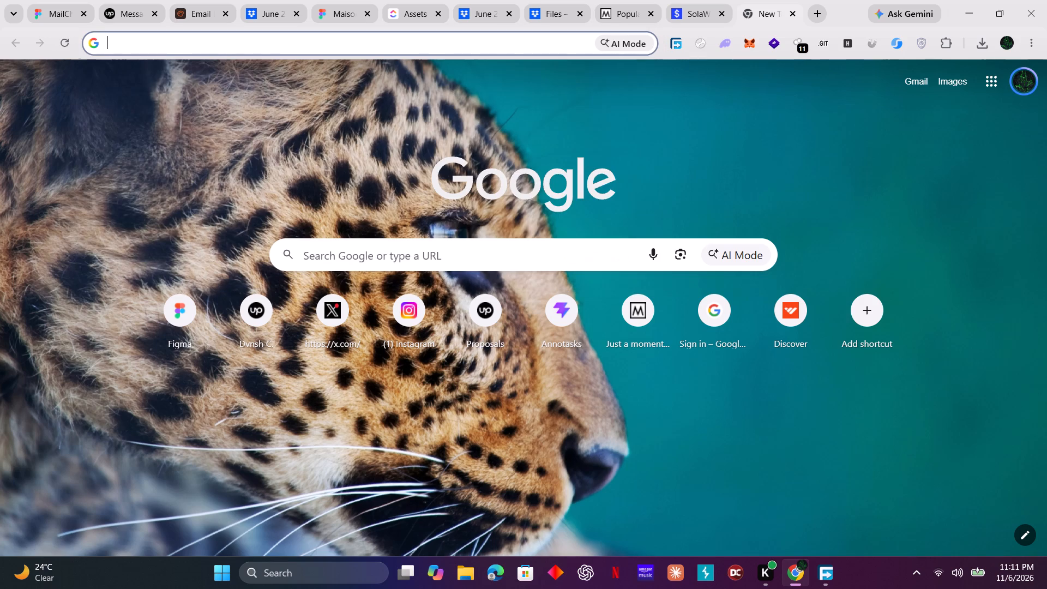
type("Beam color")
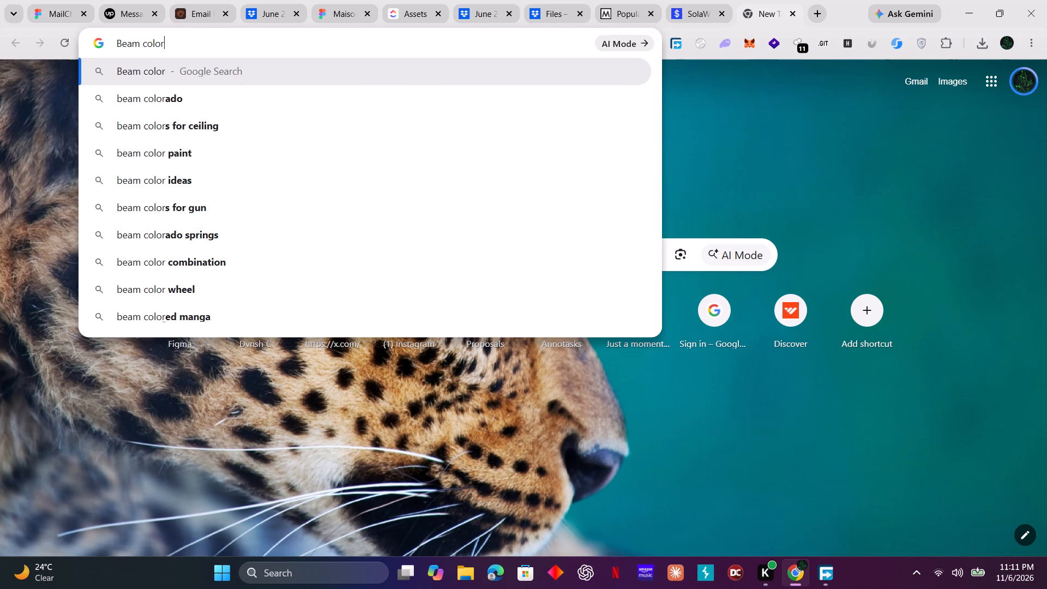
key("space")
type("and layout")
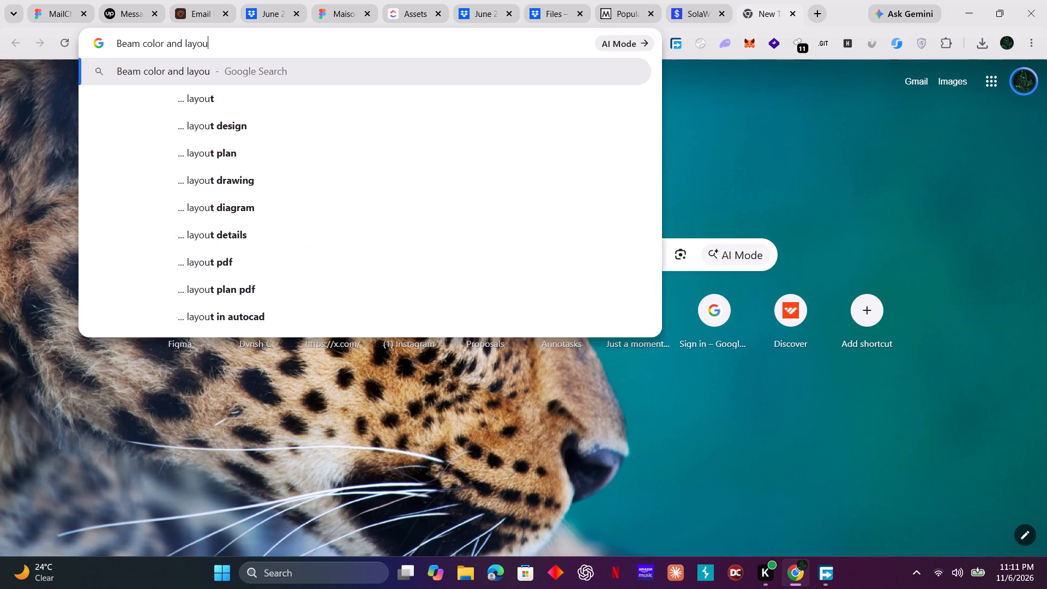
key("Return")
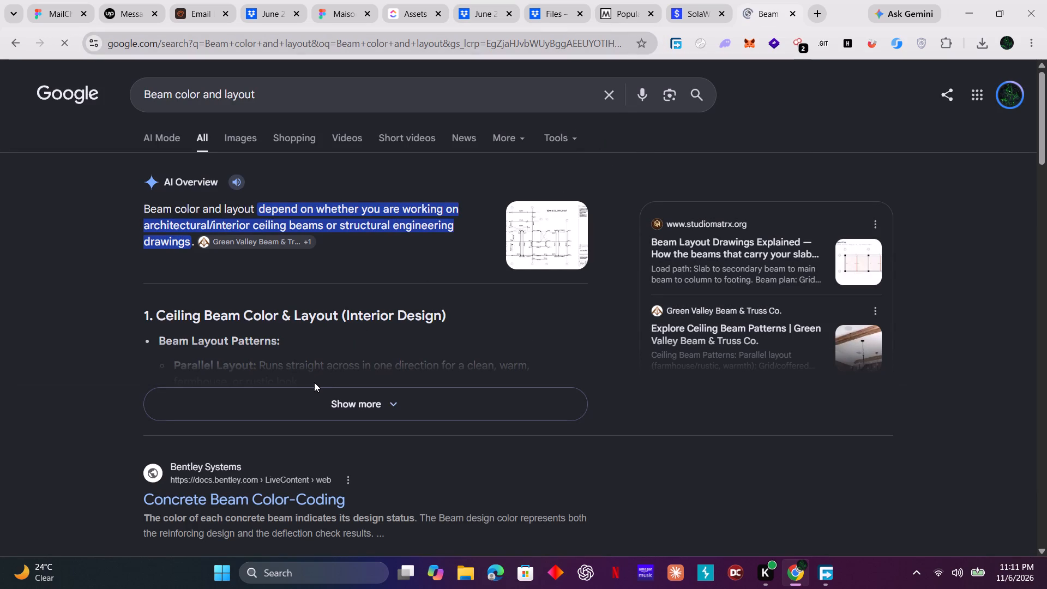
Refine the Google search to "beam color and layout email" and look through the results for Beam email design examples.
left_click(313, 85)
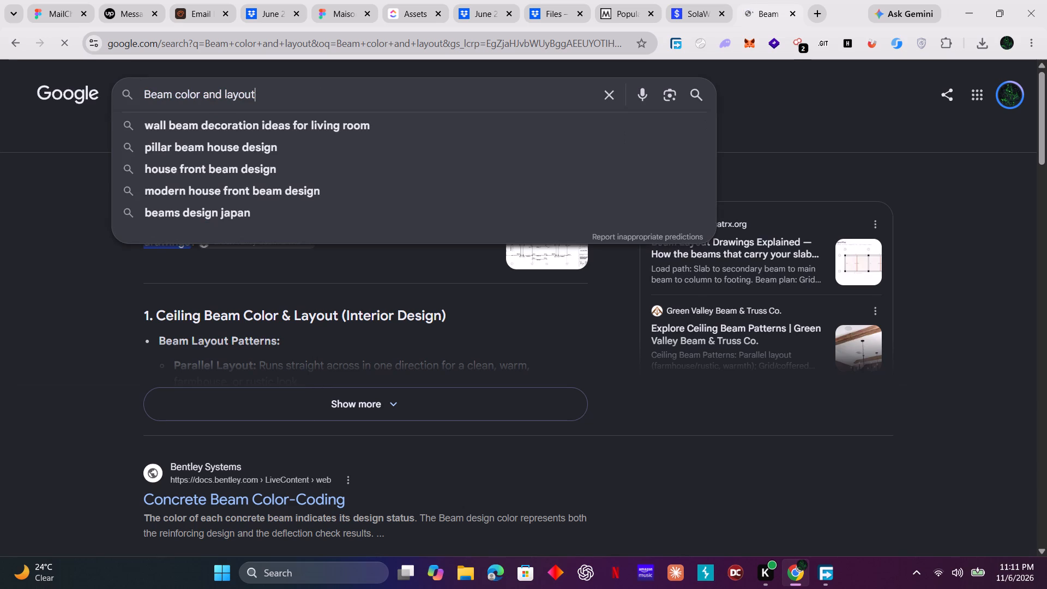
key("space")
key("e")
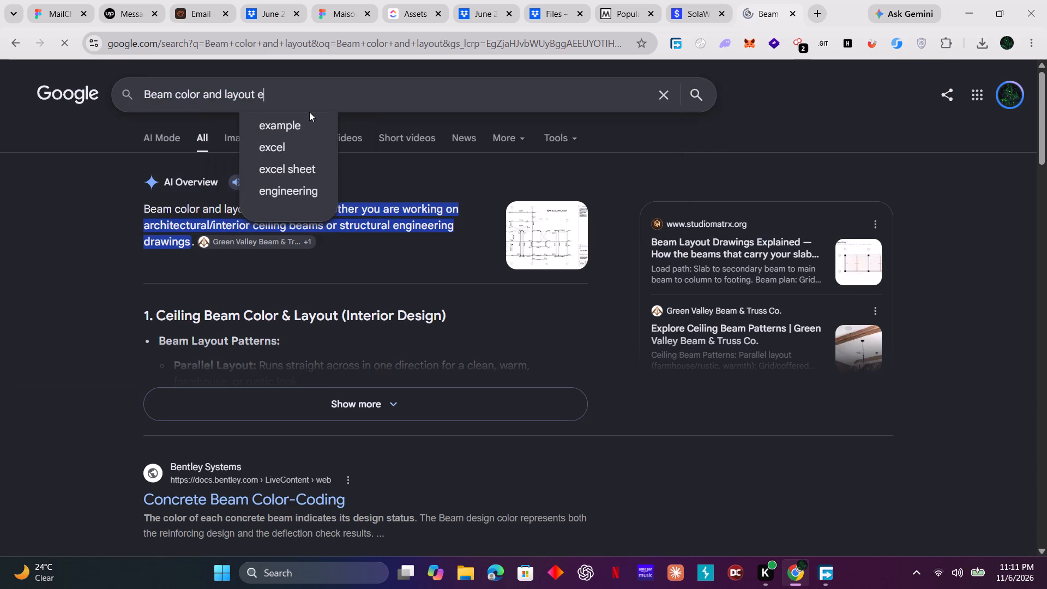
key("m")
left_click(270, 125)
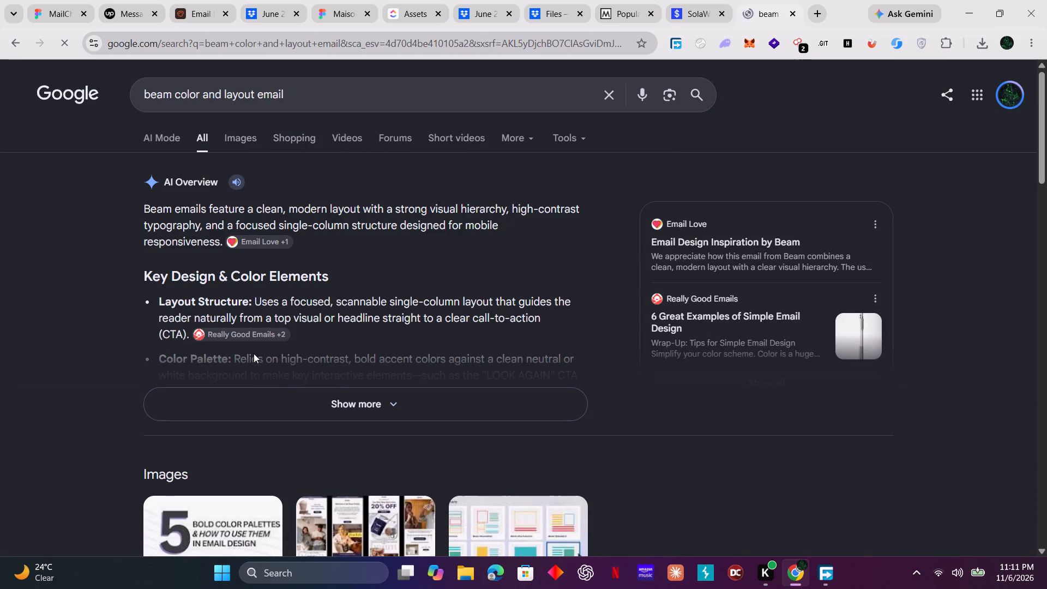
scroll(252, 405, "down", 2)
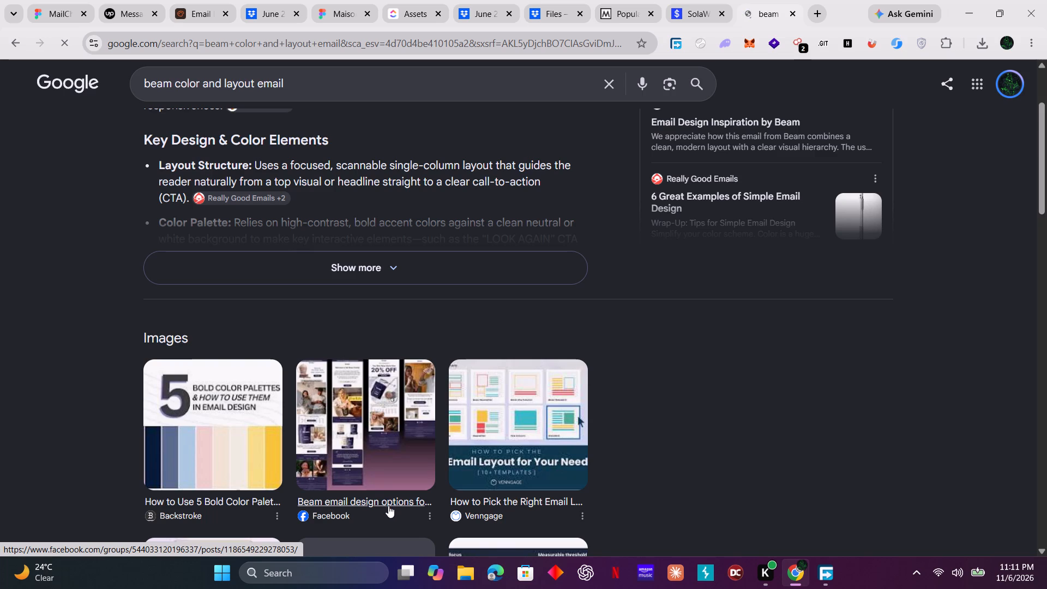
scroll(423, 516, "down", 4)
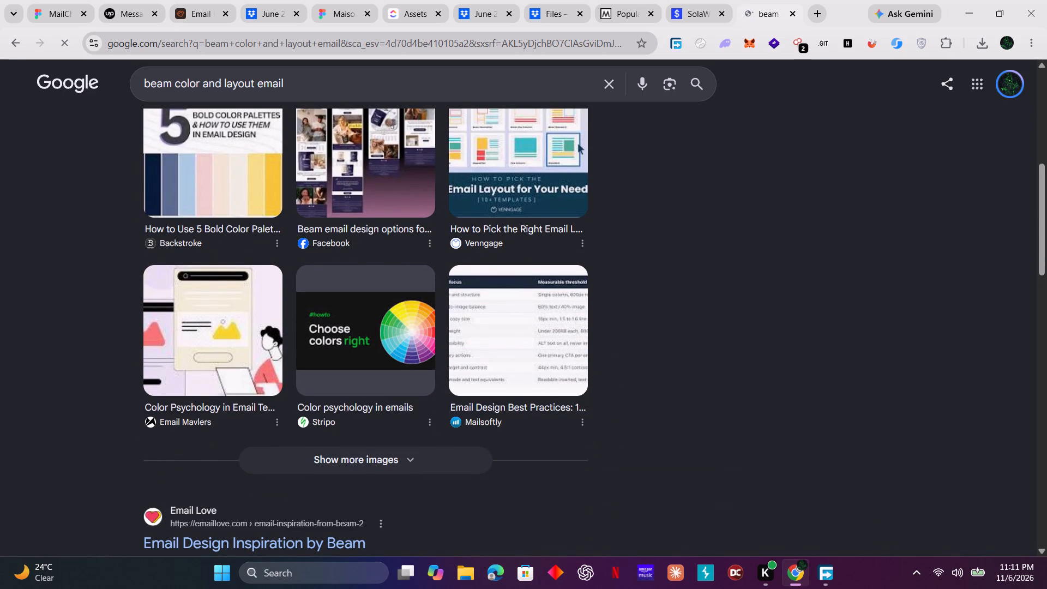
Change the Google search to "beam email design ideas".
left_click_drag(298, 86, 99, 95)
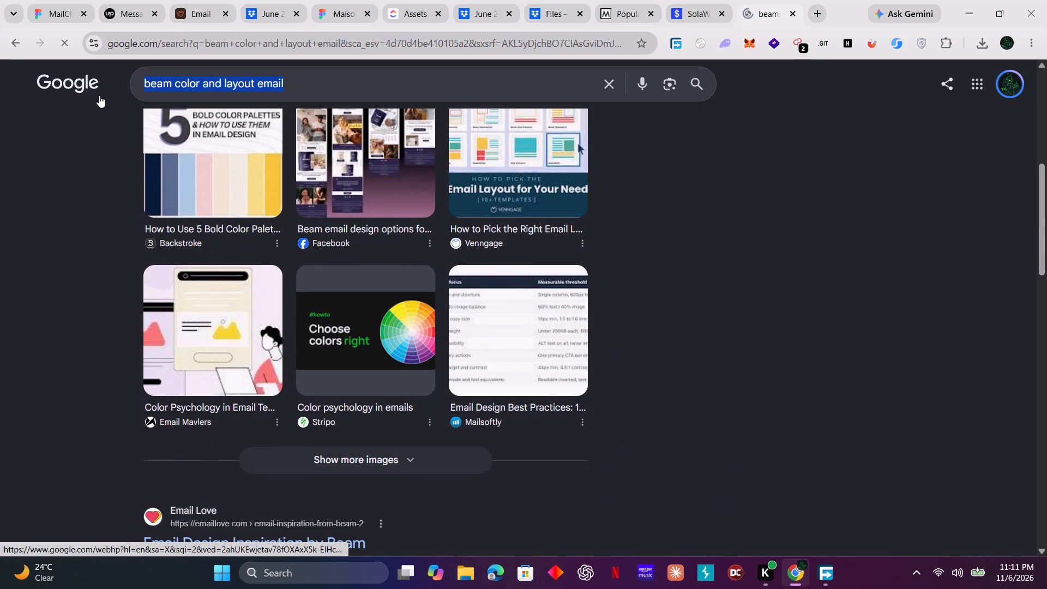
type("beam email design")
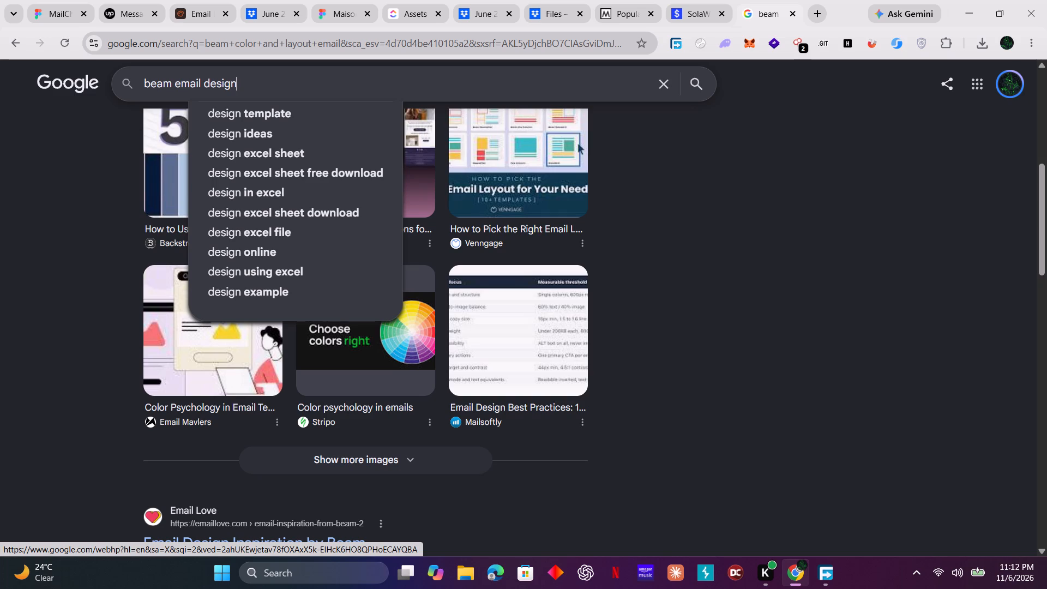
left_click(264, 140)
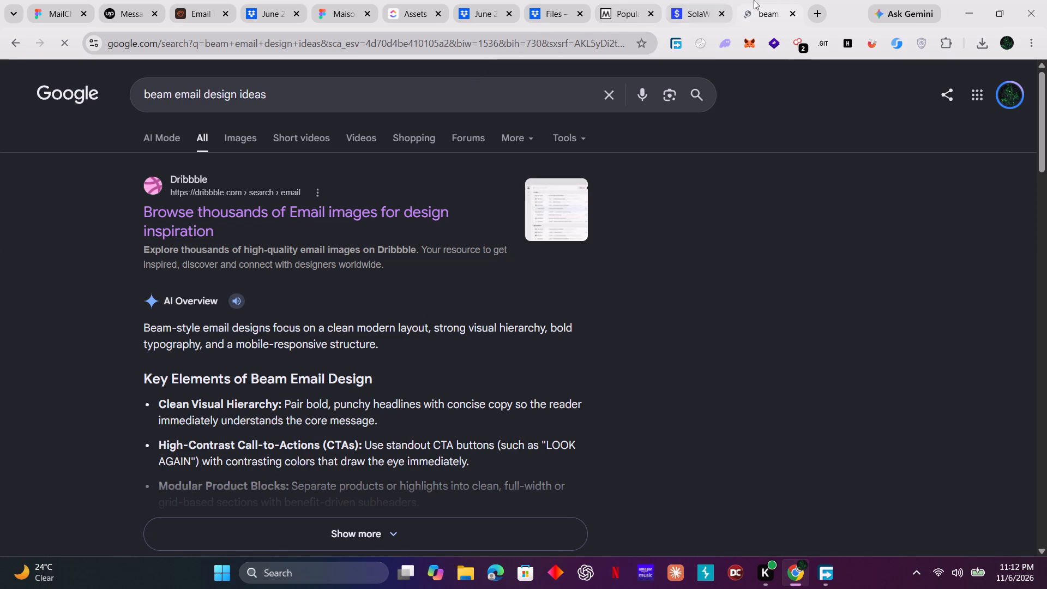
Switch to Milled, search its email archive for "beam style", and browse the email thumbnails.
left_click(630, 16)
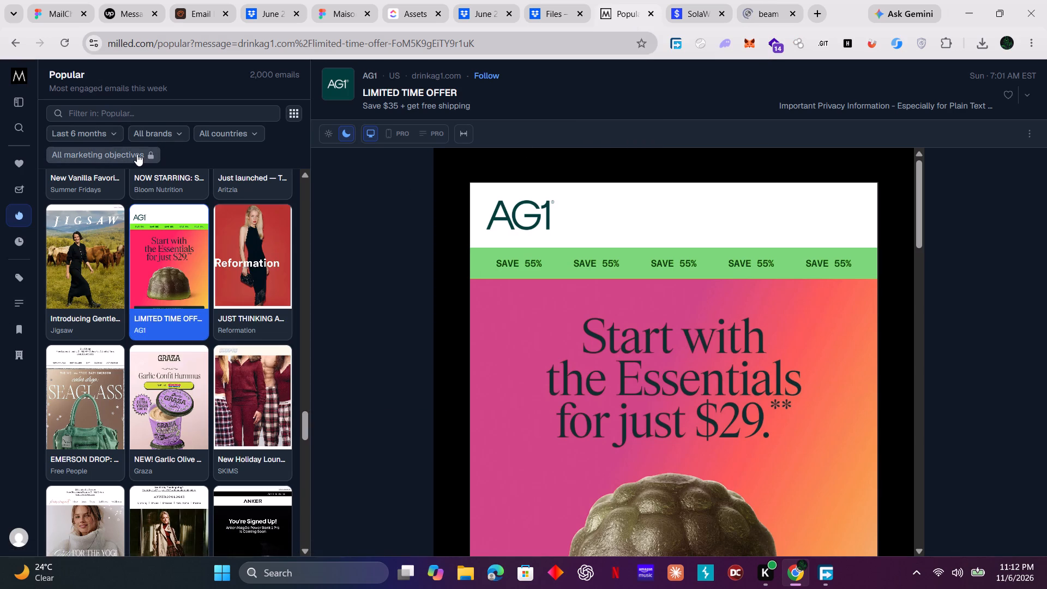
left_click(20, 128)
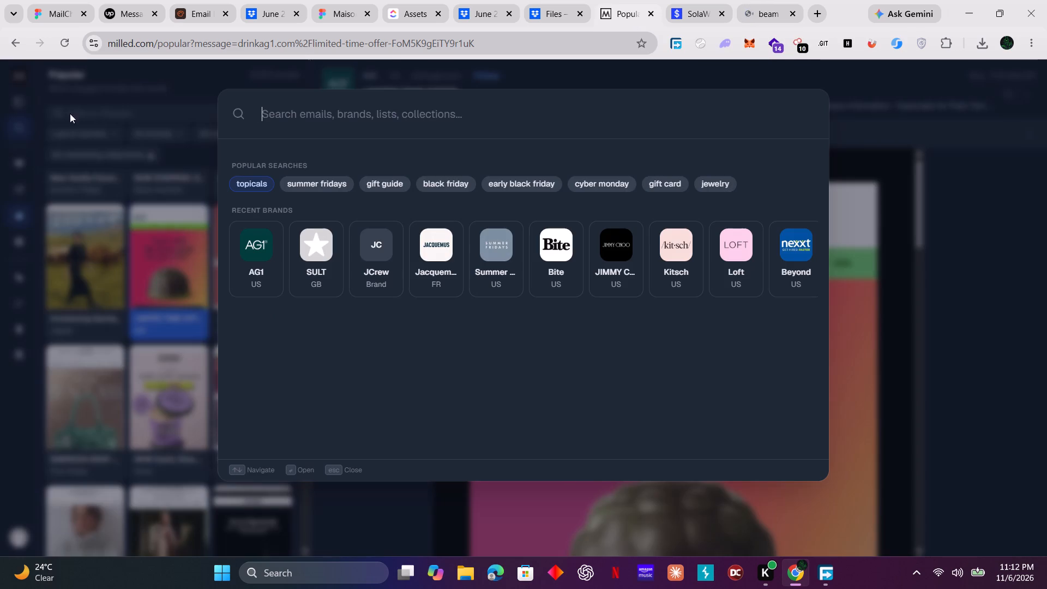
type("beam")
key("space")
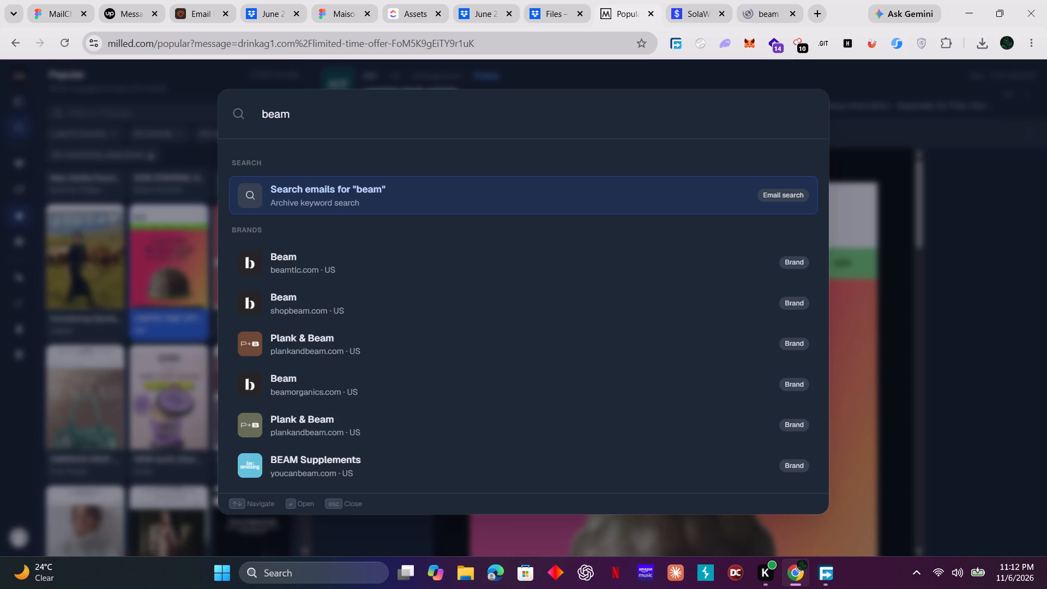
type("stylr")
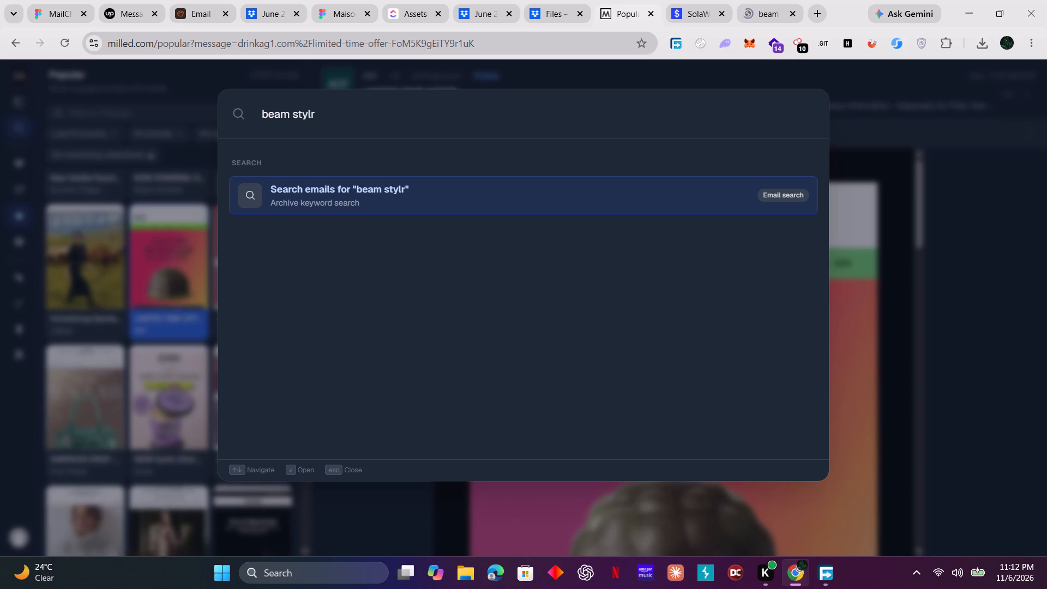
key("BackSpace")
key("e")
key("Return")
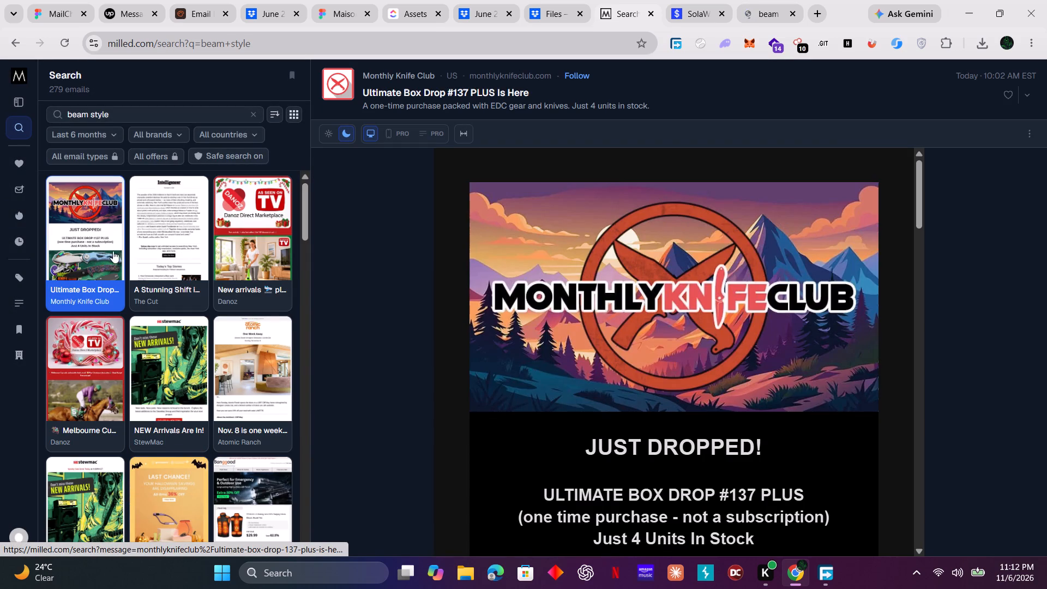
scroll(388, 243, "down", 1)
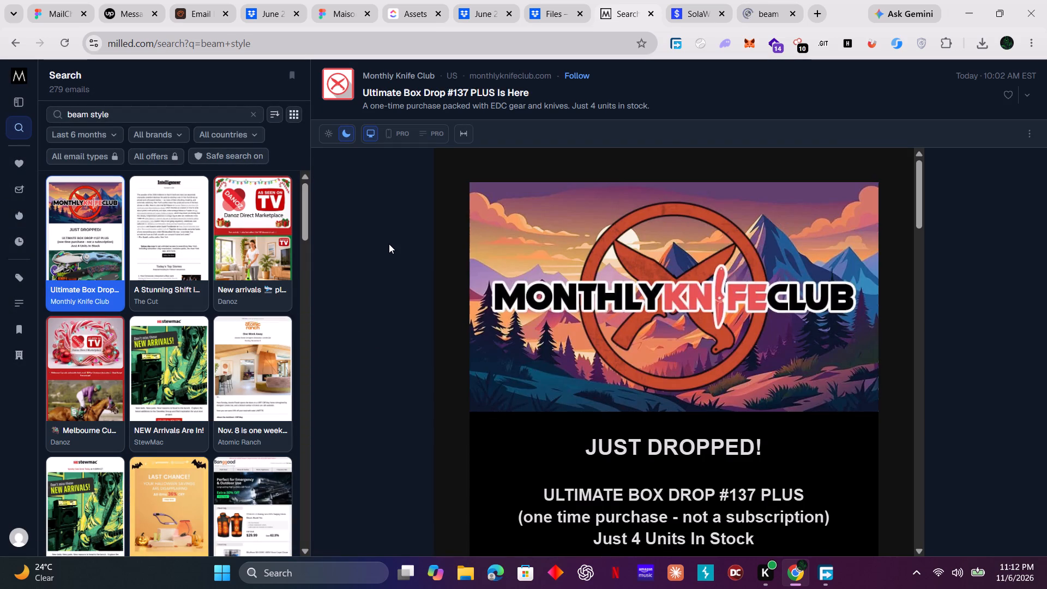
scroll(389, 244, "down", 1)
scroll(261, 300, "down", 4)
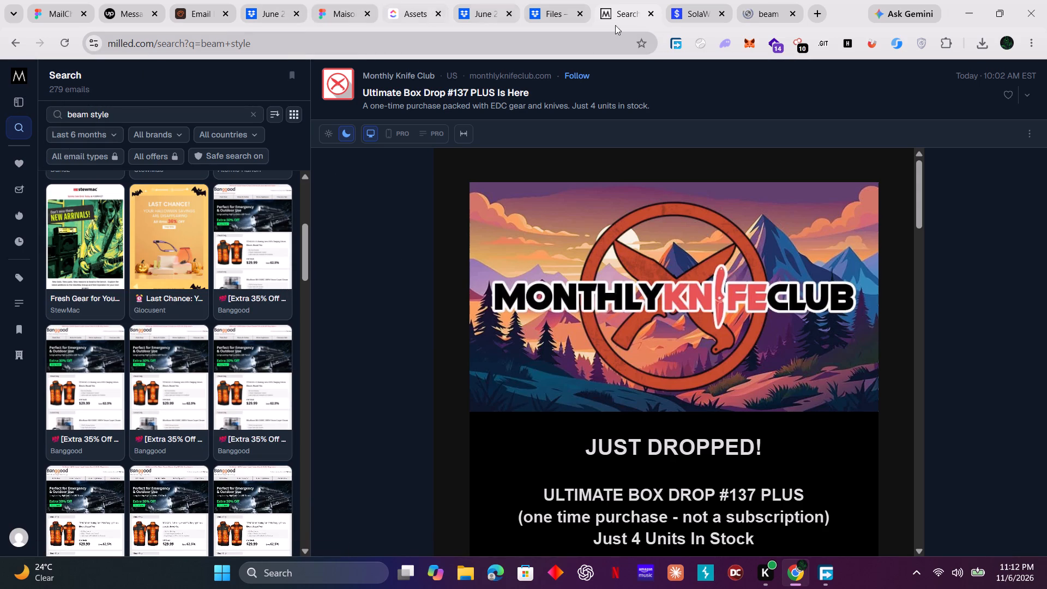
left_click(760, 18)
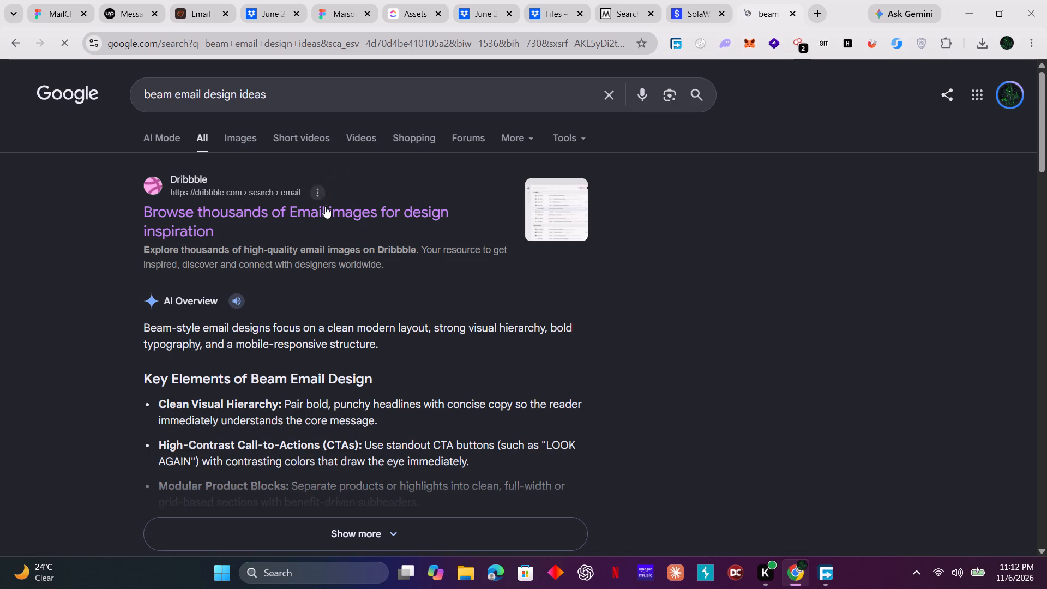
left_click(325, 214)
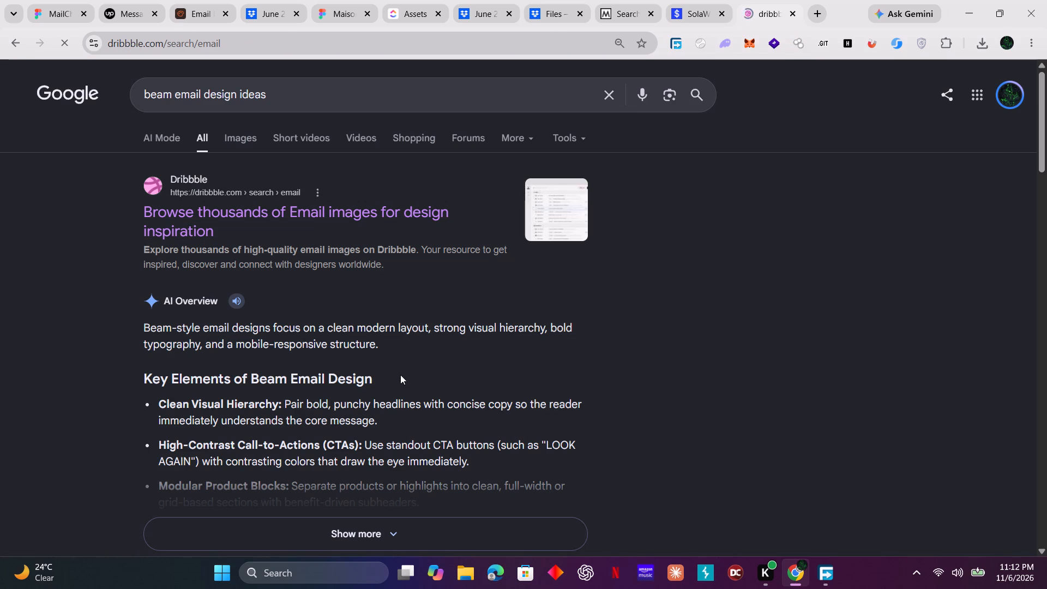
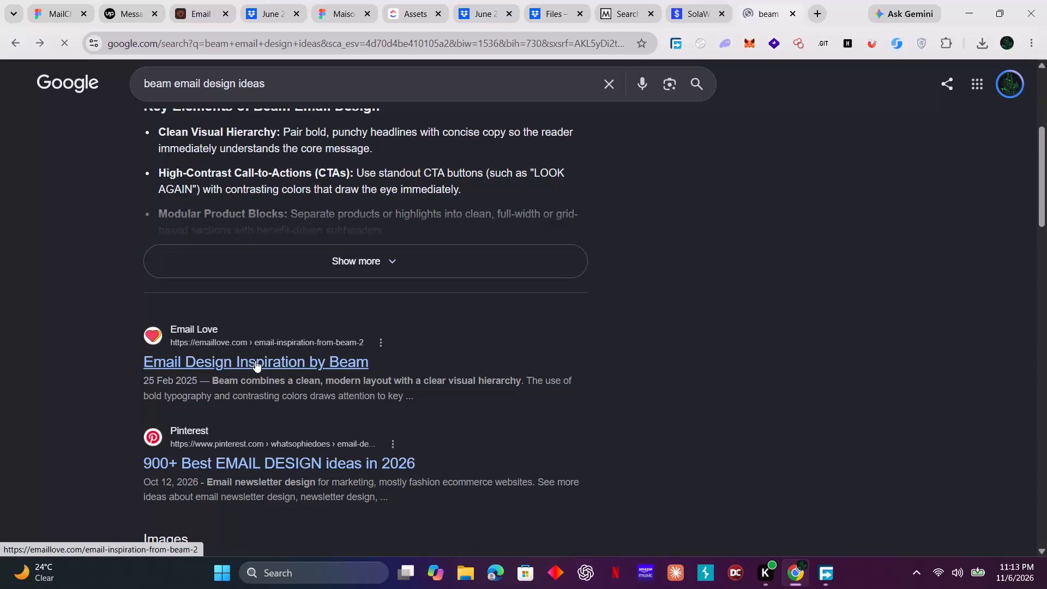
Open Email Love's "Email Design Inspiration by Beam" page from the search results.
left_click(255, 360)
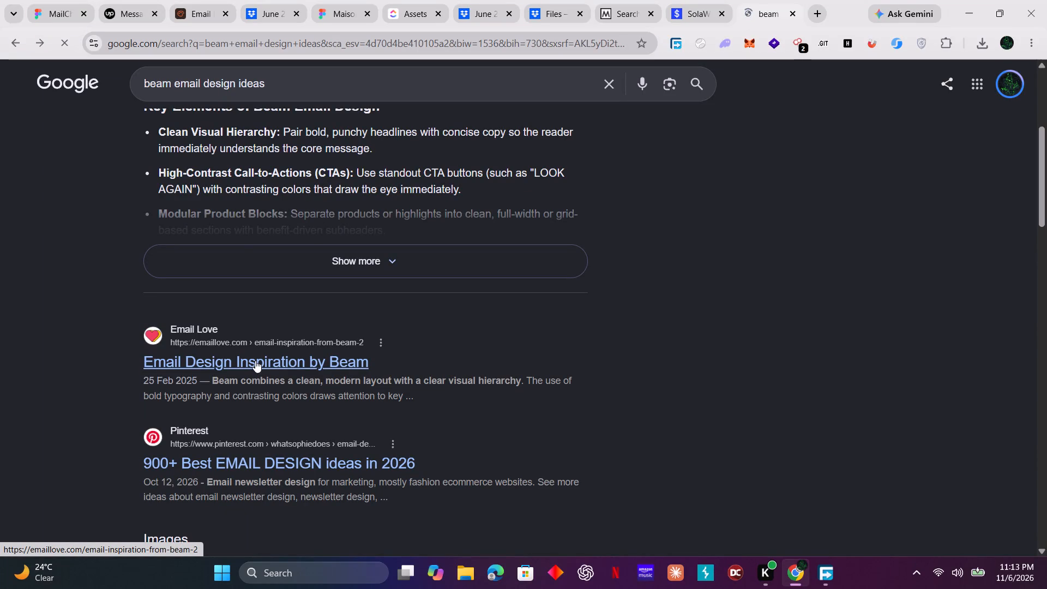
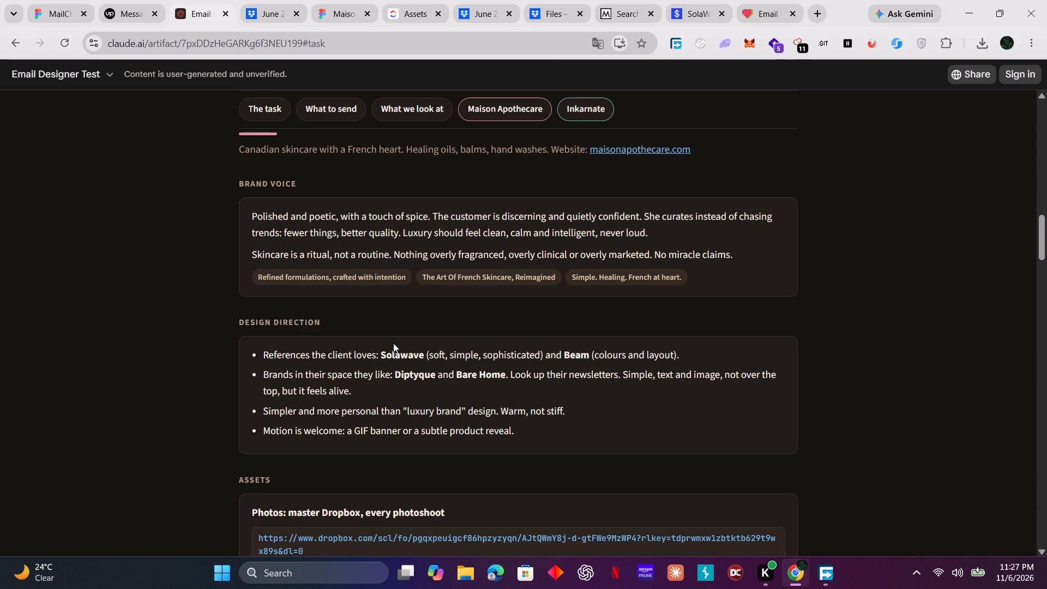
scroll(386, 391, "down", 1)
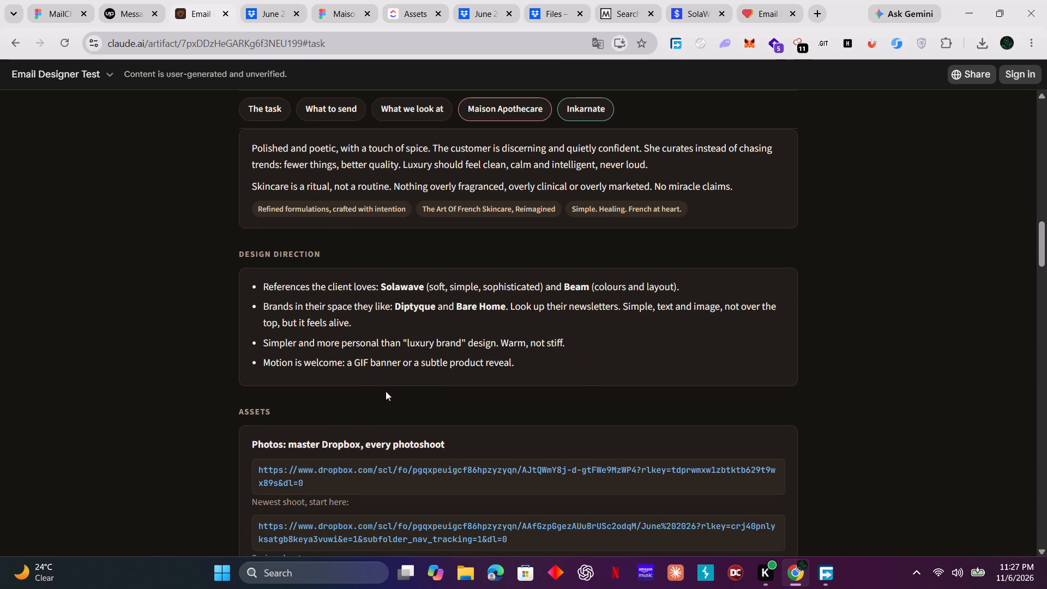
scroll(386, 391, "down", 3)
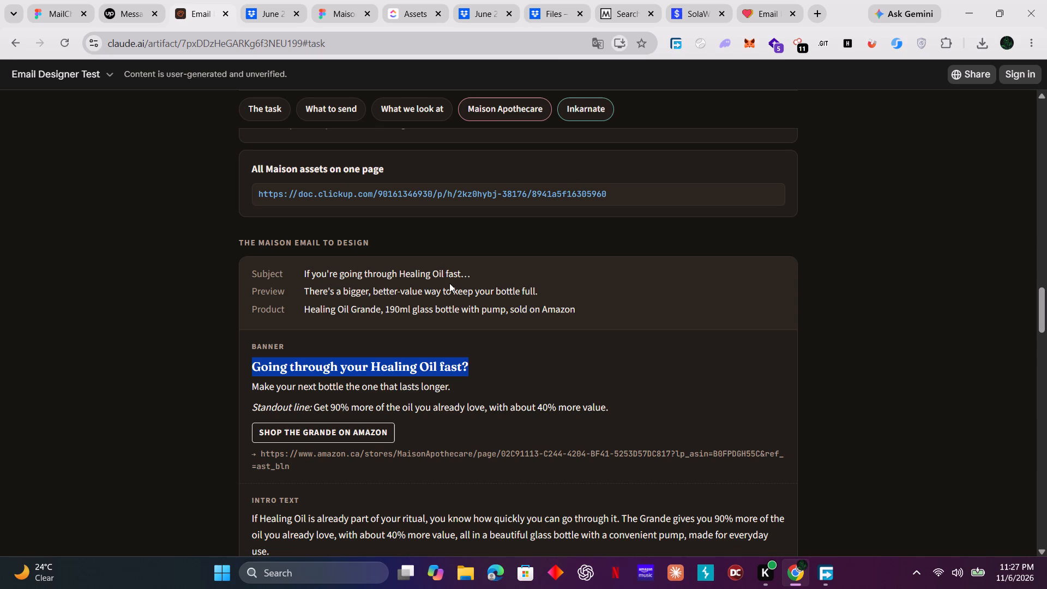
Switch to the MailChimp Emailify design file and examine Frame 1's hero photo, heading text and top strip.
left_click(47, 15)
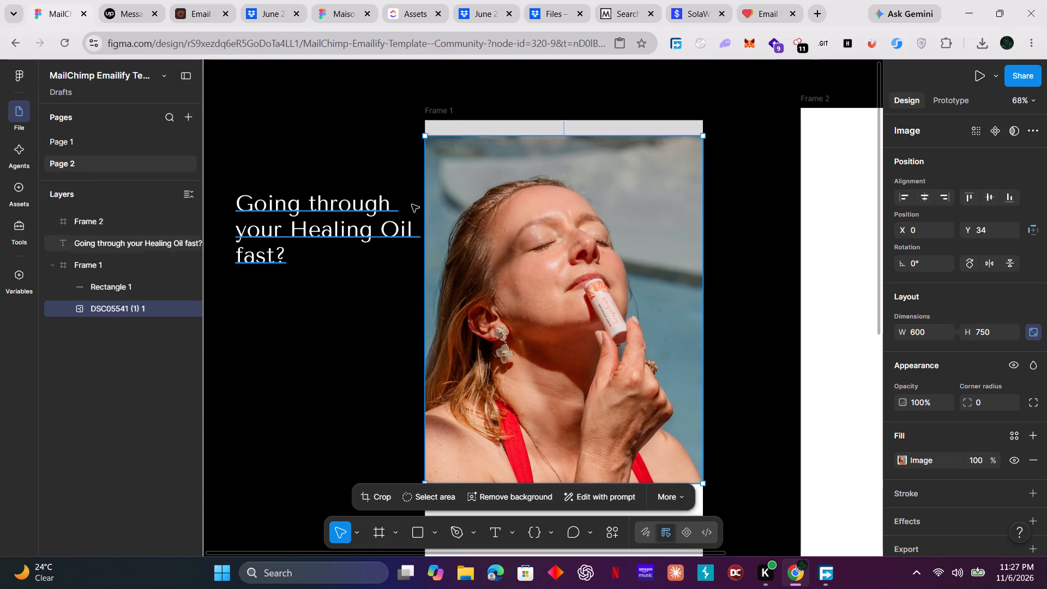
scroll(745, 364, "down", 3)
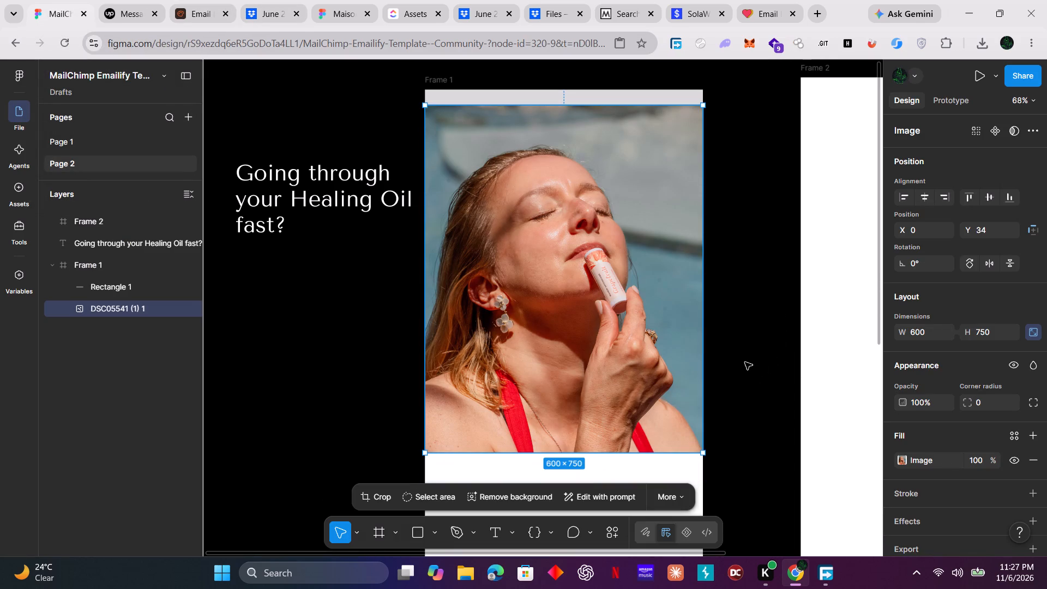
scroll(745, 362, "down", 4)
scroll(743, 359, "up", 9)
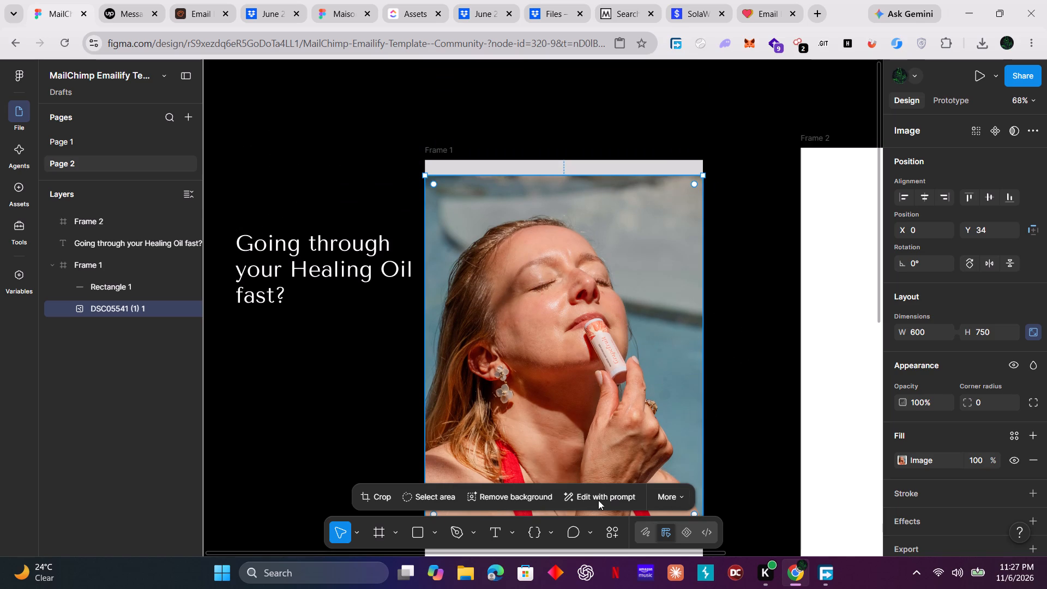
scroll(525, 407, "down", 4)
scroll(442, 406, "down", 3)
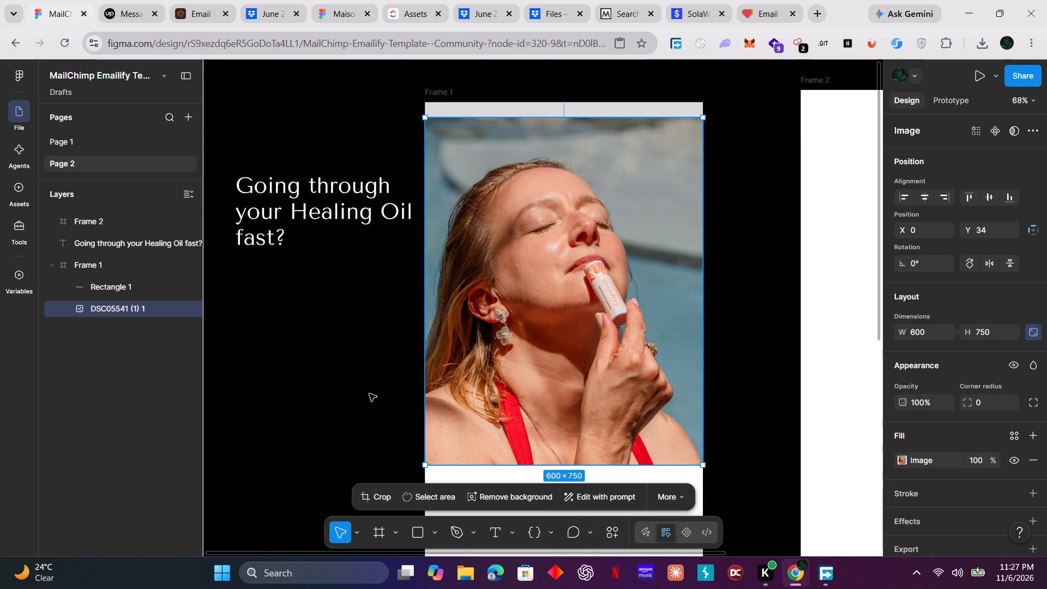
scroll(369, 394, "up", 1)
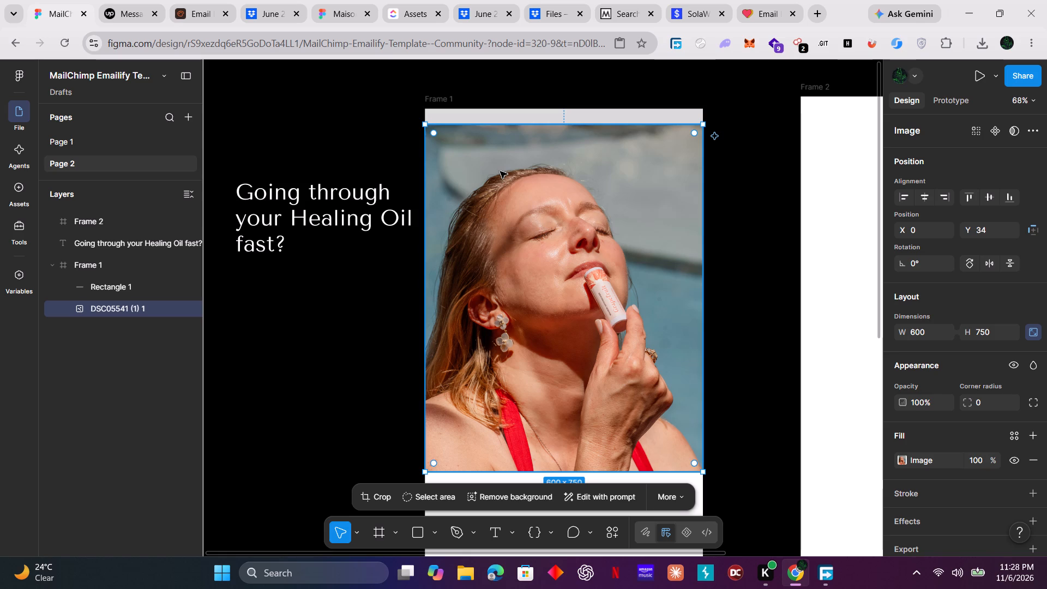
left_click(473, 113)
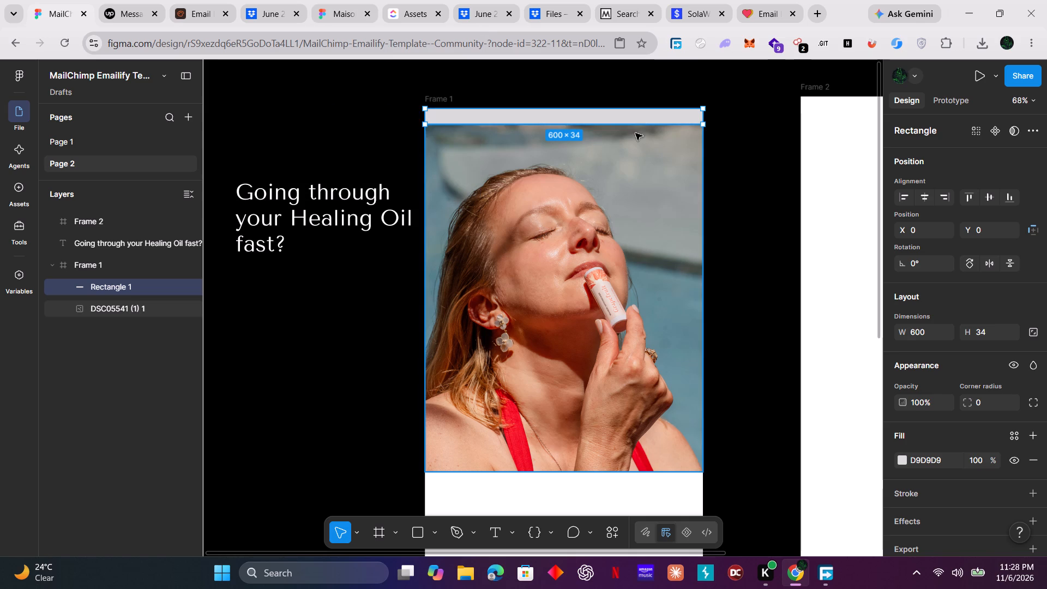
Switch to the Maison (Copy) file and inspect the background colours of the two welcome emails, ending on the first email's header strip.
left_click(337, 17)
scroll(494, 400, "down", 1)
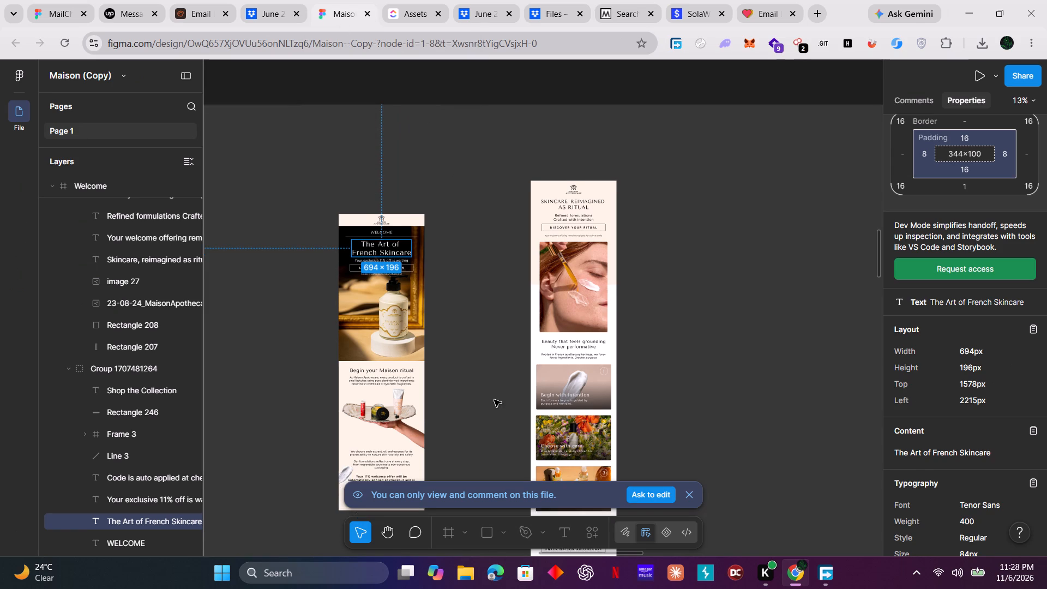
scroll(494, 400, "down", 6)
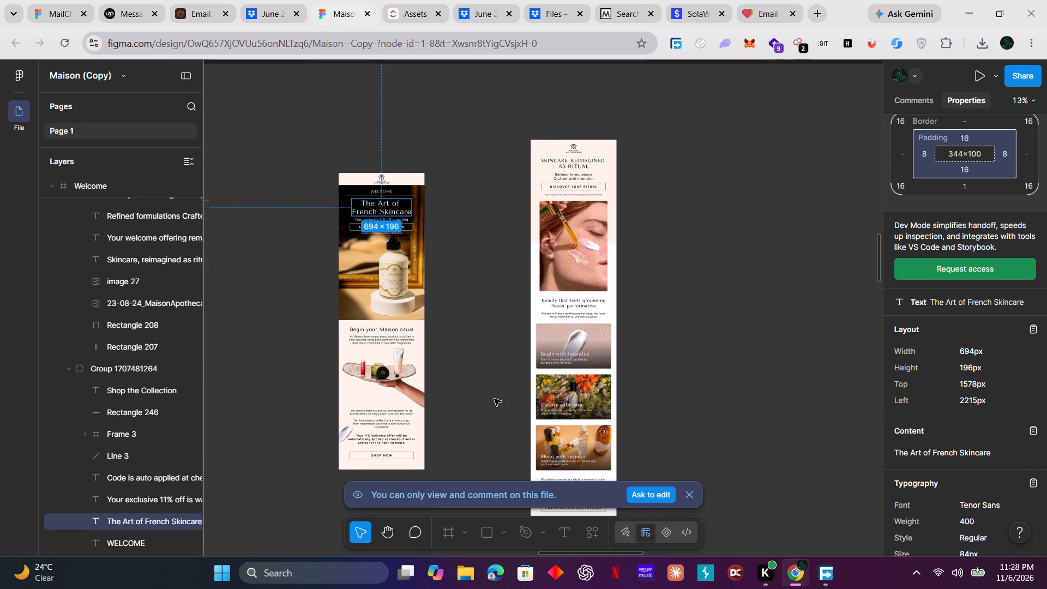
scroll(494, 399, "down", 6)
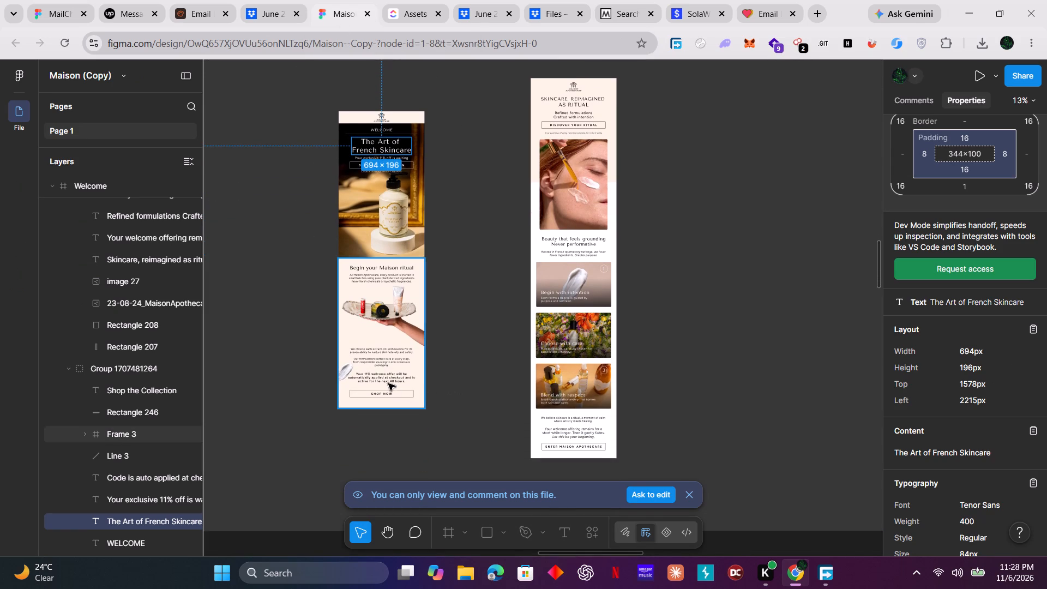
left_click(364, 333)
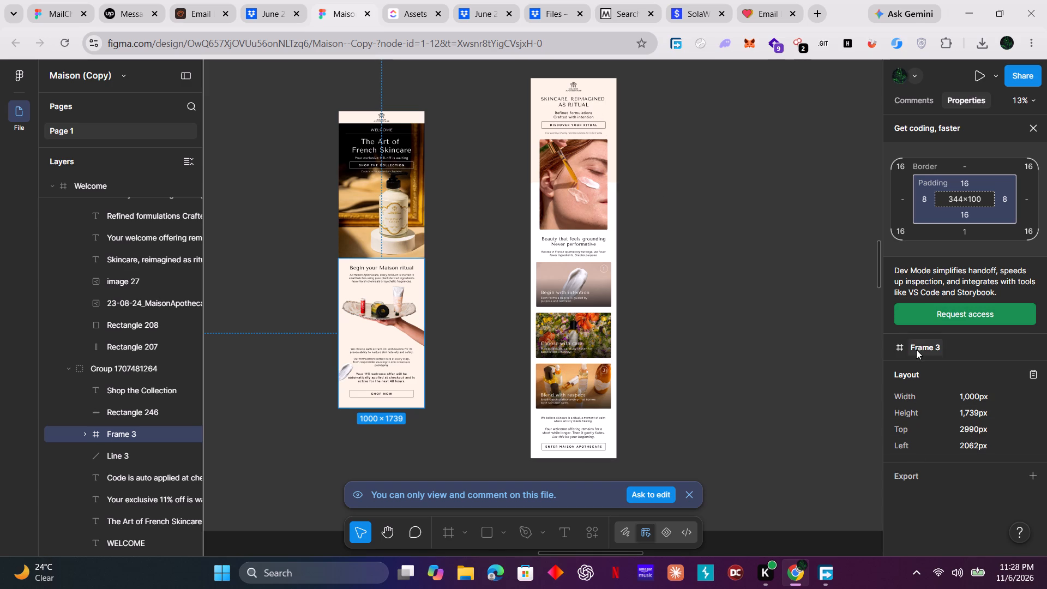
scroll(916, 412, "down", 5)
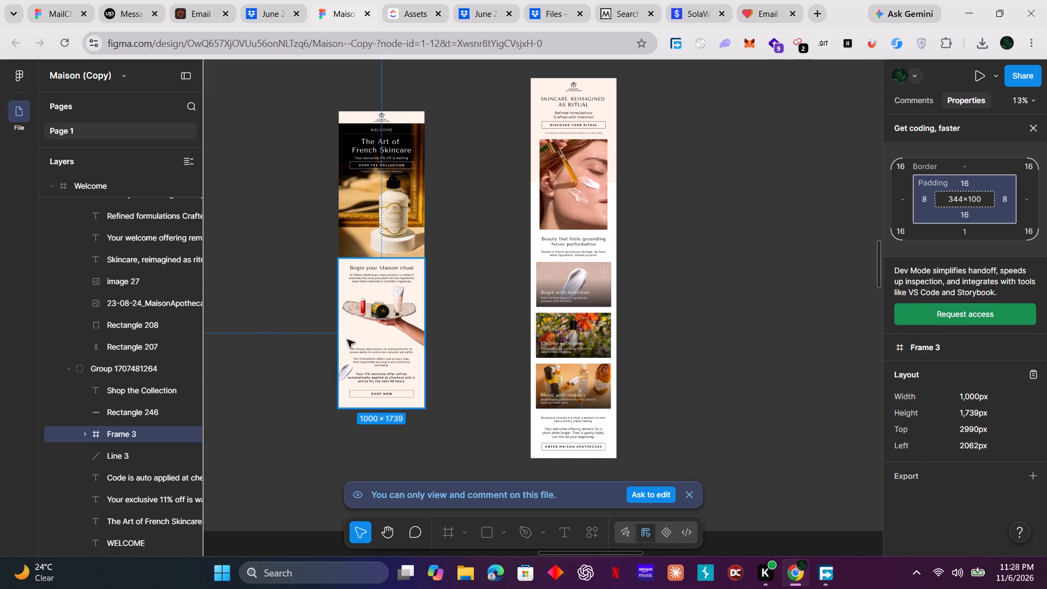
left_click(347, 340)
left_click(352, 119)
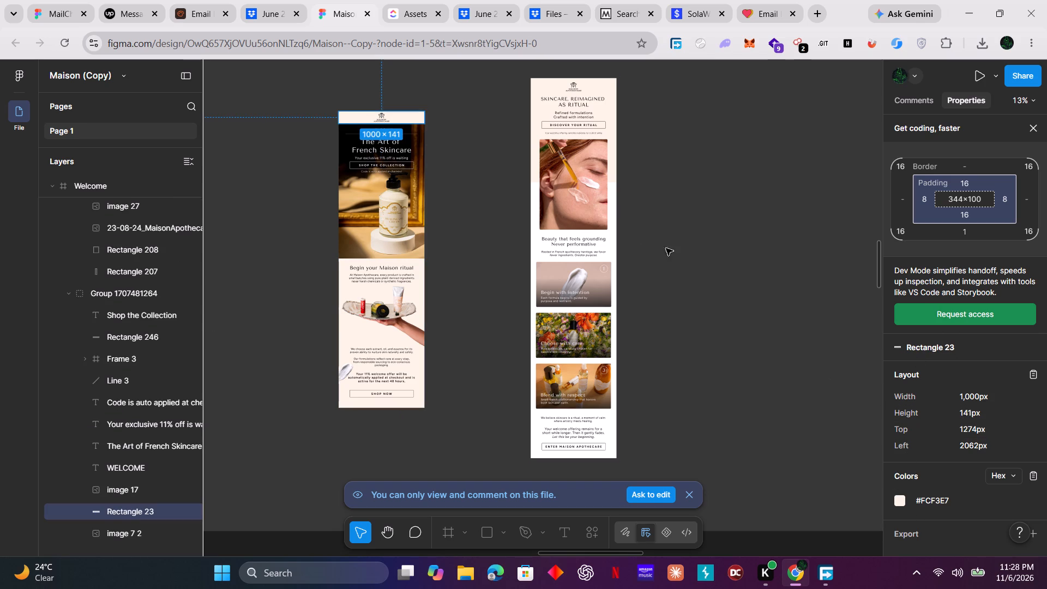
left_click(541, 89)
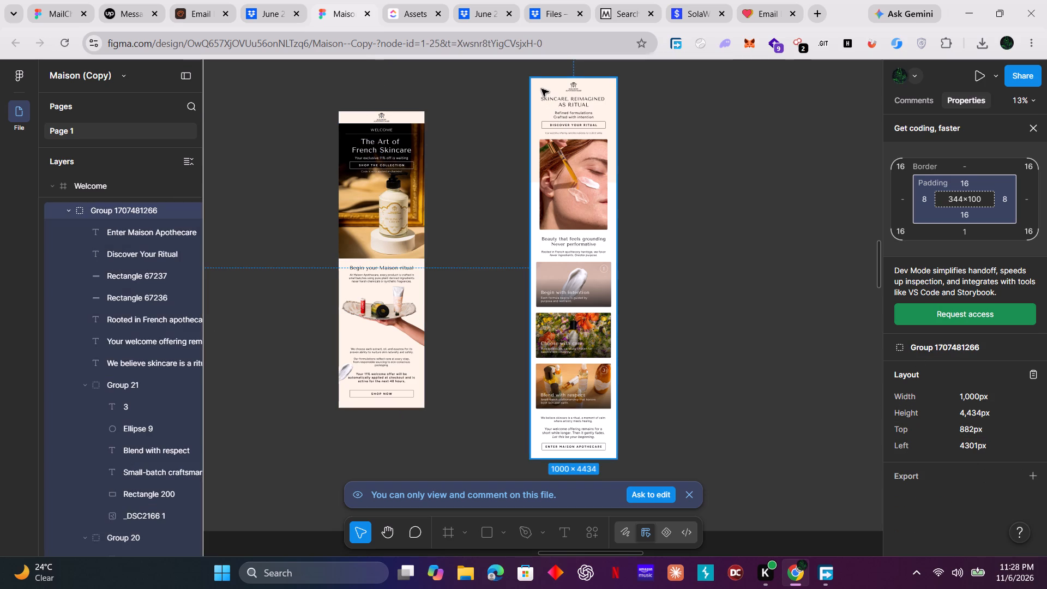
triple_click(544, 116)
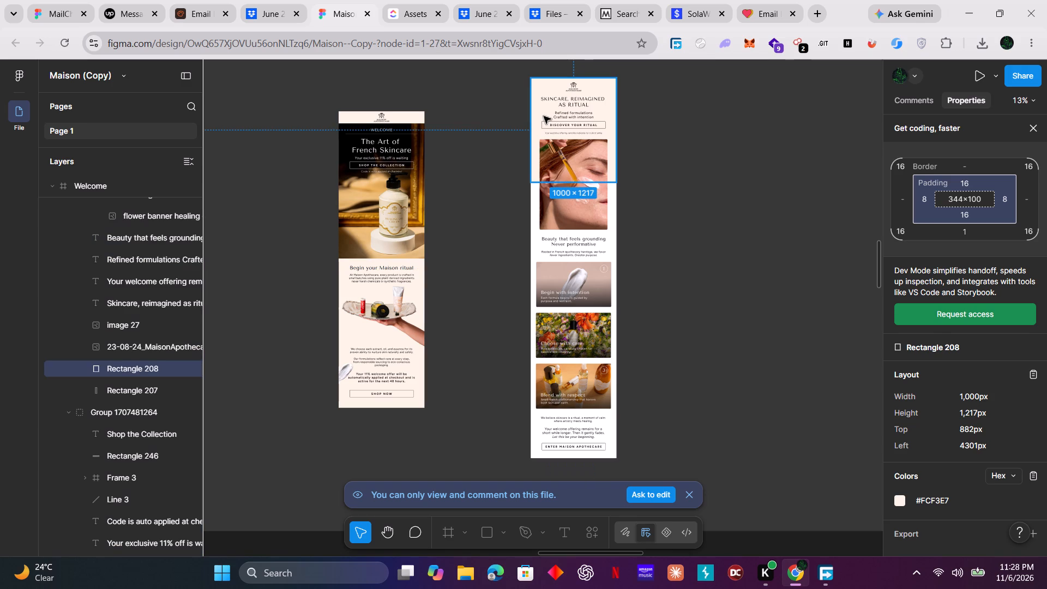
left_click(350, 117)
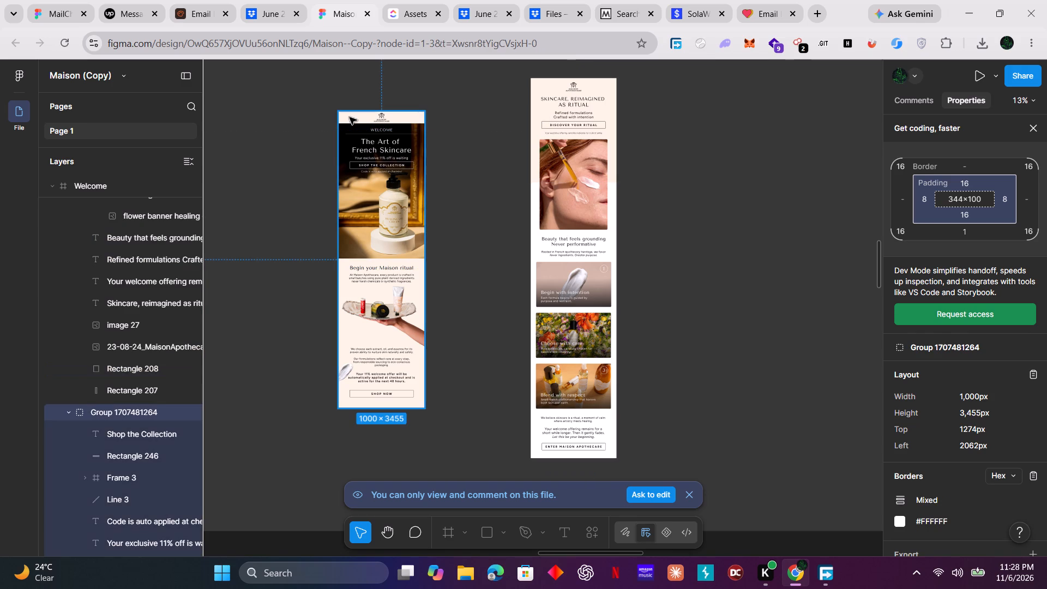
left_click(350, 117)
left_click(350, 117)
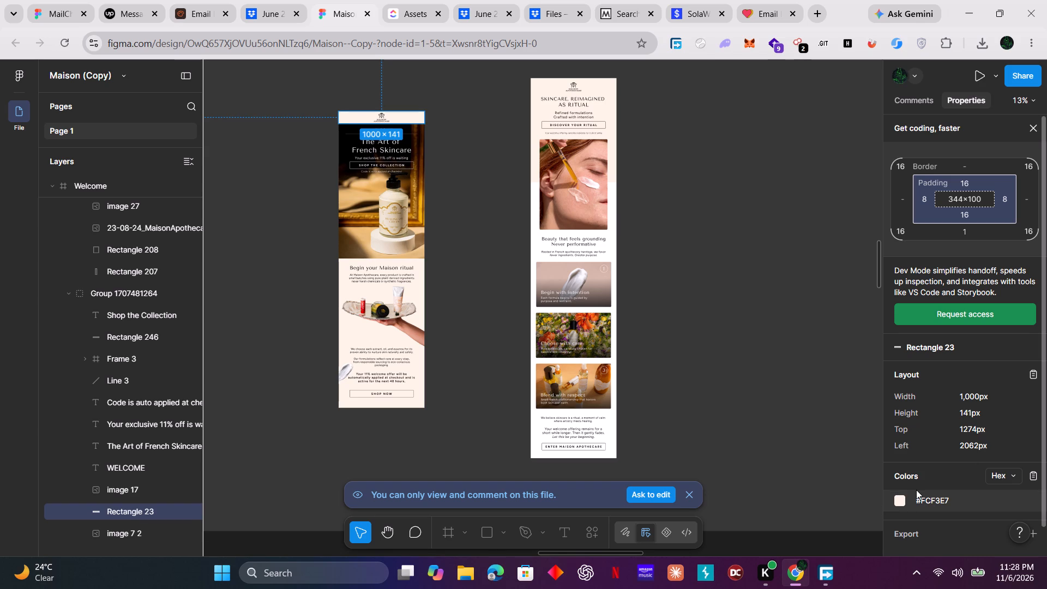
Examine the layouts of the thank-you, reorder and refill emails among the past designs in the Maison (Copy) file.
scroll(701, 347, "down", 10)
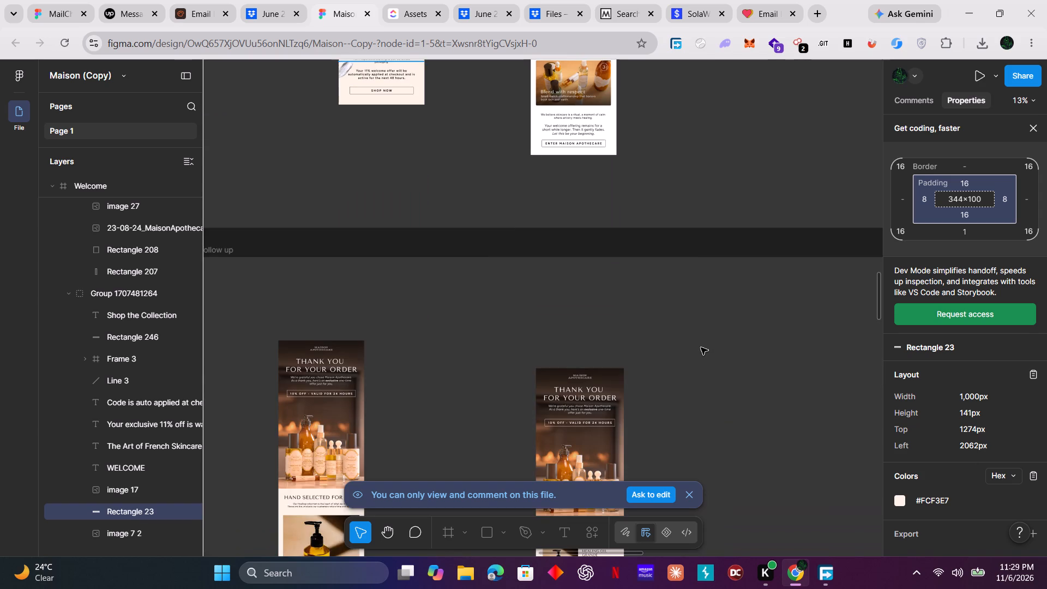
scroll(701, 347, "down", 11)
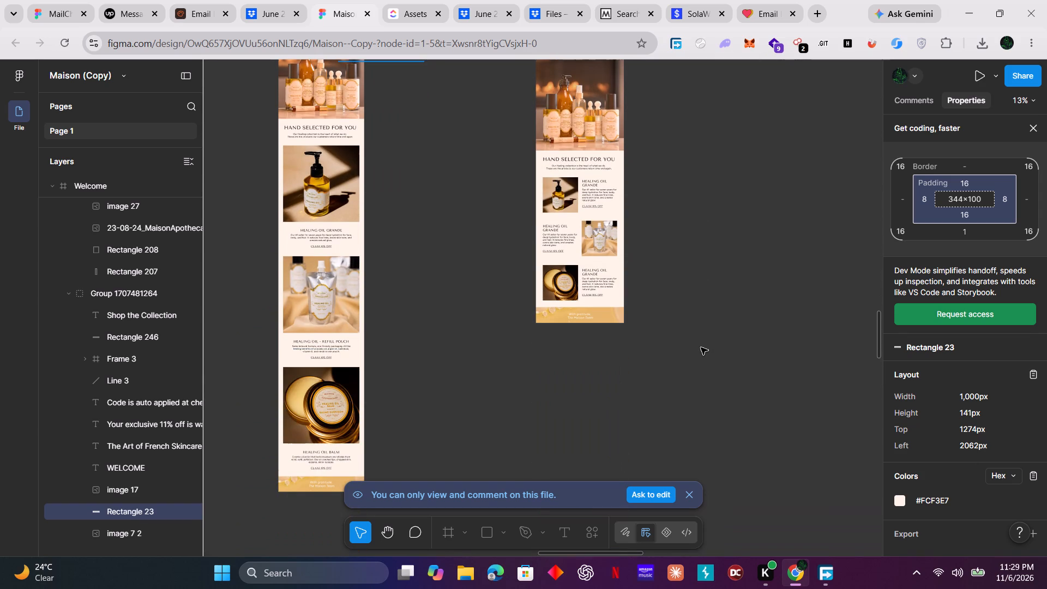
scroll(701, 347, "down", 13)
scroll(701, 347, "up", 1)
scroll(701, 347, "down", 6)
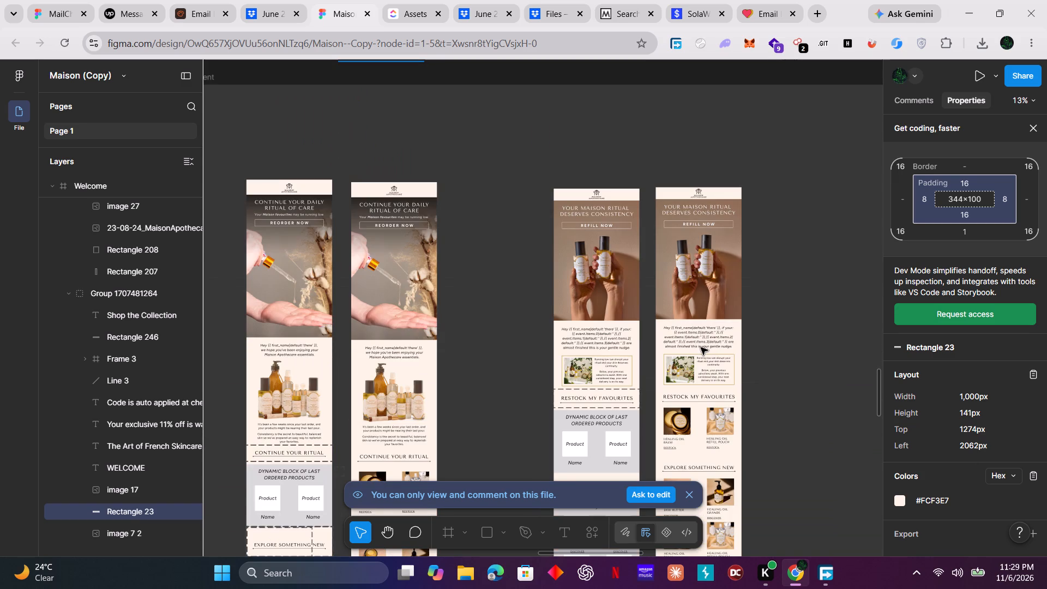
scroll(701, 347, "down", 3)
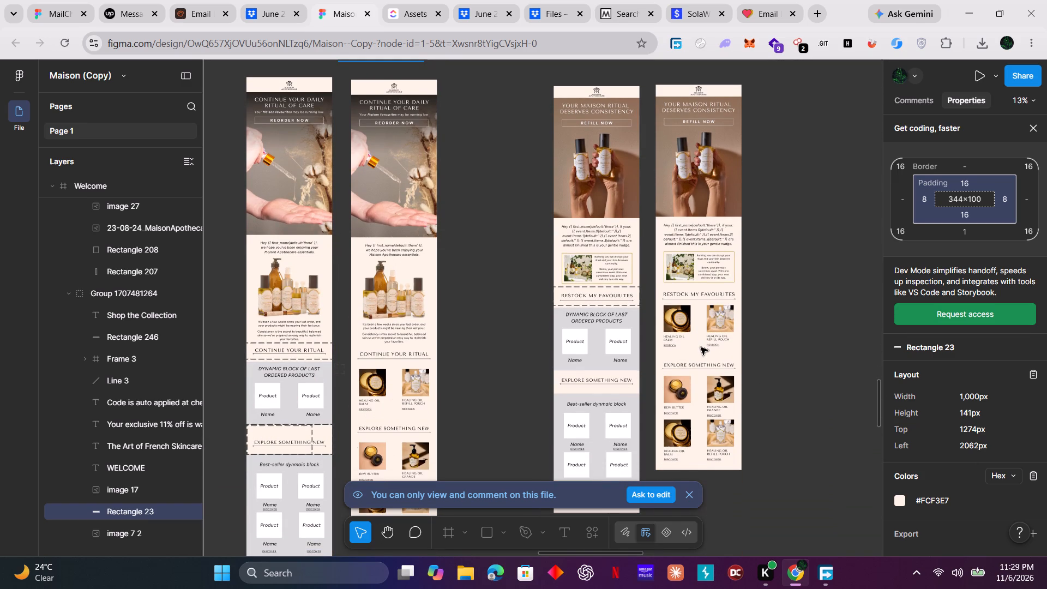
scroll(701, 347, "down", 1)
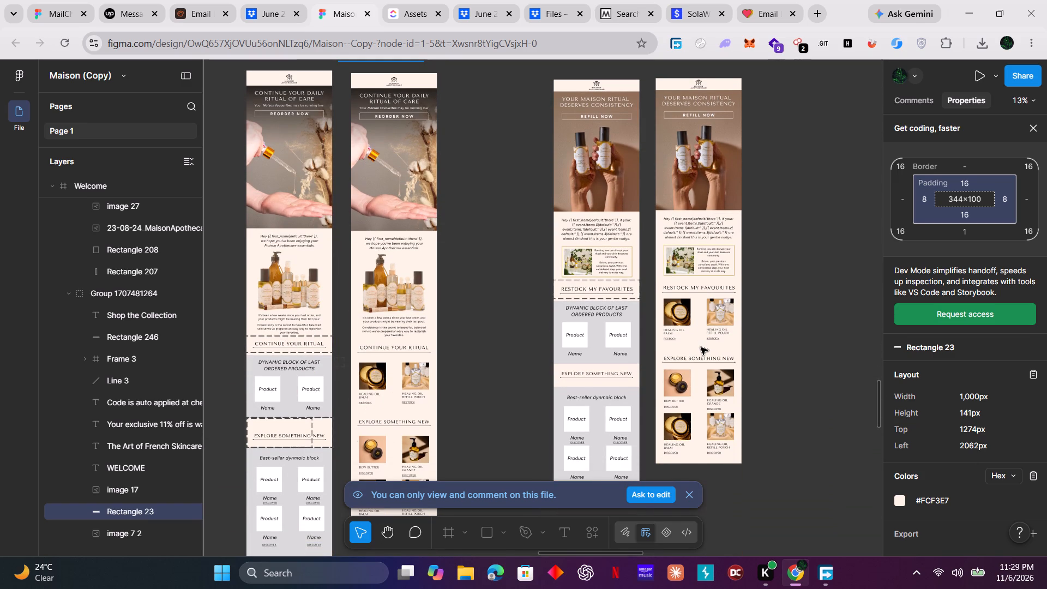
scroll(701, 347, "down", 1)
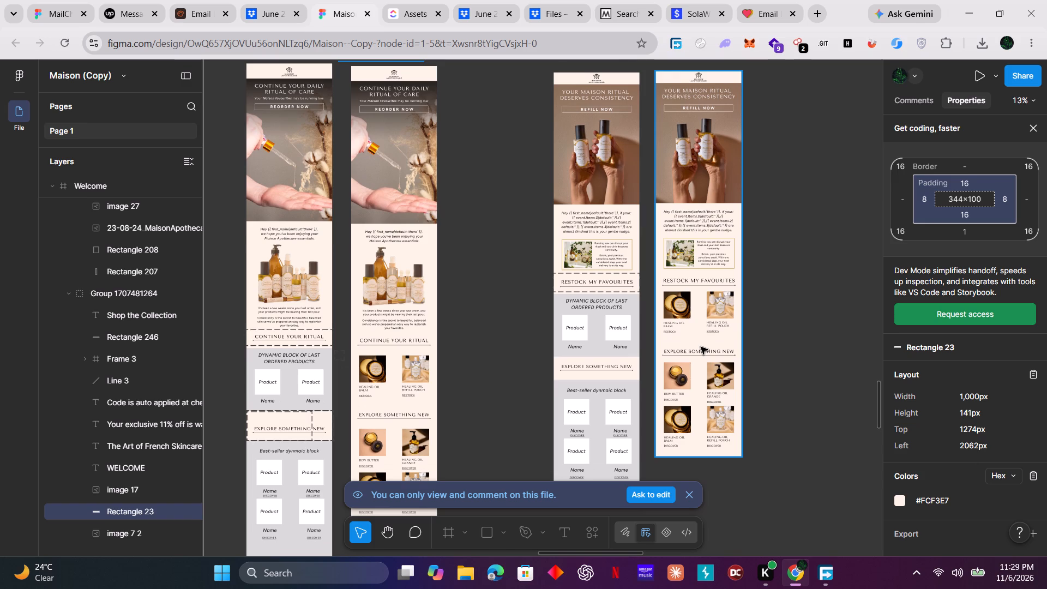
scroll(701, 347, "down", 5)
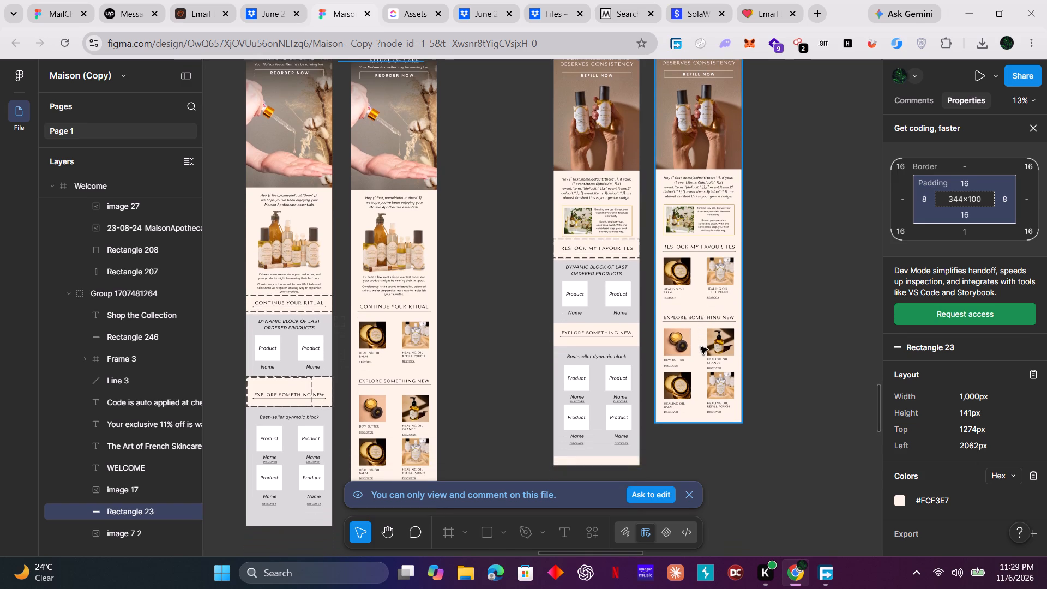
scroll(701, 347, "down", 5)
scroll(701, 347, "up", 5)
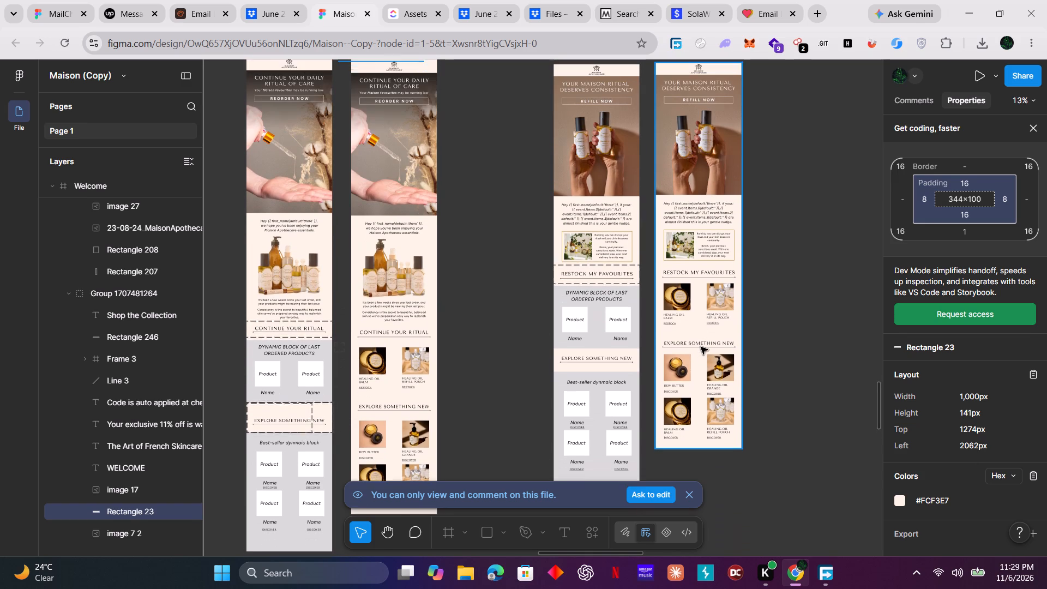
scroll(701, 347, "up", 7)
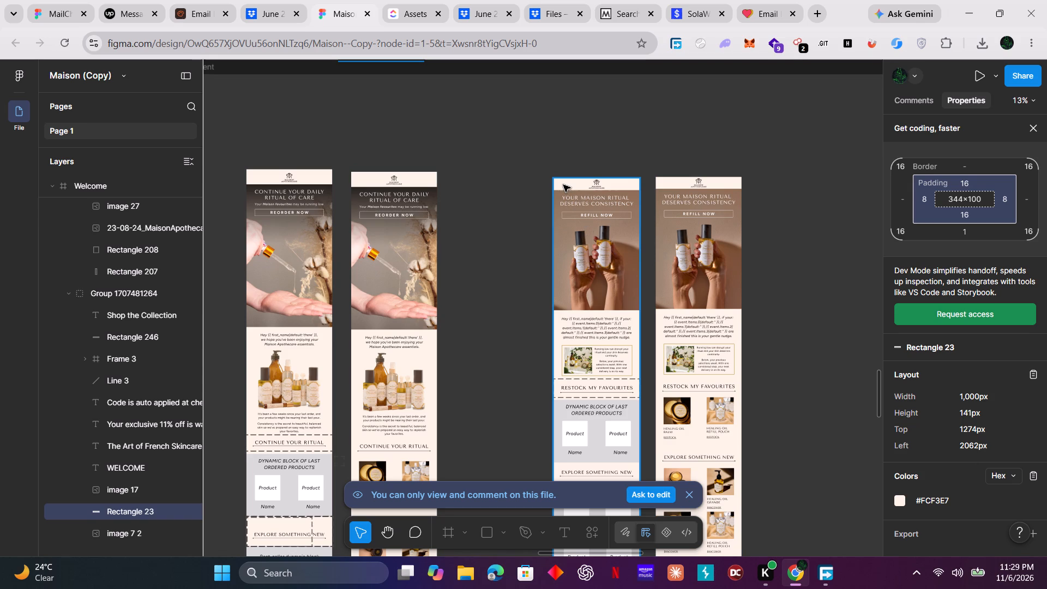
Copy the cream colour code #FCF3E7 of the welcome email's header strip.
left_click_drag(920, 500, 931, 501)
left_click(899, 499)
double_click(899, 499)
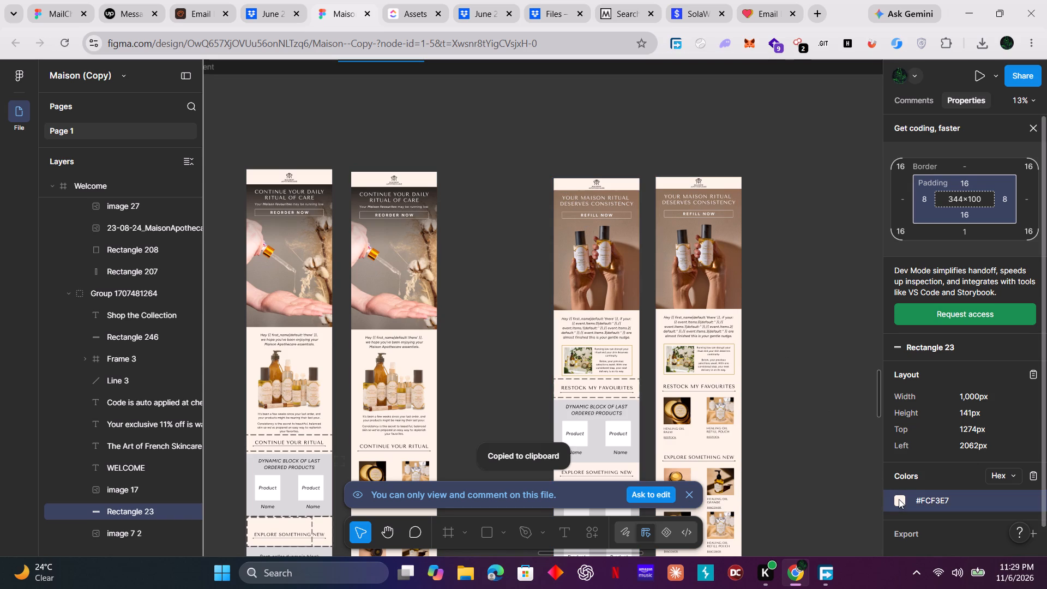
left_click(899, 499)
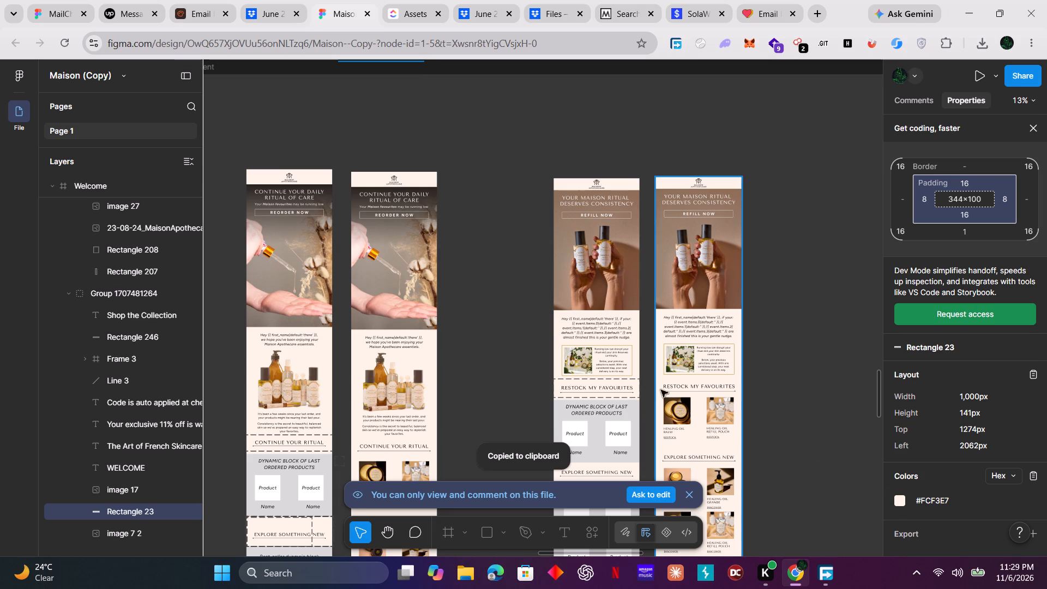
Switch to the MailChimp Emailify design file and set Frame 1's fill to the copied cream colour #FCF3E7.
left_click(55, 14)
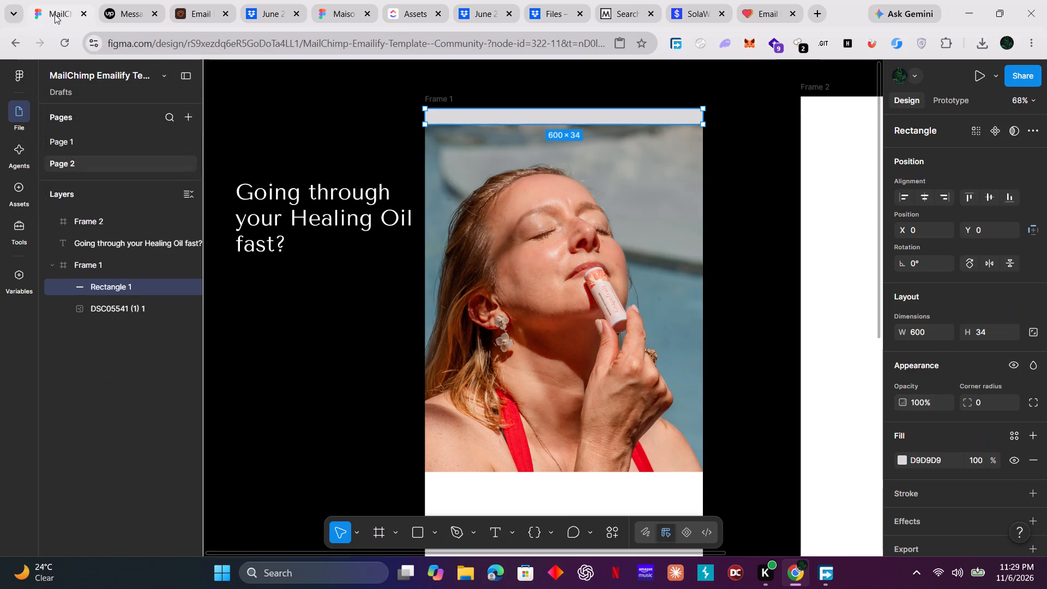
scroll(742, 406, "down", 5)
scroll(741, 399, "up", 1)
scroll(741, 399, "down", 4)
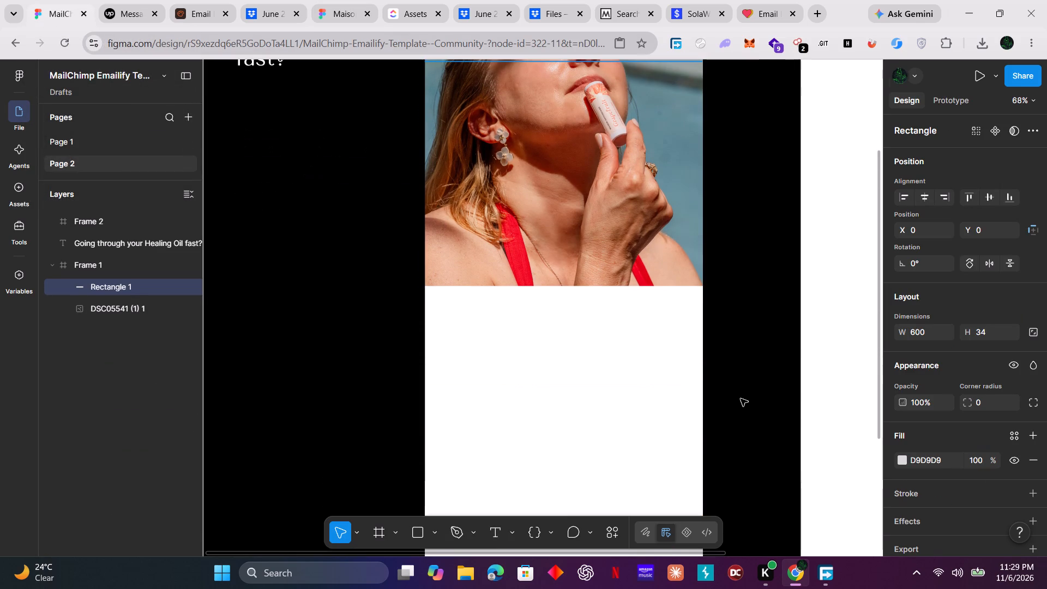
left_click(599, 383)
double_click(599, 382)
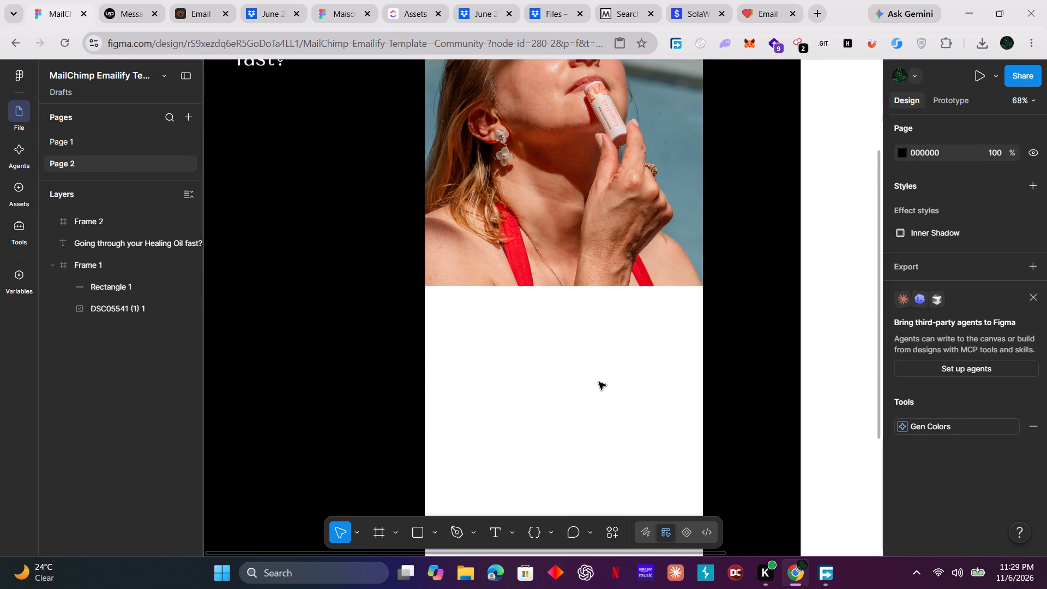
scroll(680, 368, "up", 9)
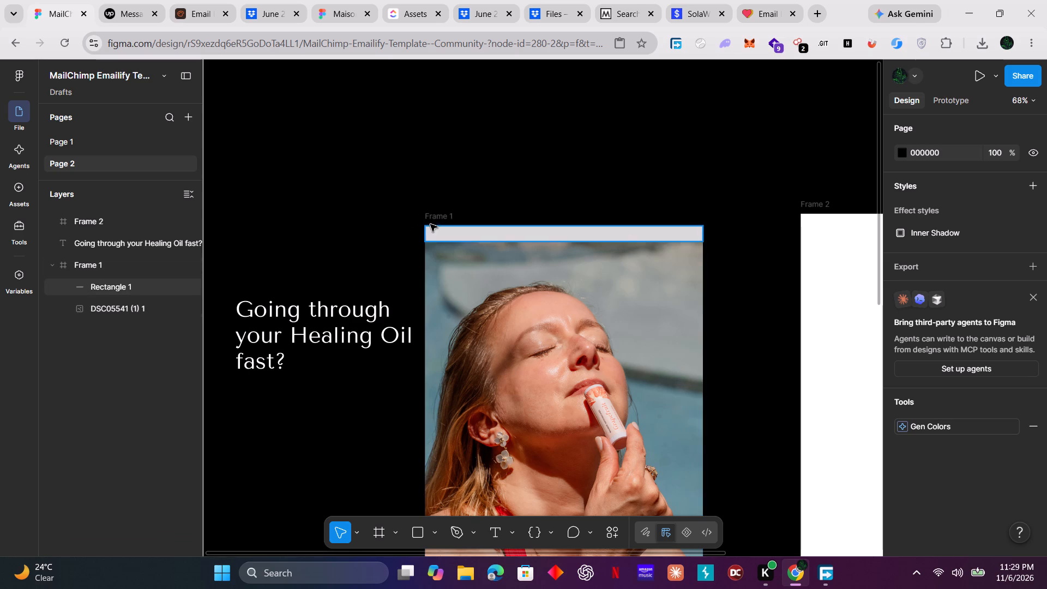
left_click(440, 219)
scroll(906, 509, "down", 2)
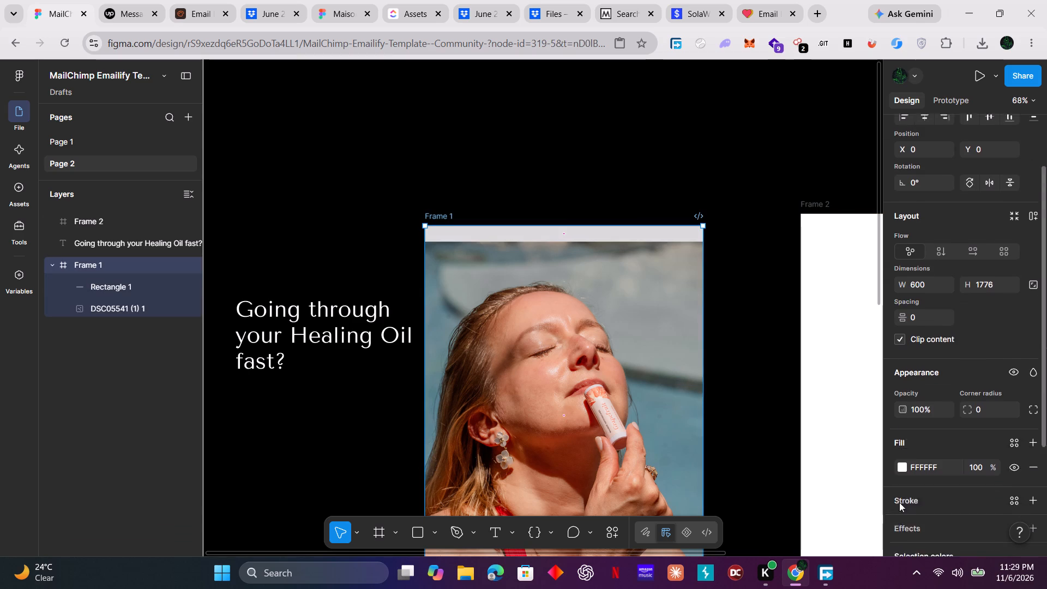
left_click(924, 411)
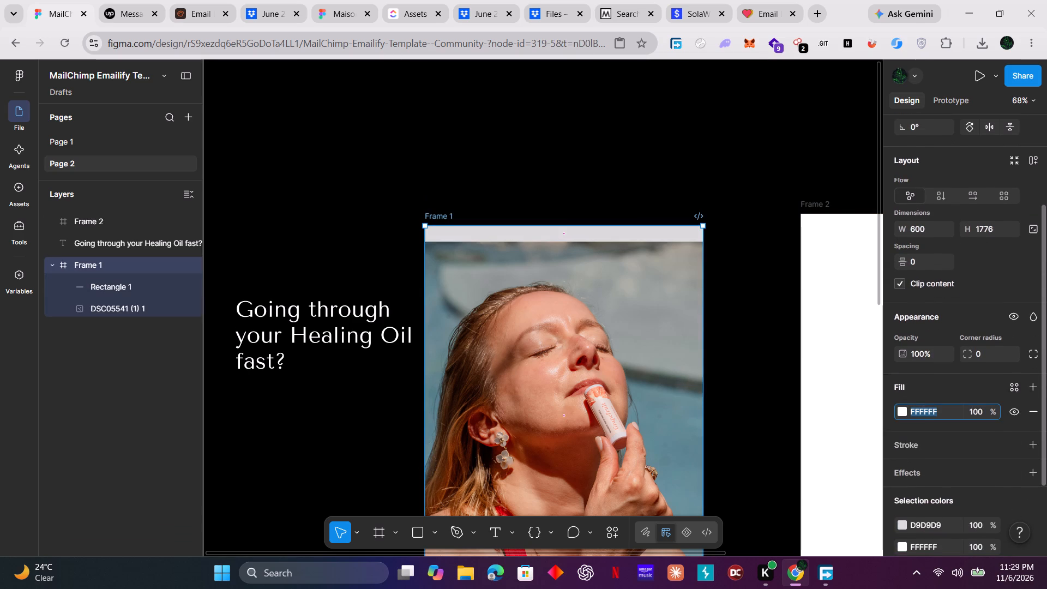
right_click(924, 411)
left_click(796, 123)
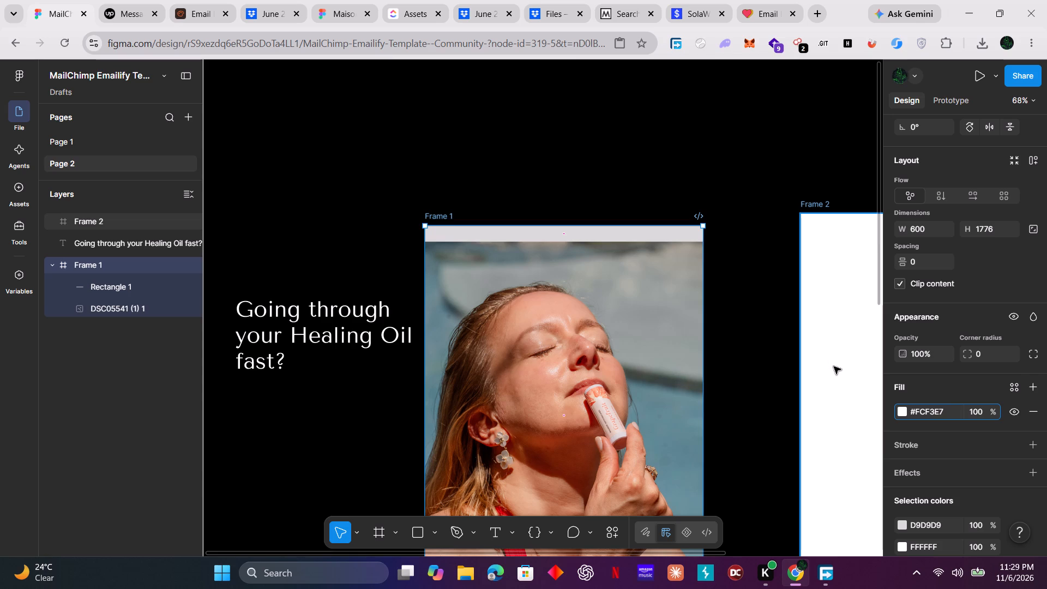
key("Return")
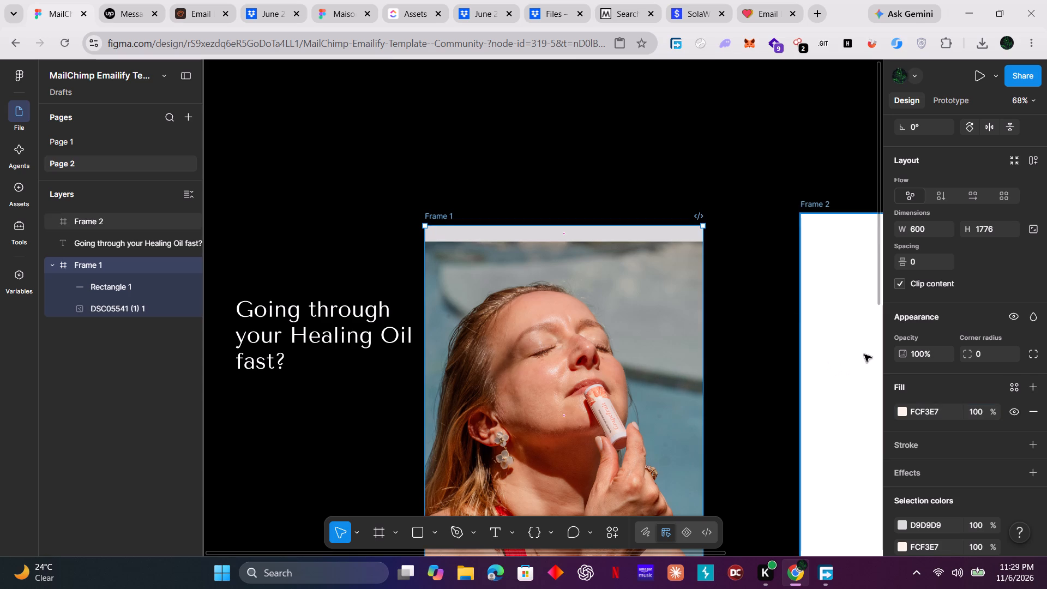
Delete the 600 × 750 hero photo of the woman with the lip product from Frame 1.
scroll(767, 297, "down", 9)
scroll(767, 293, "up", 6)
scroll(767, 293, "down", 4)
scroll(709, 274, "down", 1)
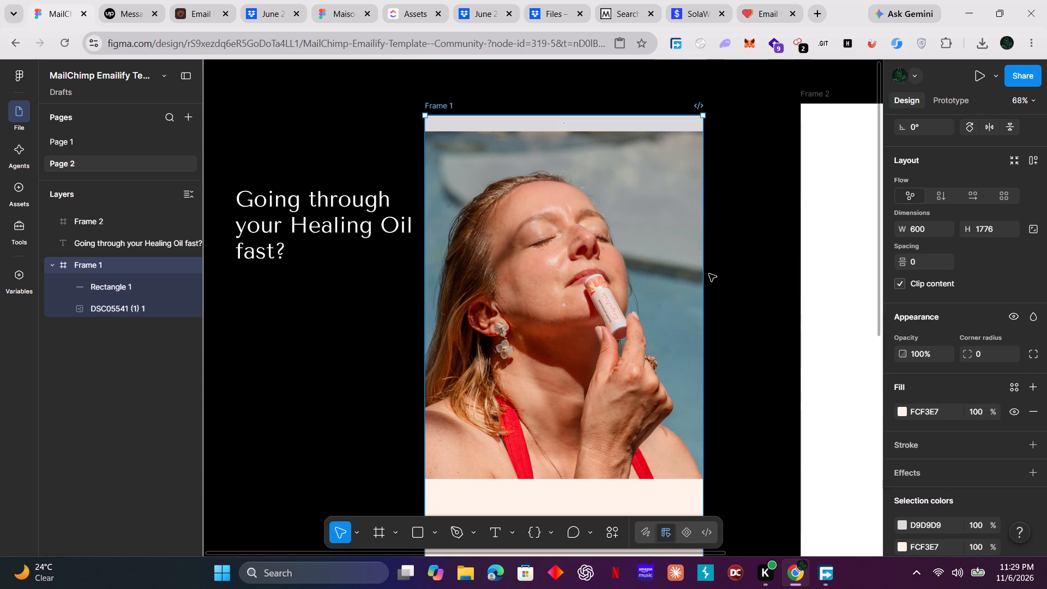
scroll(709, 274, "down", 6)
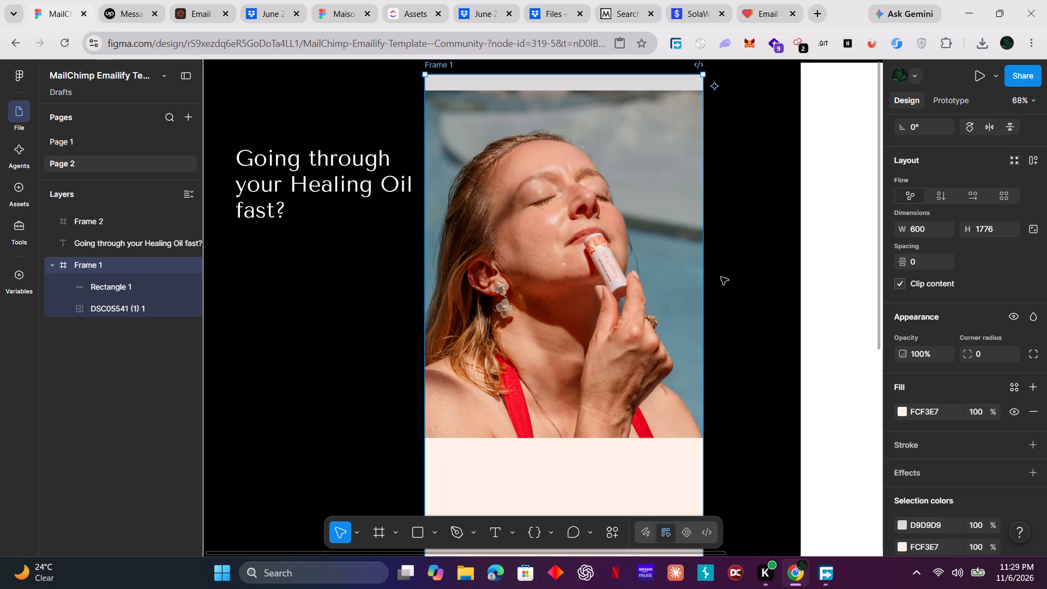
left_click(740, 283)
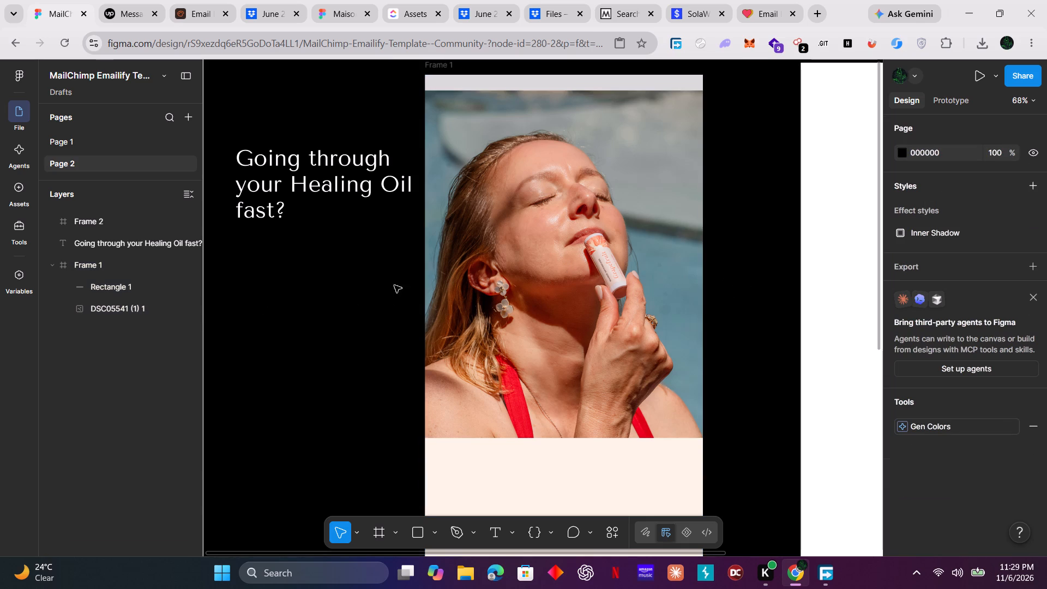
left_click(499, 273)
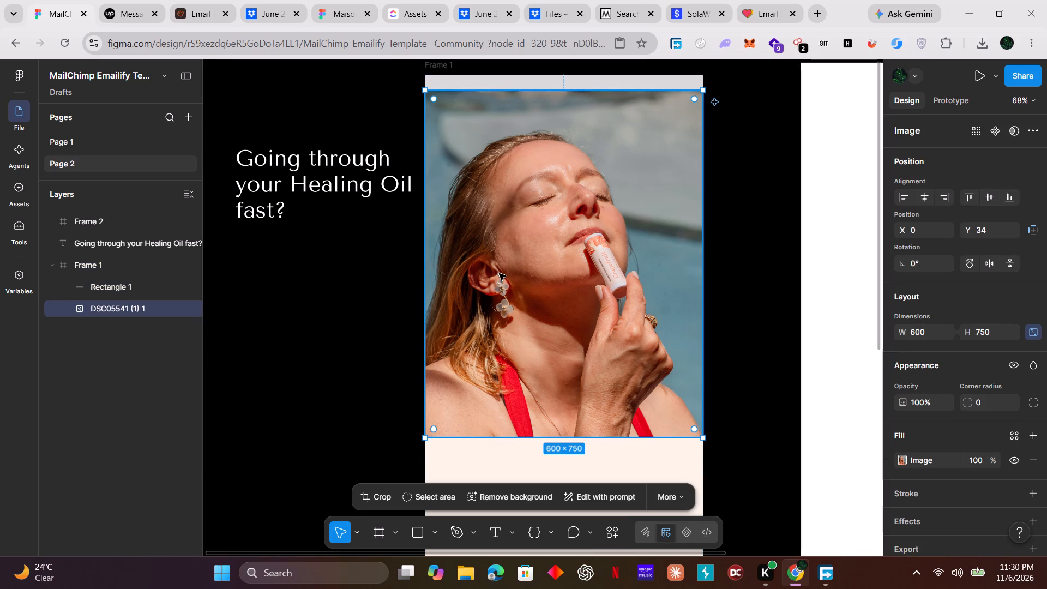
left_click(536, 271)
right_click(597, 292)
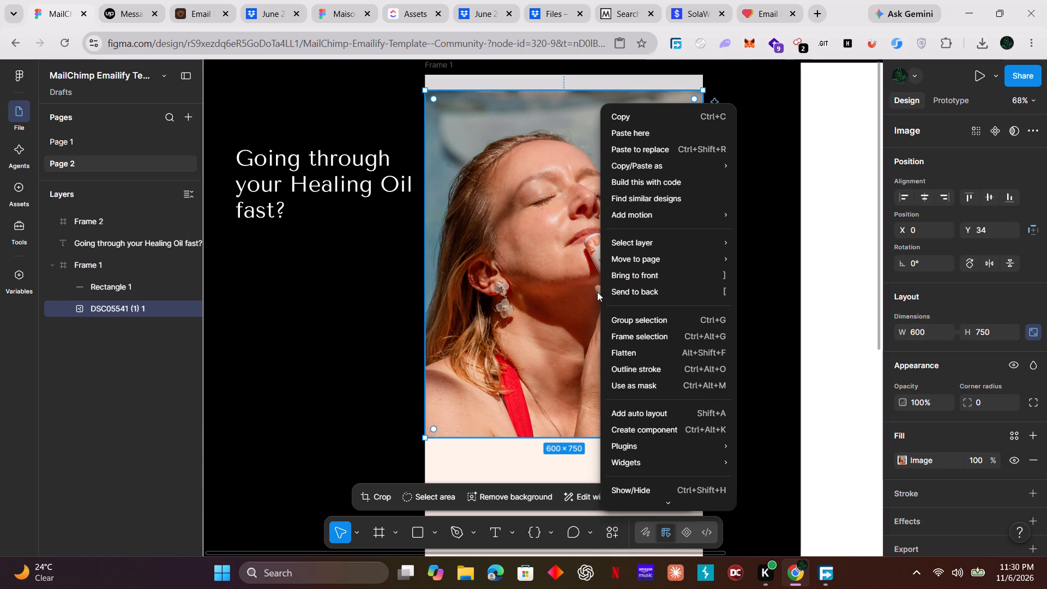
left_click(496, 303)
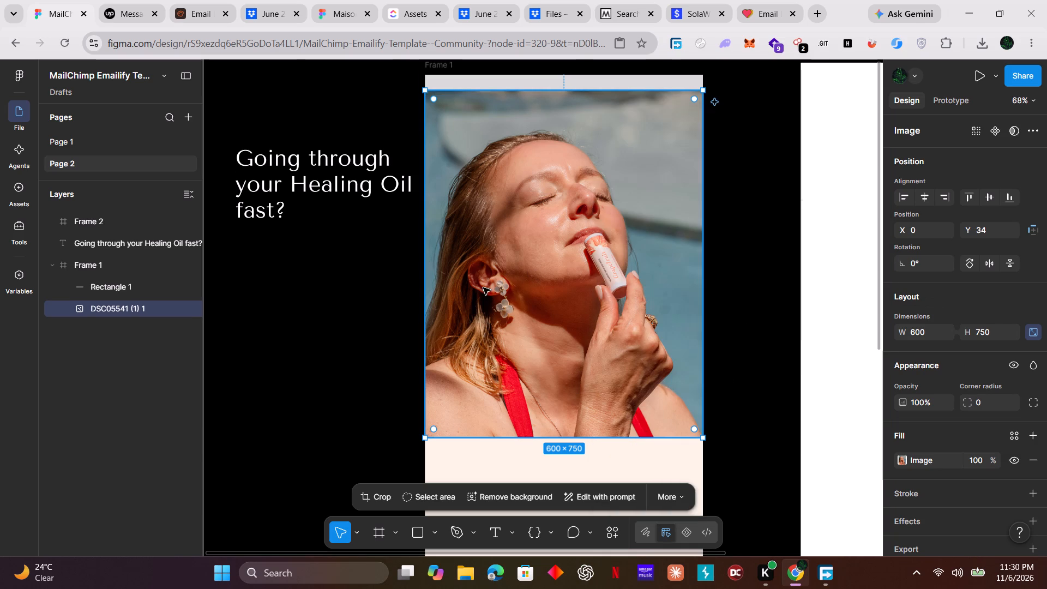
key("BackSpace")
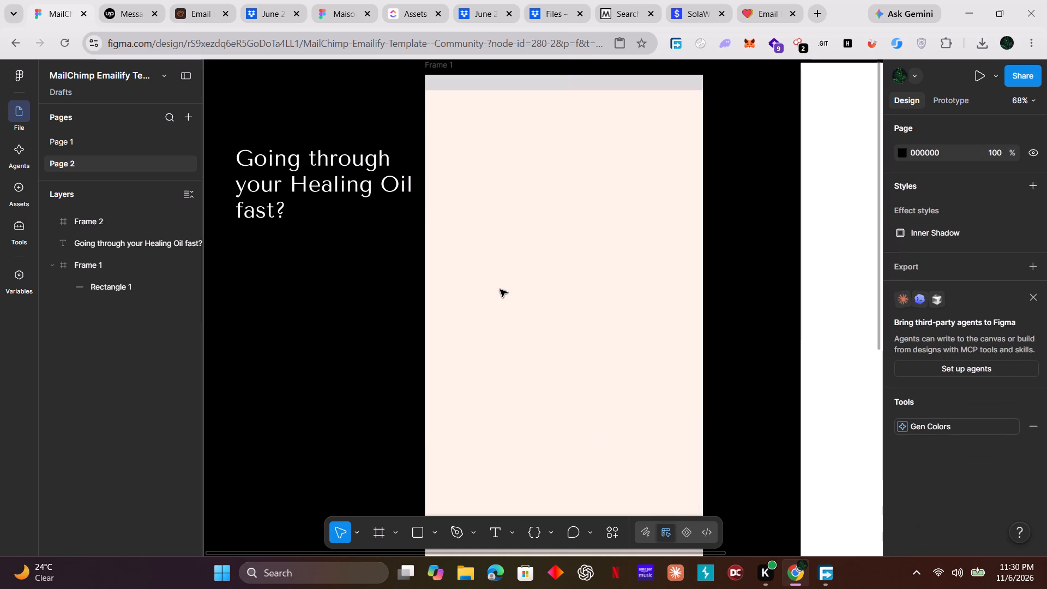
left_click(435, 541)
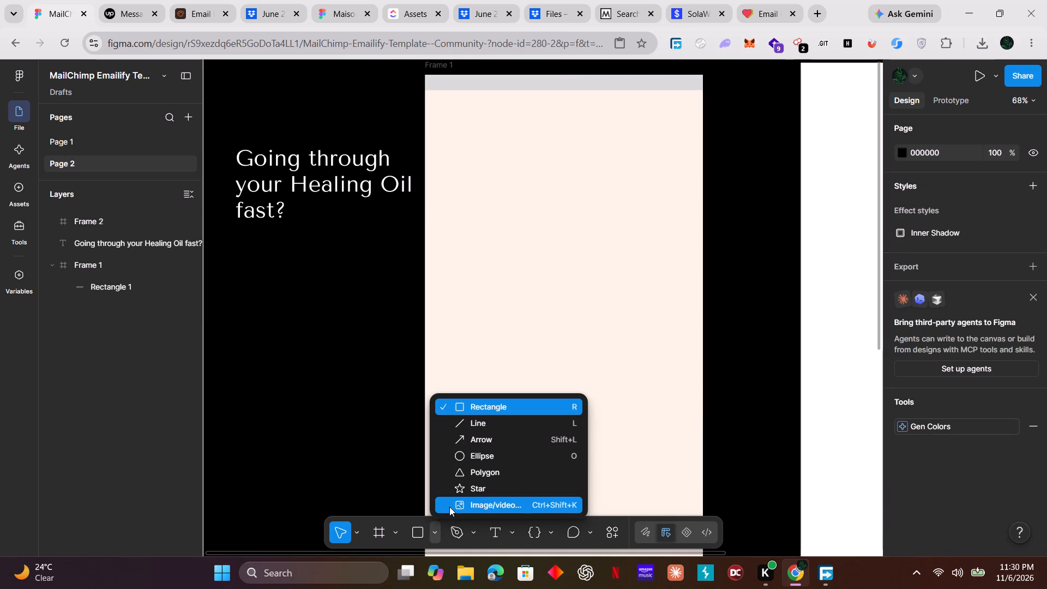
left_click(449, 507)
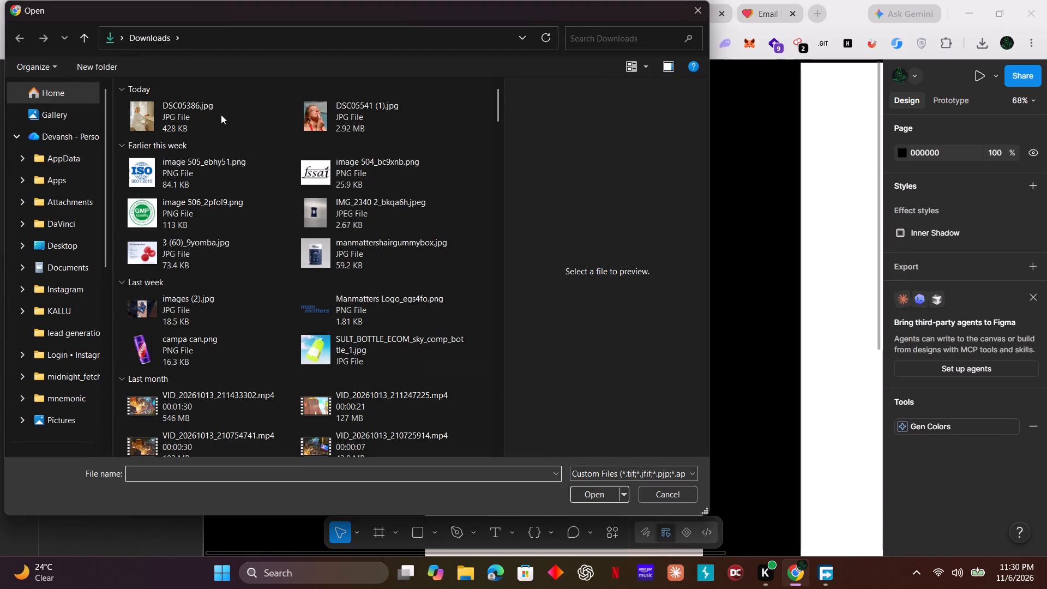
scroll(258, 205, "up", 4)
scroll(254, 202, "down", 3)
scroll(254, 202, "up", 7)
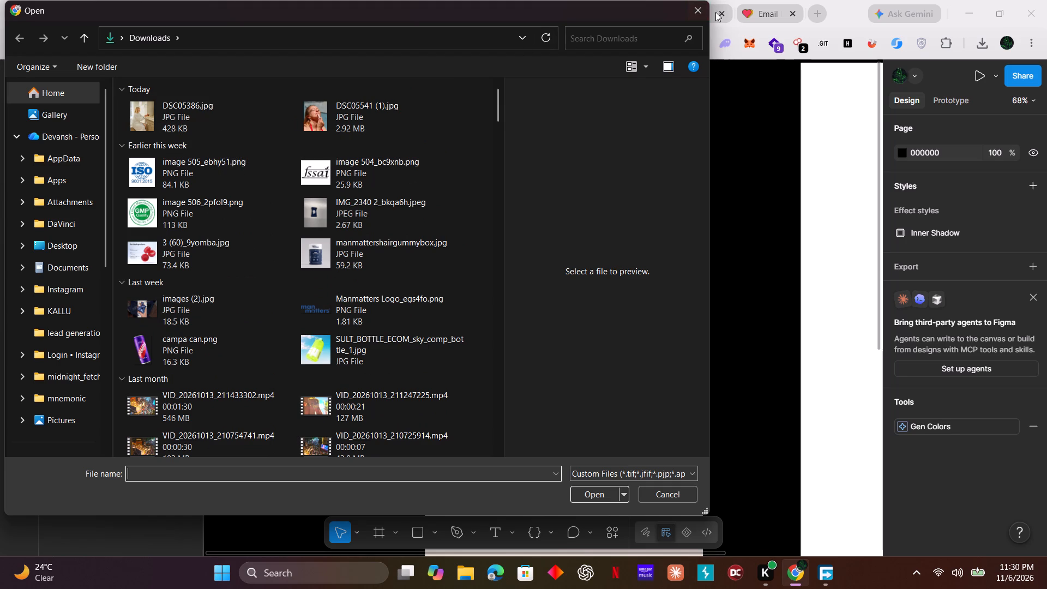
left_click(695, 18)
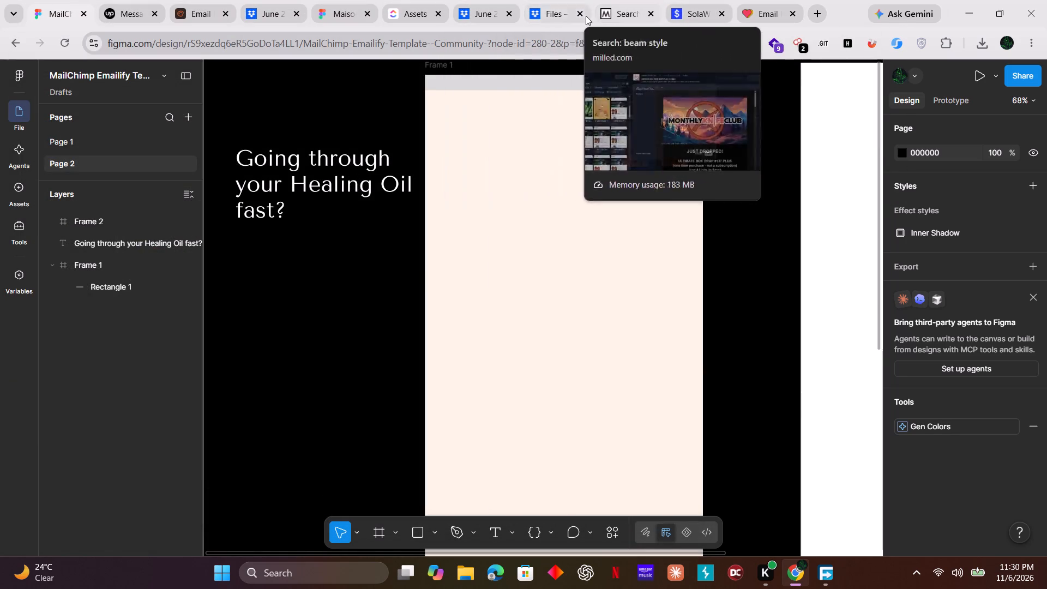
Switch to the Dropbox home files, cancel the pending item copy and check the saved photos and files.
left_click(541, 15)
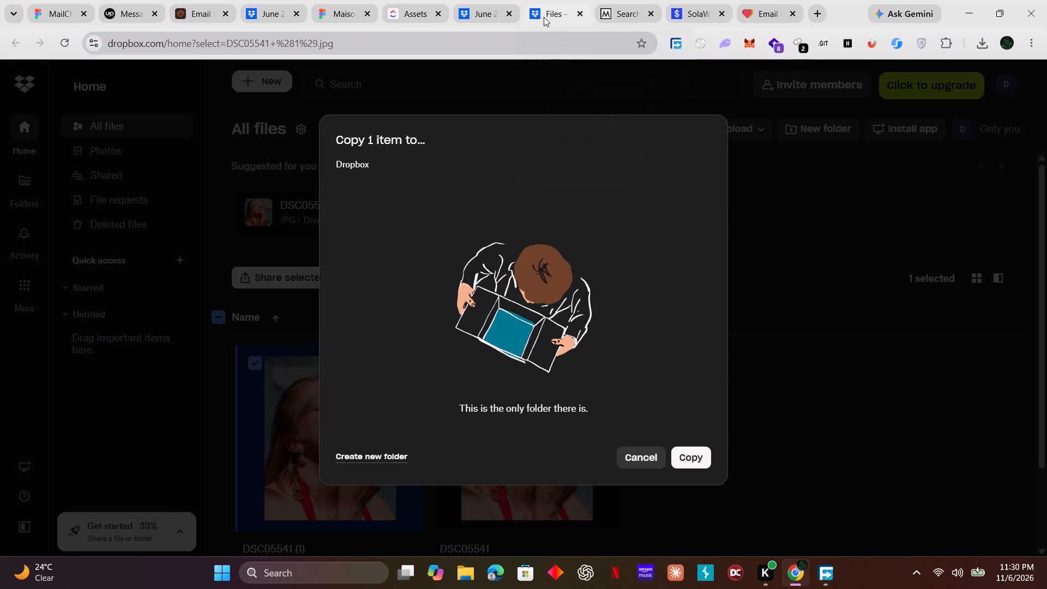
left_click(645, 456)
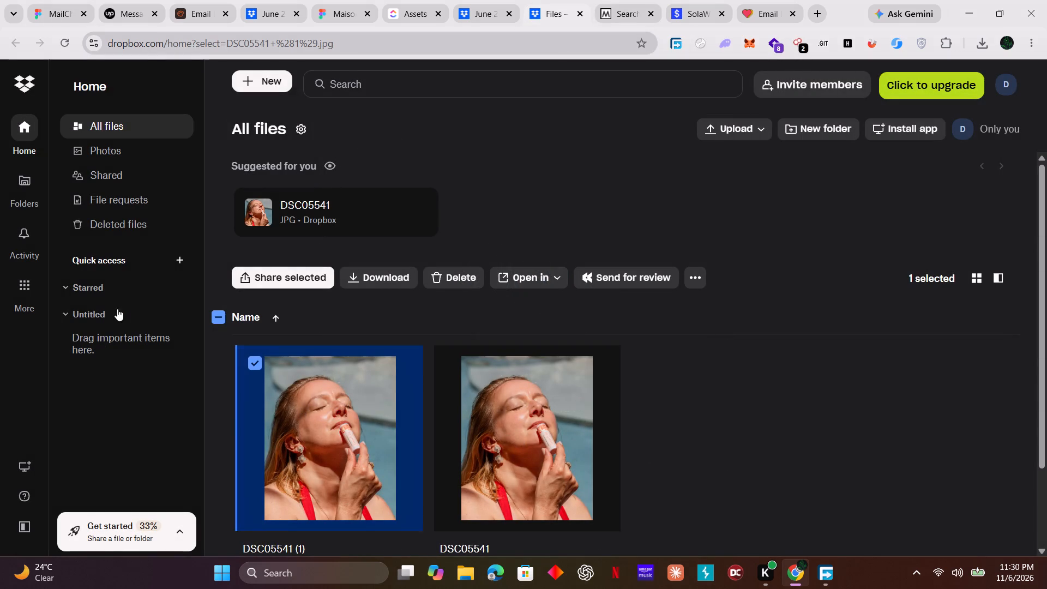
left_click(128, 153)
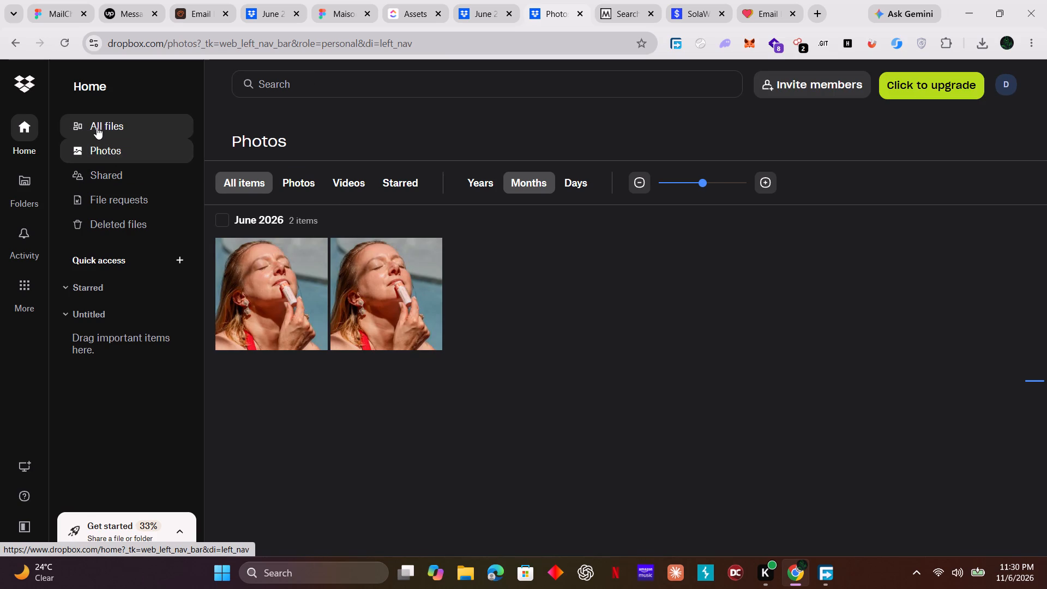
left_click(97, 125)
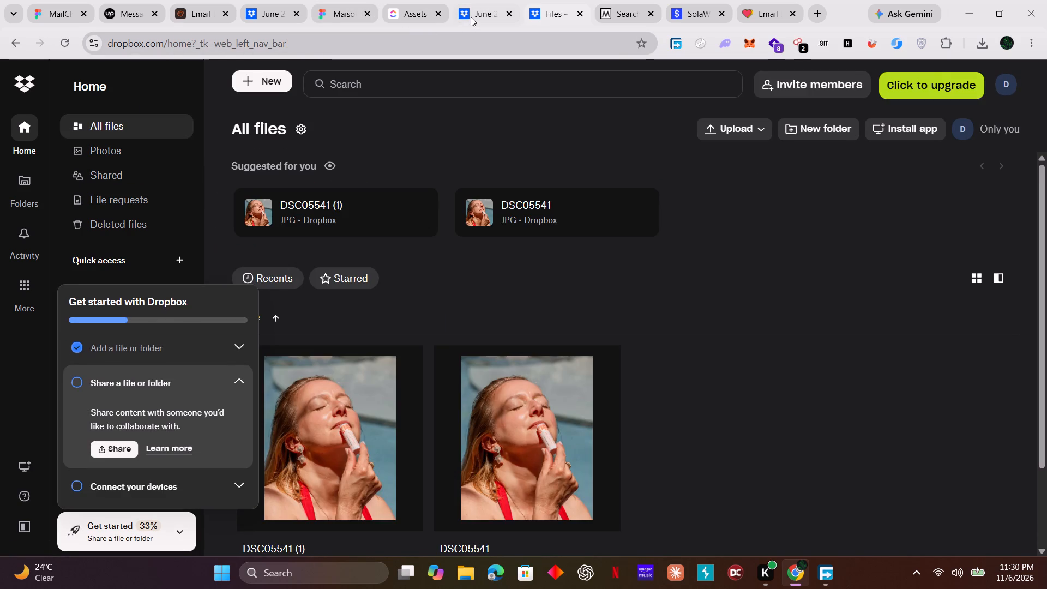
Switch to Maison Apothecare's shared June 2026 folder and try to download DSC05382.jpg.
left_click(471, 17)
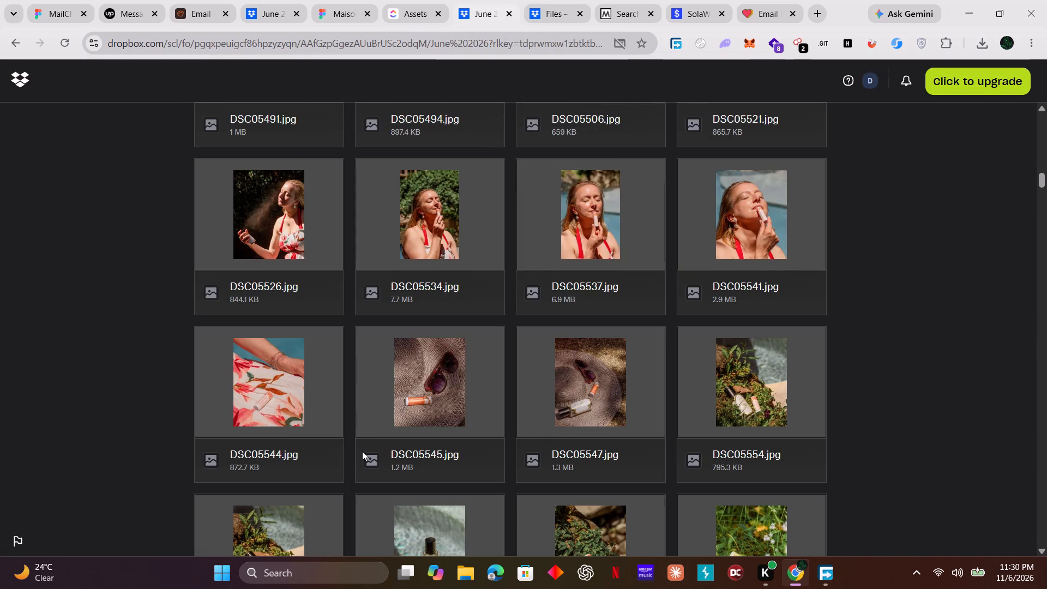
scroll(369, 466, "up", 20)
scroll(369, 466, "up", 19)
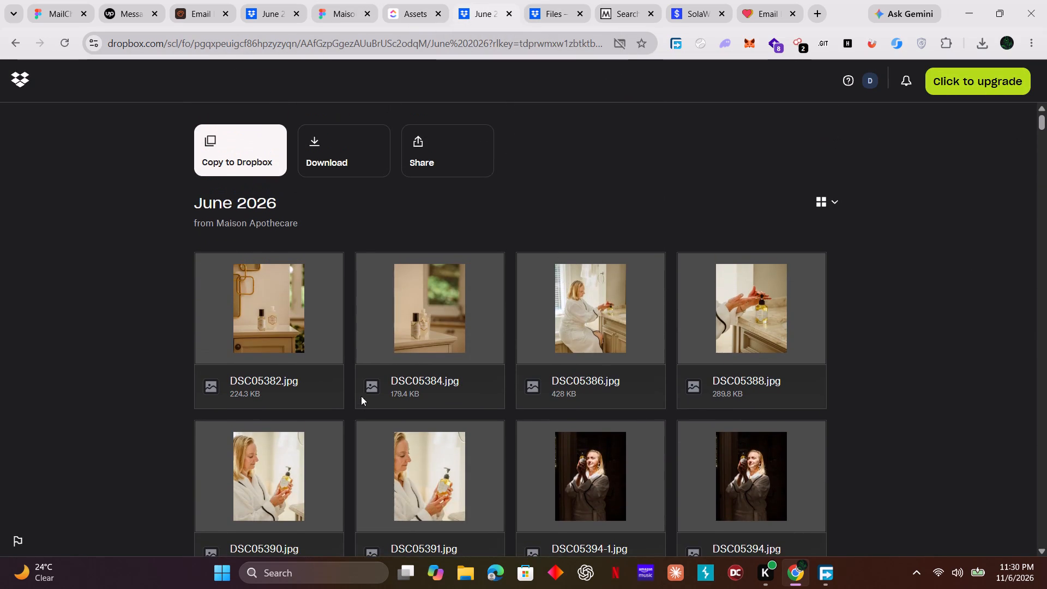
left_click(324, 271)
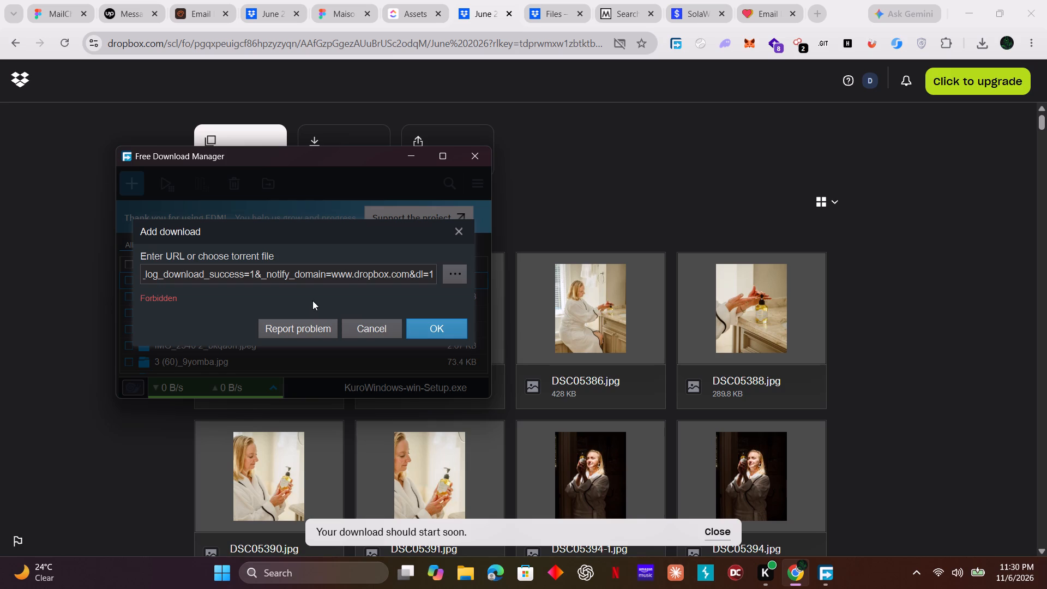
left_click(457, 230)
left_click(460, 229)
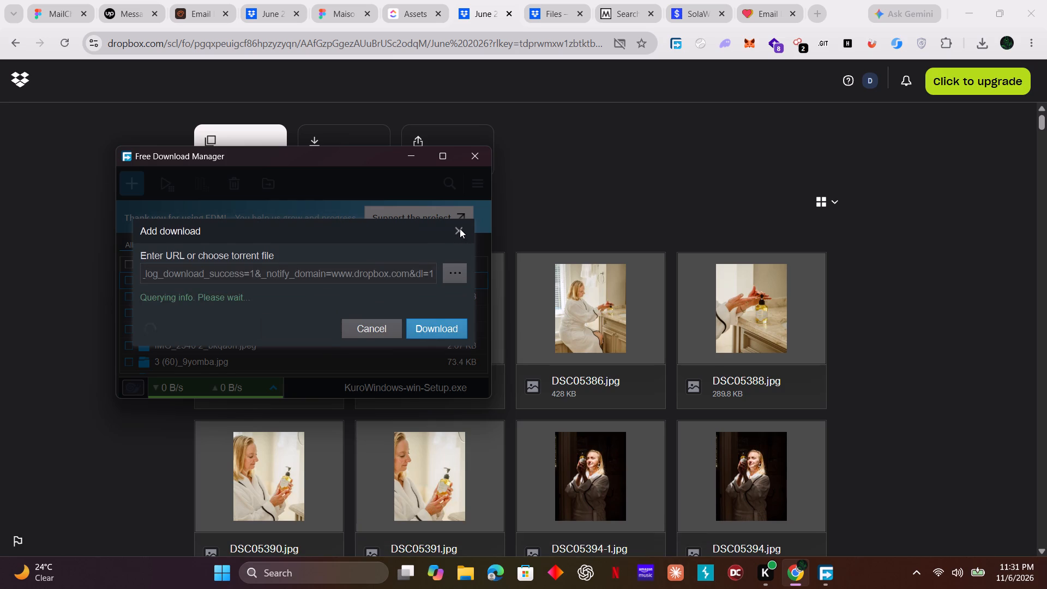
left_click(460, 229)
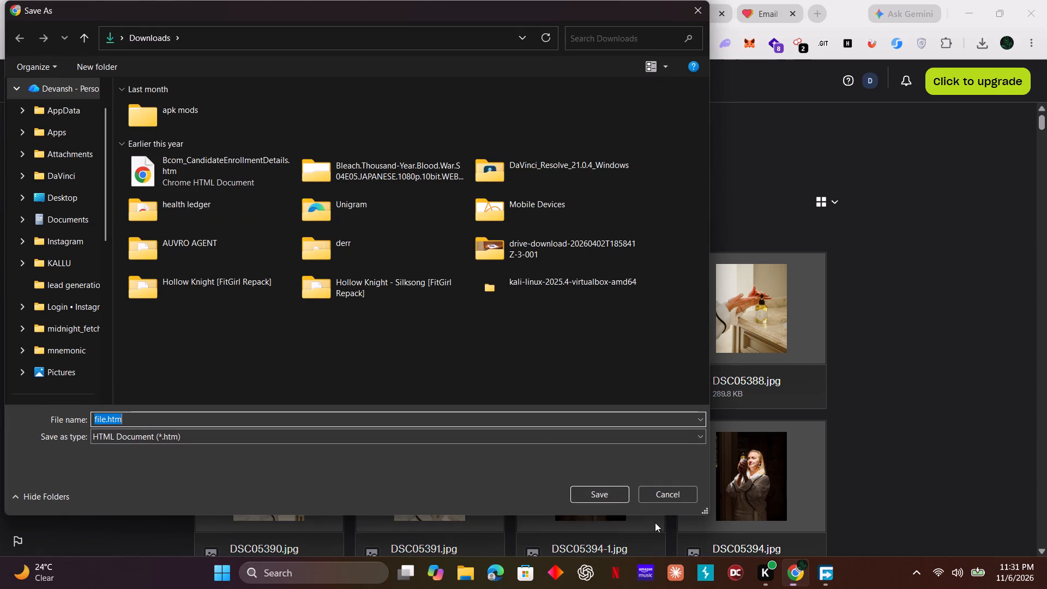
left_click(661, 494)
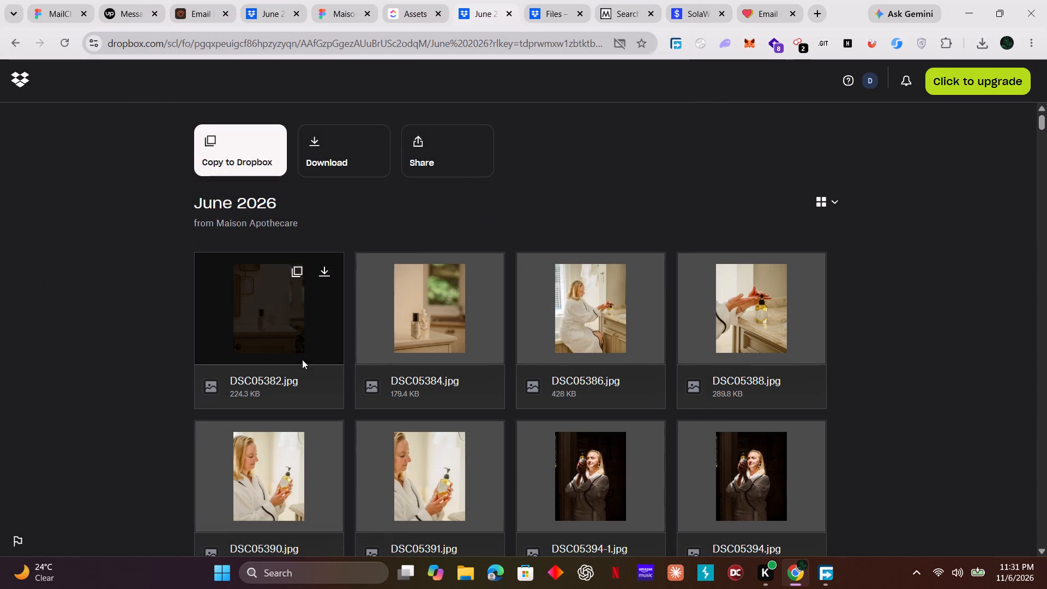
Preview DSC05382.jpg in the June 2026 folder and copy it to the Dropbox account.
left_click(276, 378)
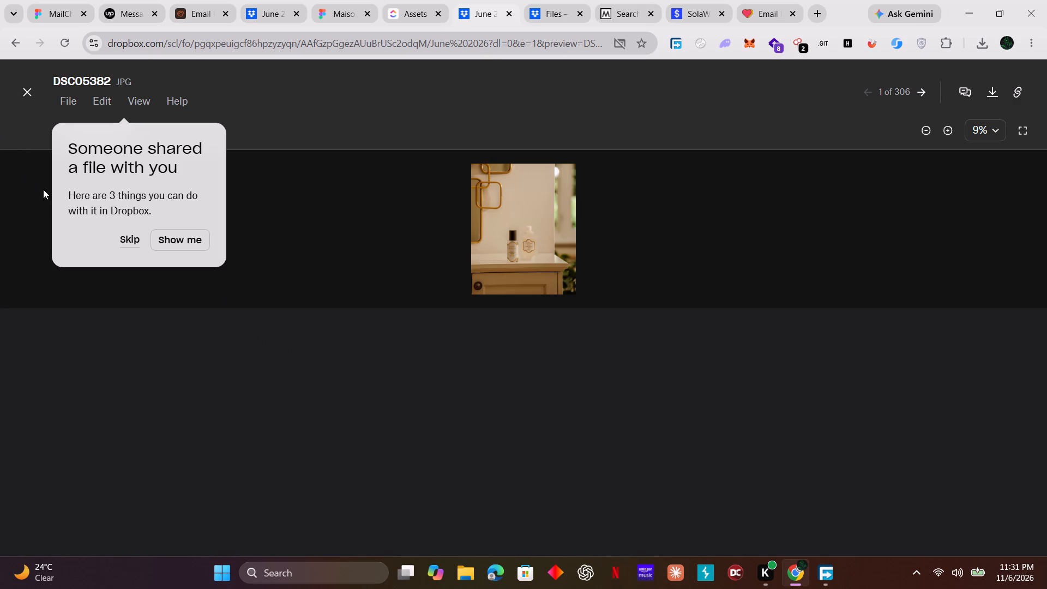
left_click(128, 242)
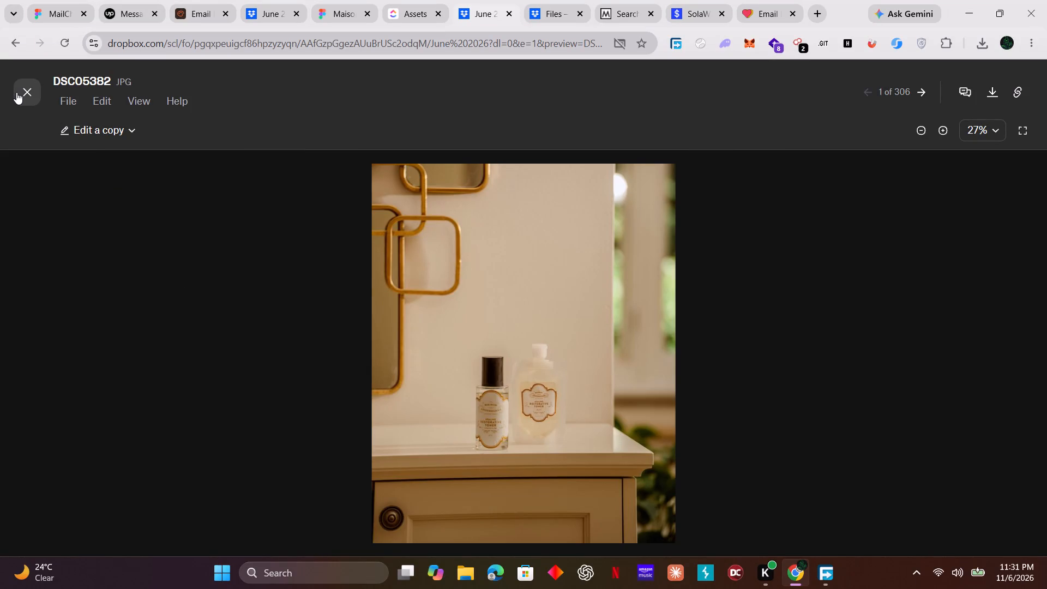
left_click(16, 92)
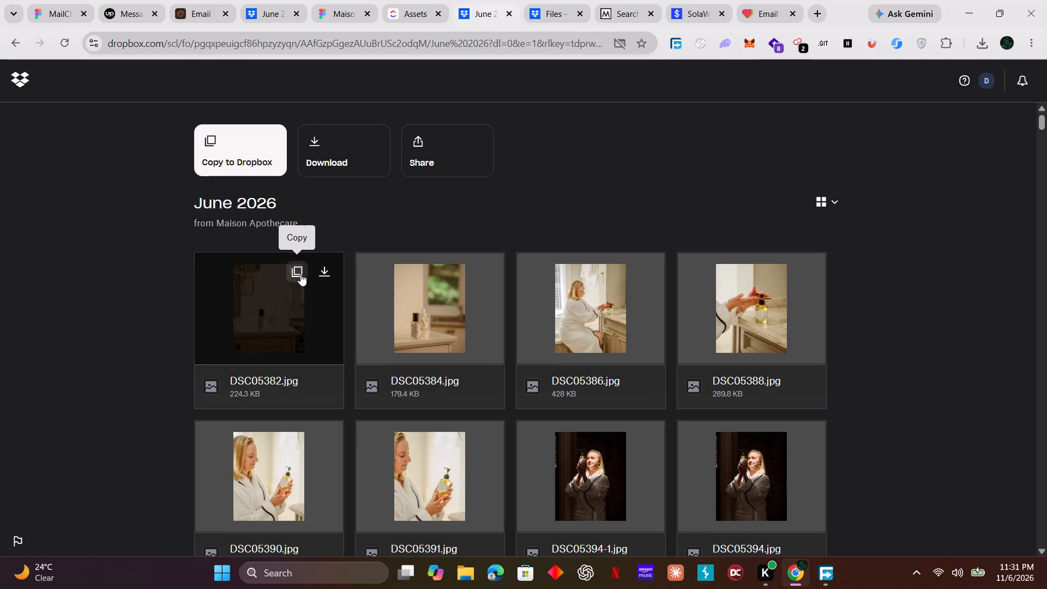
left_click(300, 274)
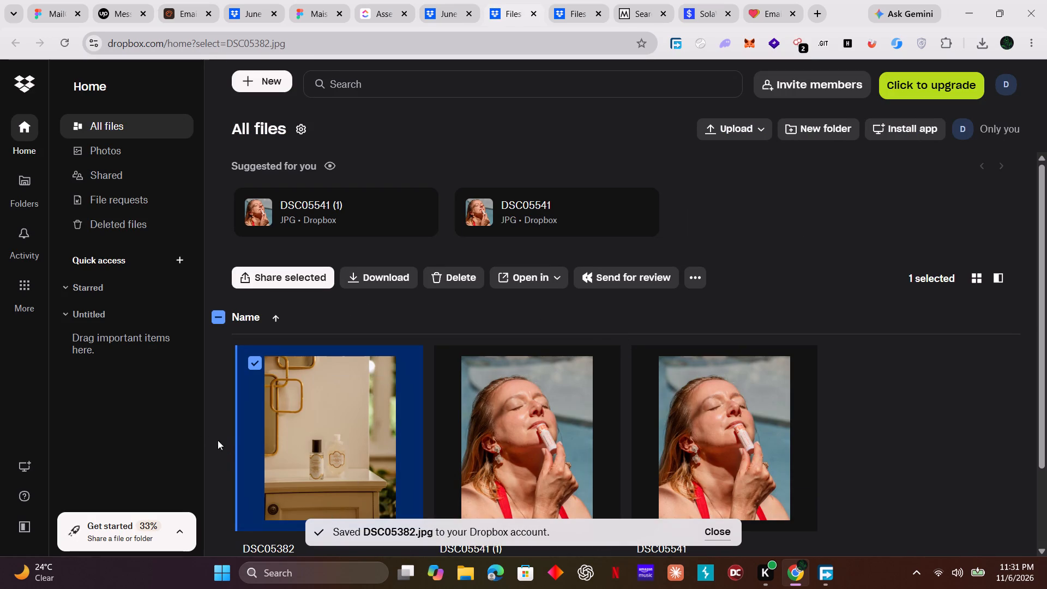
Duplicate DSC05382.jpg within the Dropbox account by copying it to the main Dropbox folder.
right_click(307, 404)
right_click(307, 404)
right_click(305, 405)
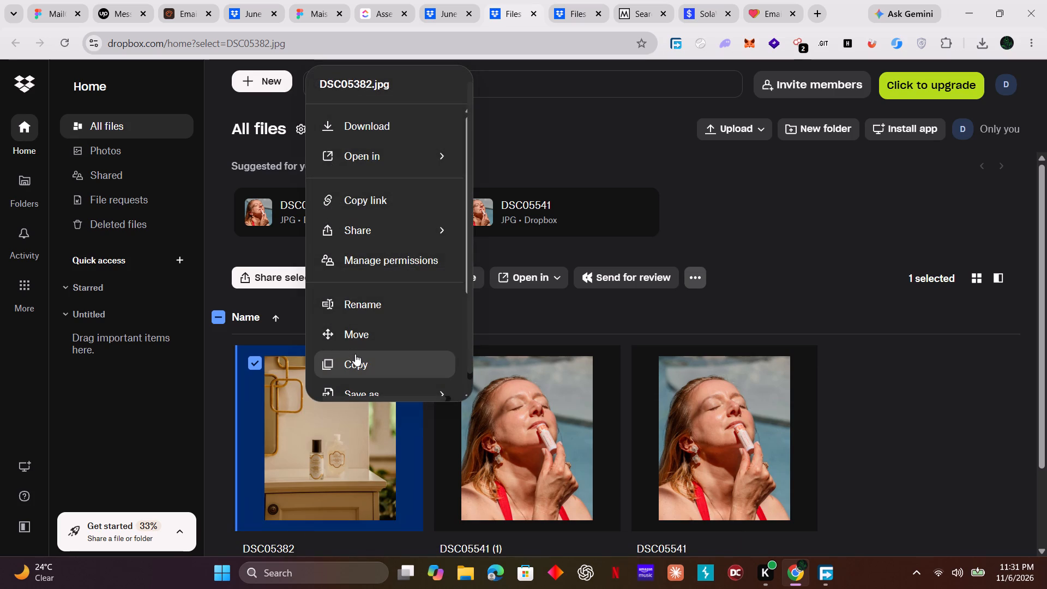
left_click(356, 357)
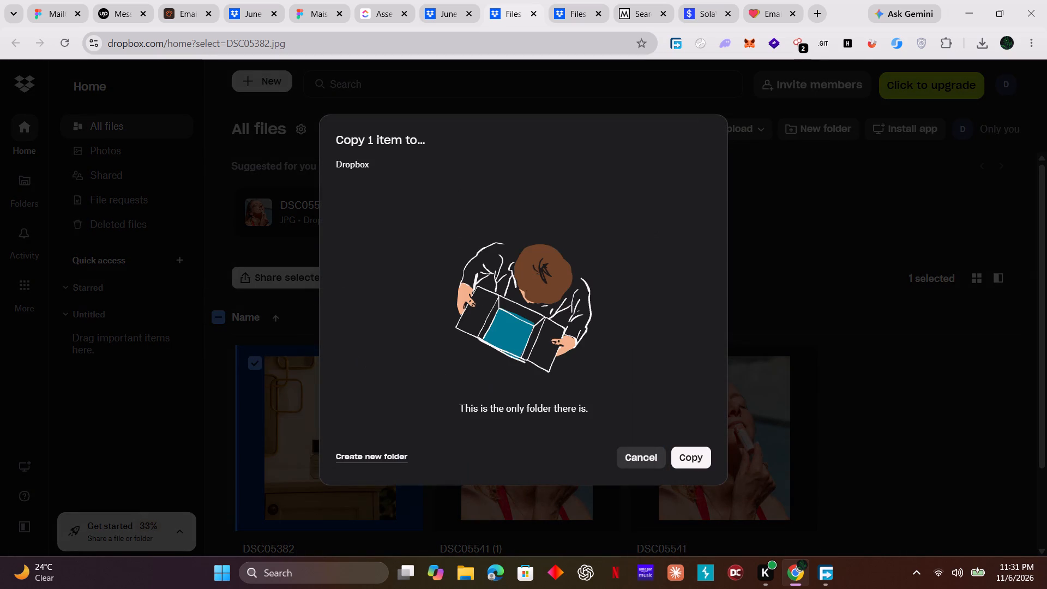
left_click(693, 462)
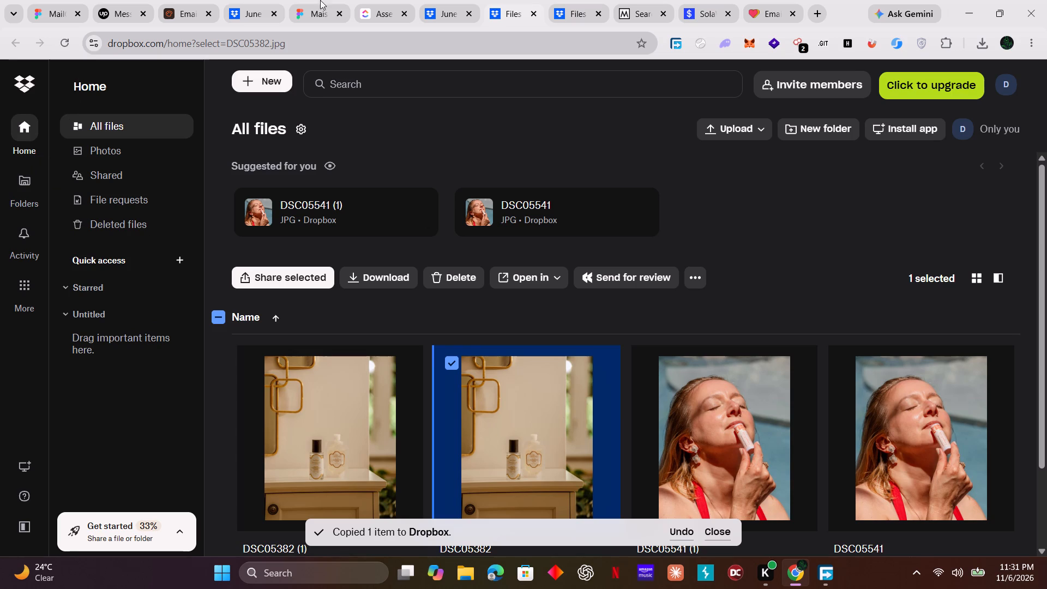
Copy DSC05384.jpg, DSC05388.jpg and DSC05394.jpg from Maison Apothecare's shared June 2026 folder to the Dropbox account.
left_click(443, 16)
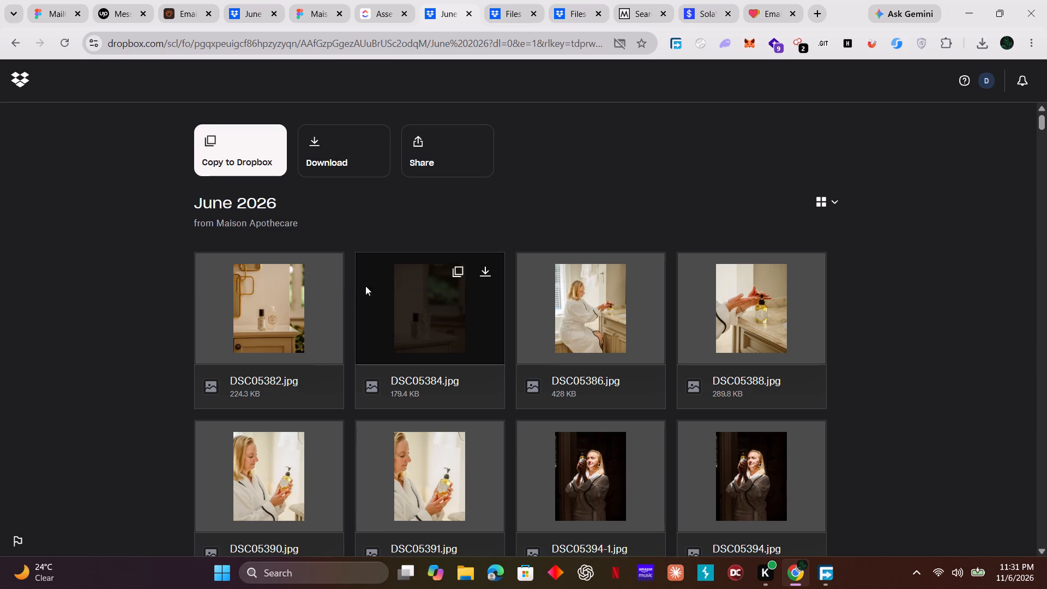
left_click(455, 274)
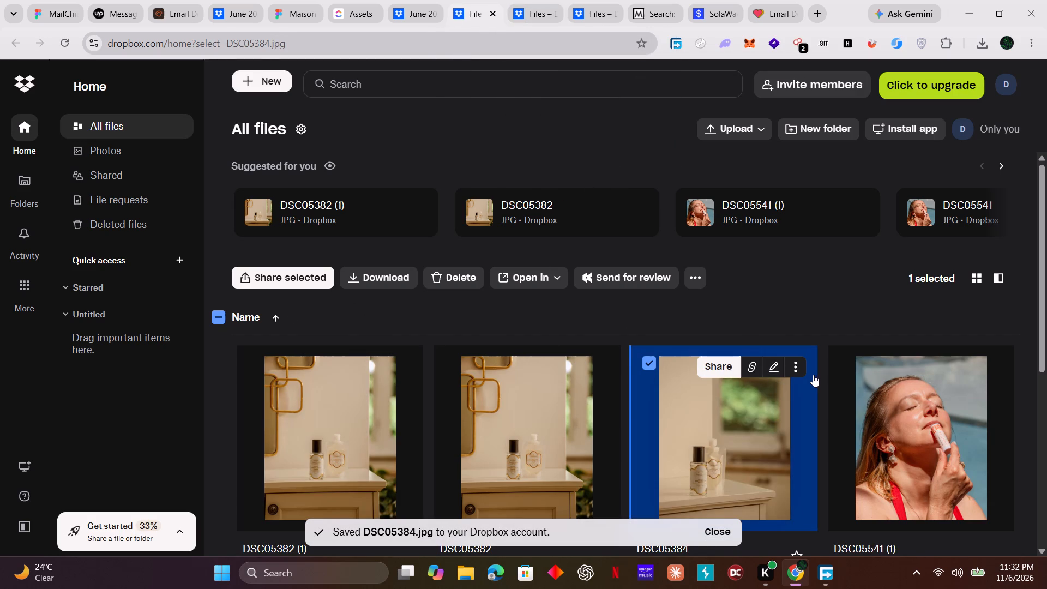
left_click(410, 16)
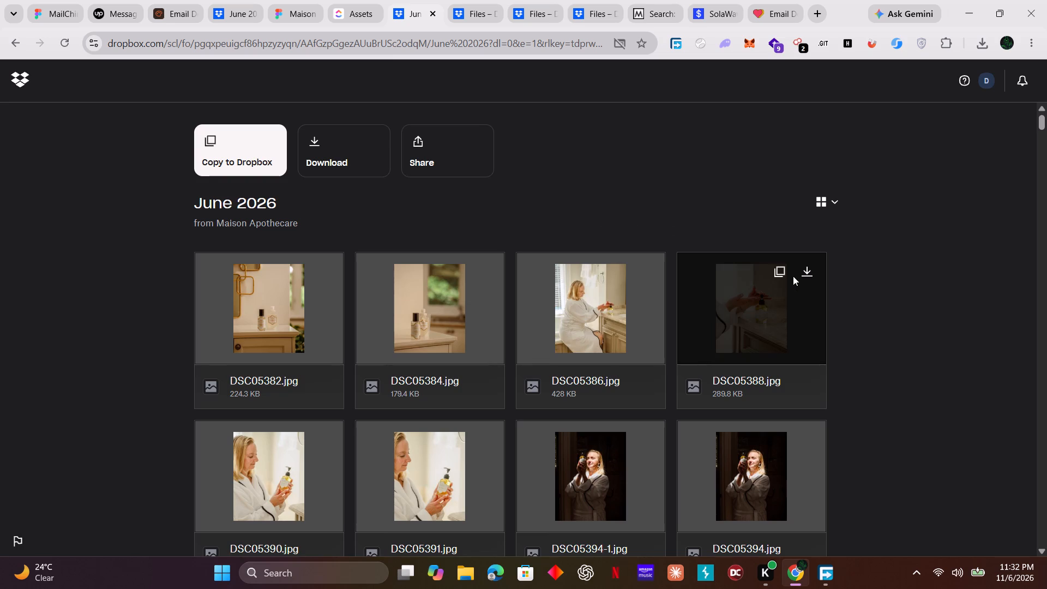
left_click(783, 268)
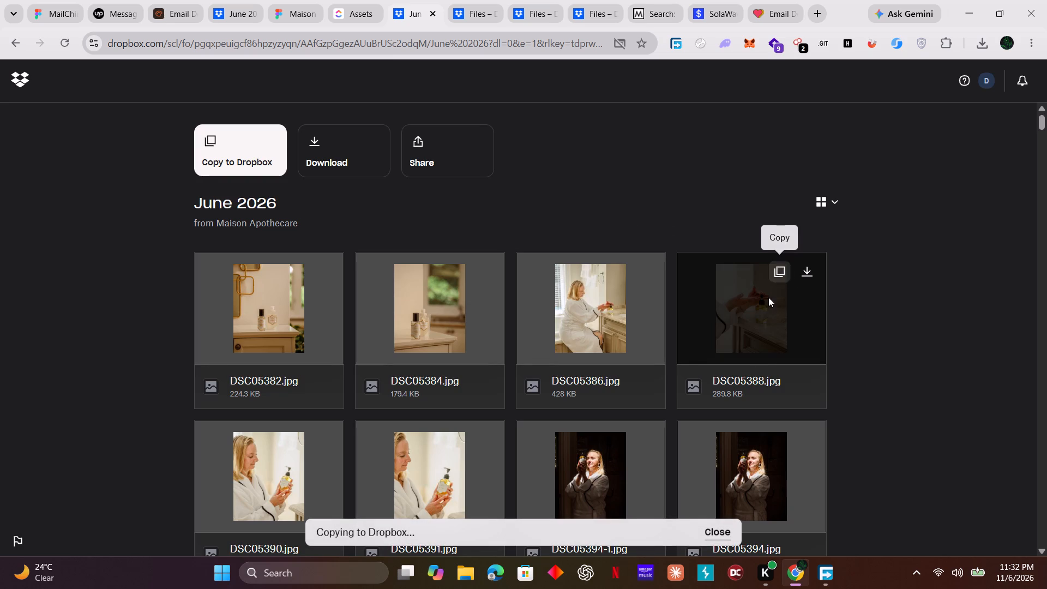
left_click(786, 442)
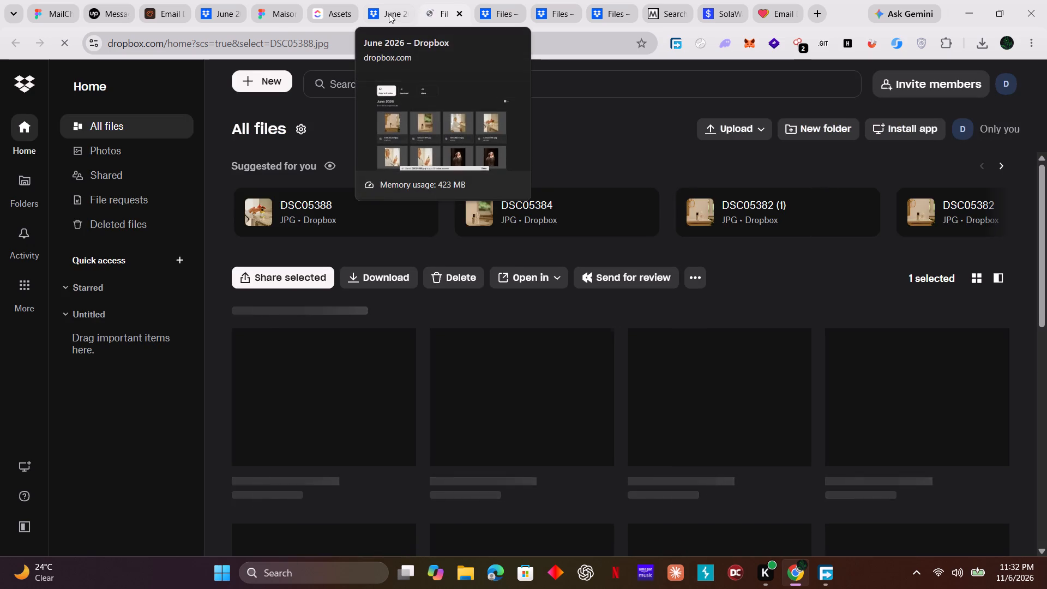
left_click(389, 14)
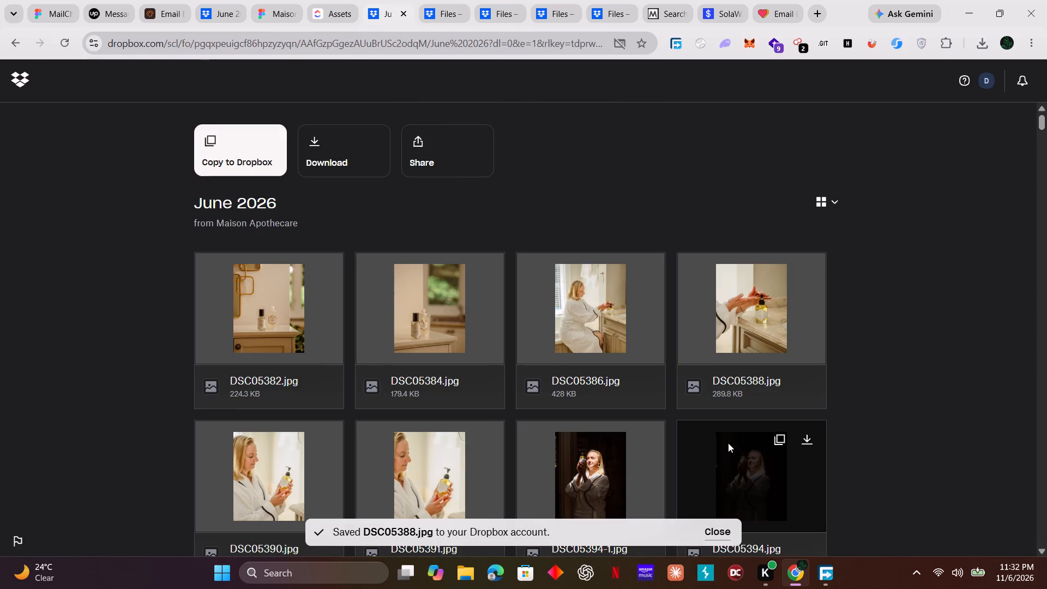
left_click(780, 438)
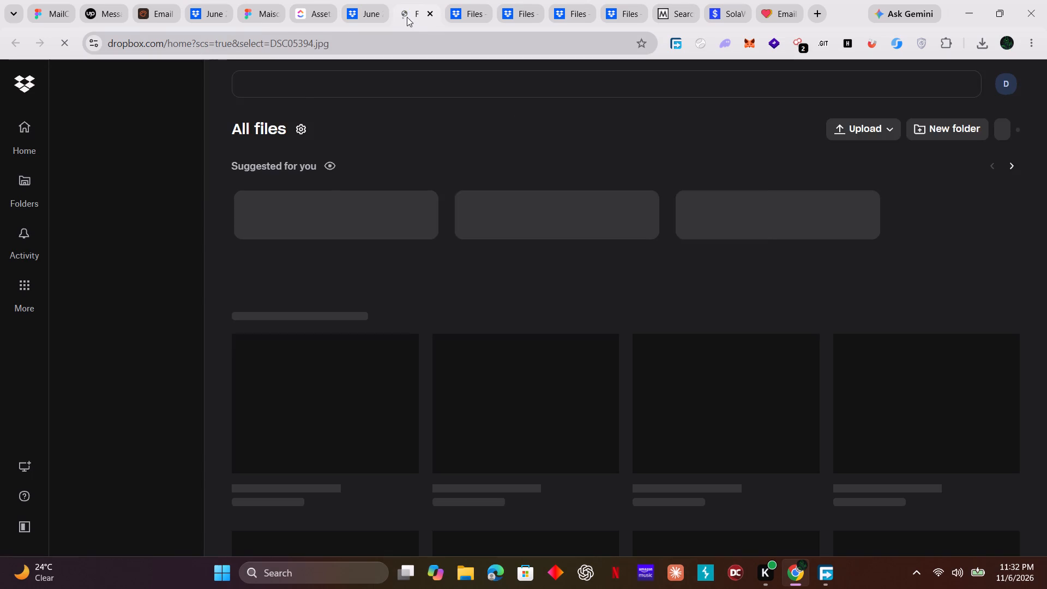
Copy DSC05391.jpg, DSC05398.jpg and DSC05424.jpg from the shared June 2026 folder to the Dropbox account.
left_click(360, 15)
scroll(480, 406, "down", 2)
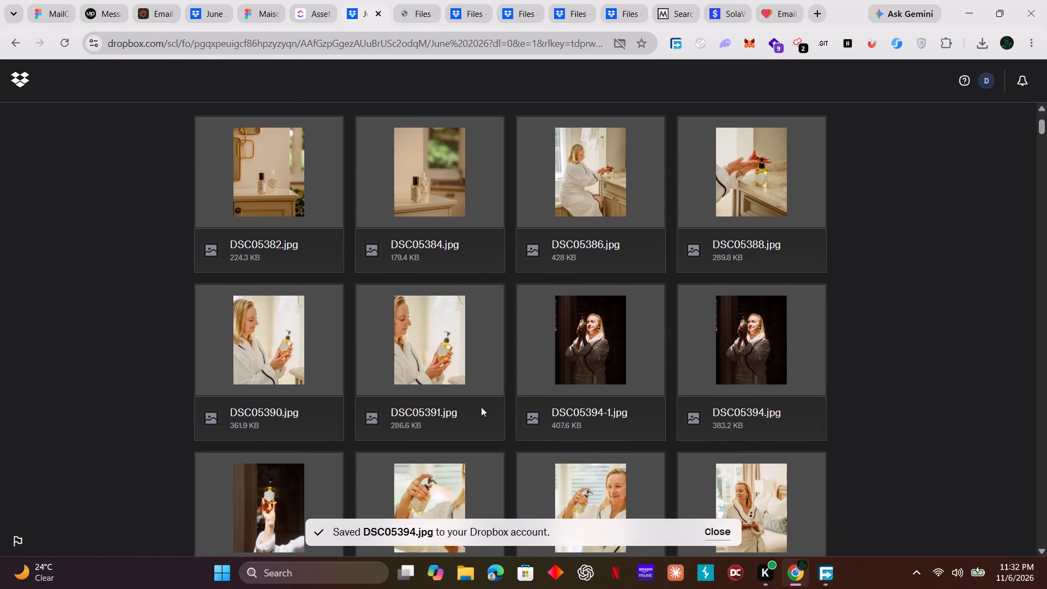
scroll(481, 407, "down", 1)
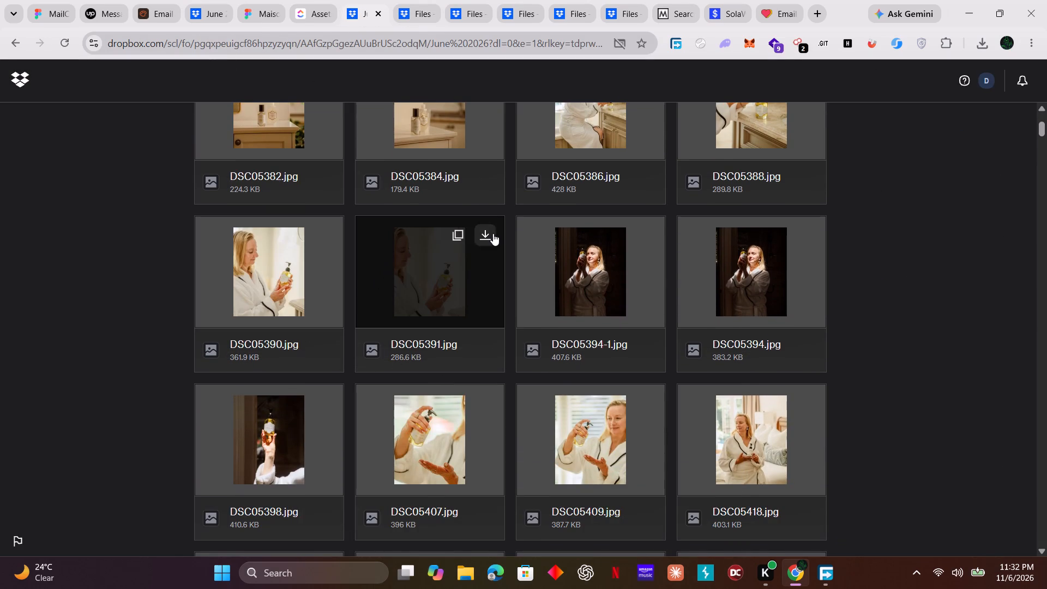
left_click(457, 236)
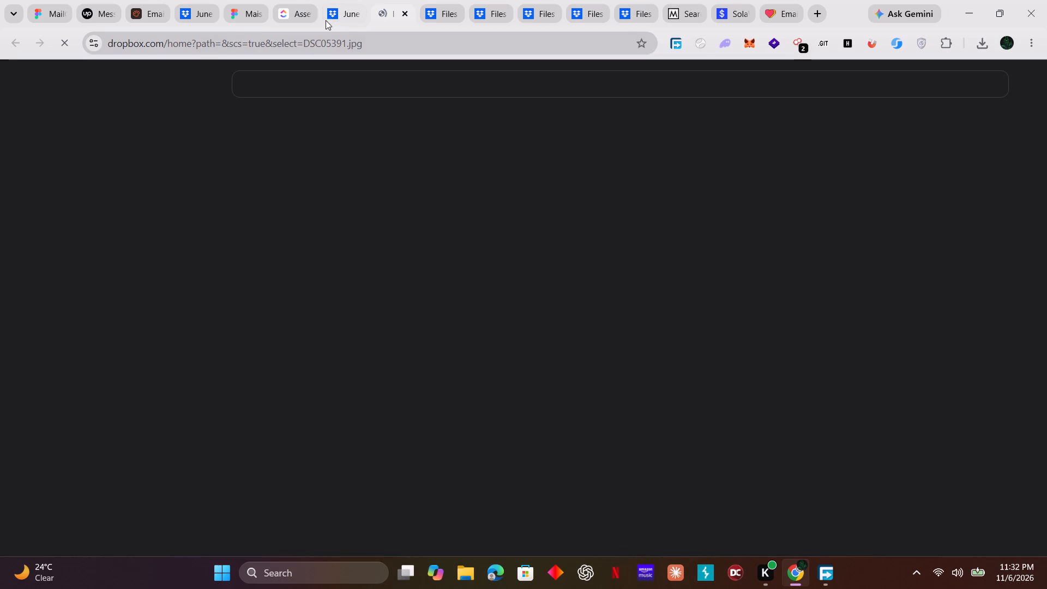
left_click(333, 18)
scroll(548, 352, "down", 2)
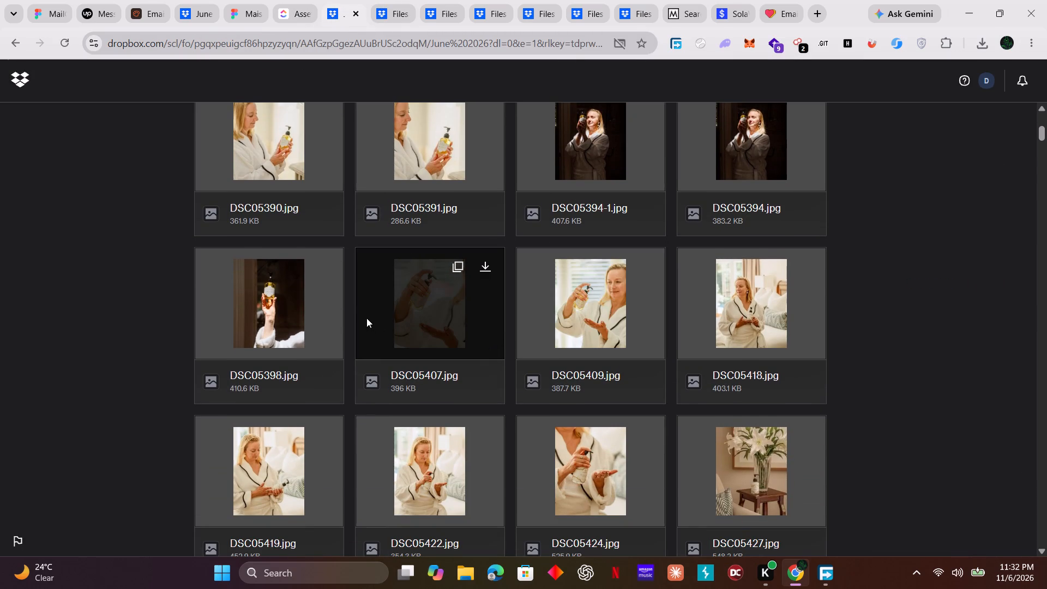
left_click(305, 265)
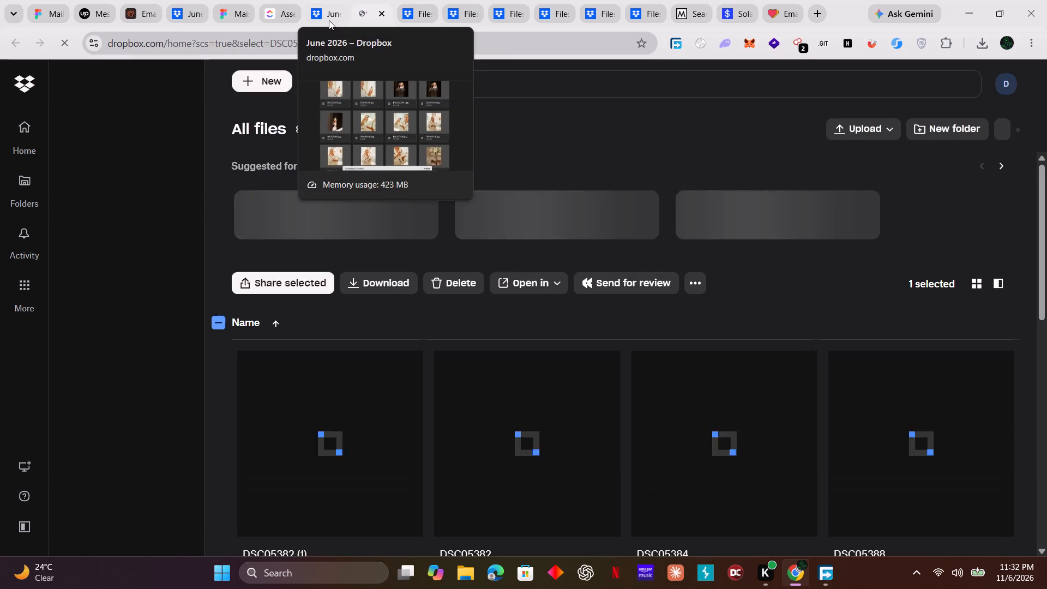
left_click(329, 18)
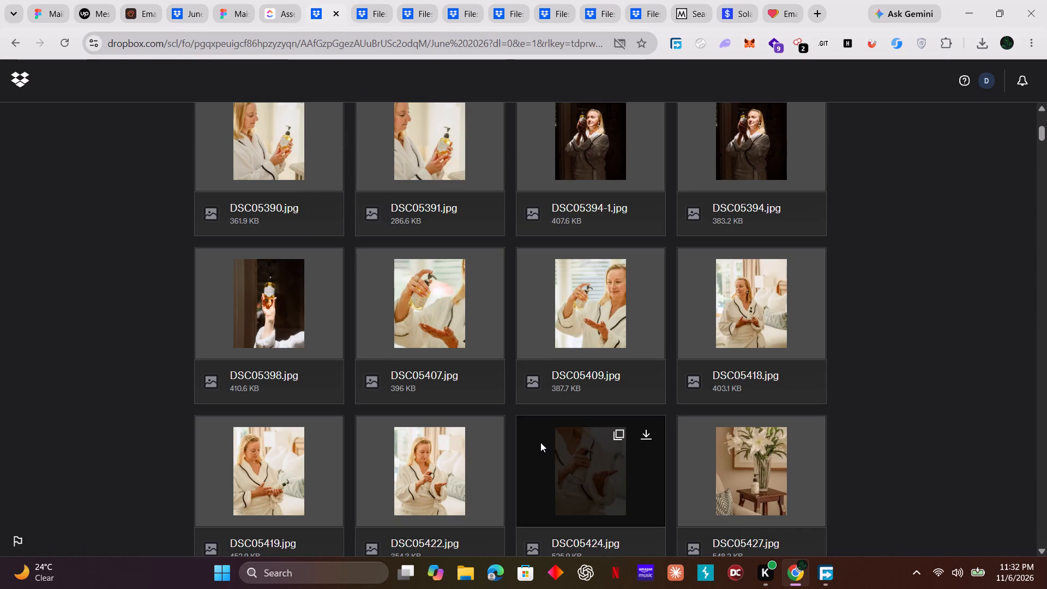
scroll(618, 398, "down", 1)
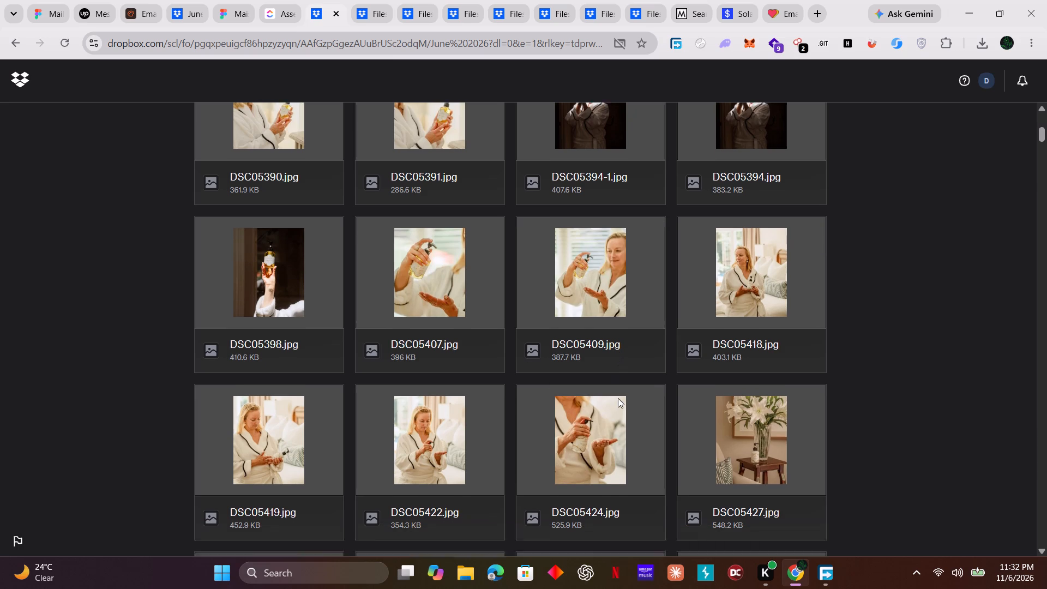
scroll(618, 398, "down", 1)
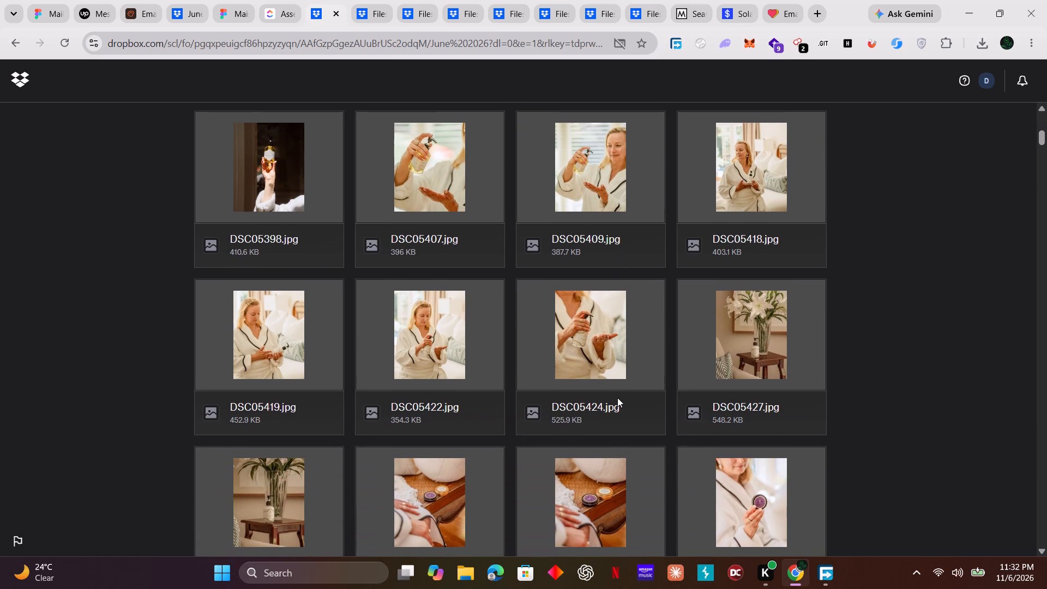
scroll(617, 398, "down", 1)
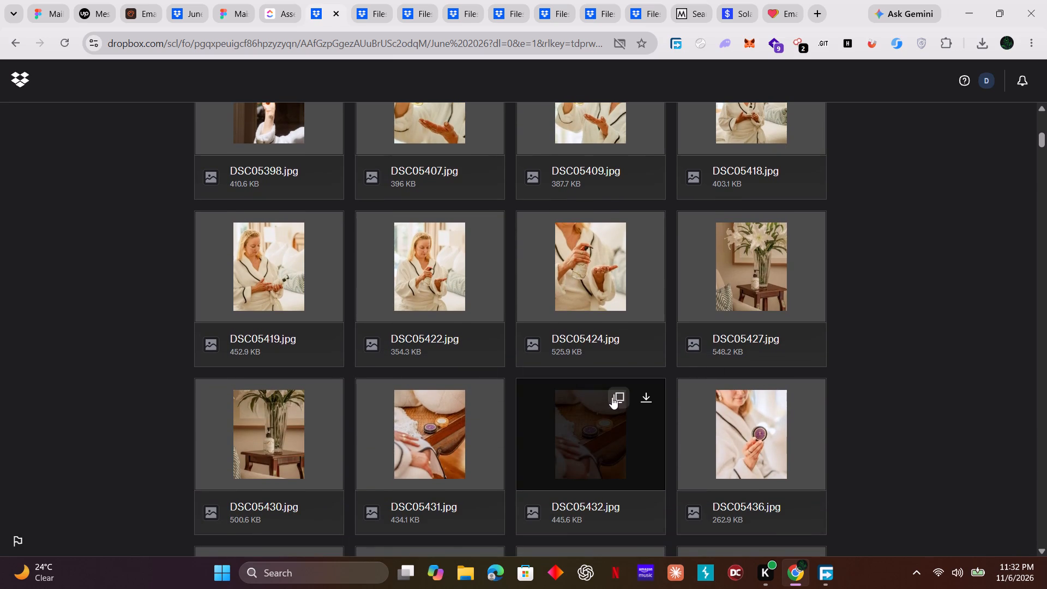
left_click(622, 231)
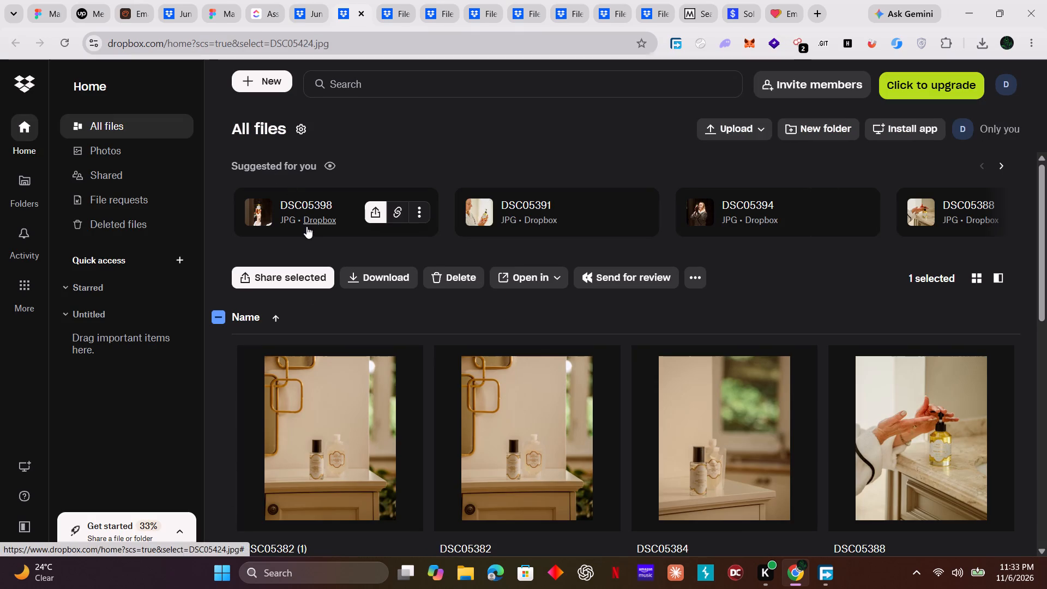
Review the photos saved in the Dropbox account and compare them with those in the shared June 2026 folder.
scroll(671, 357, "down", 2)
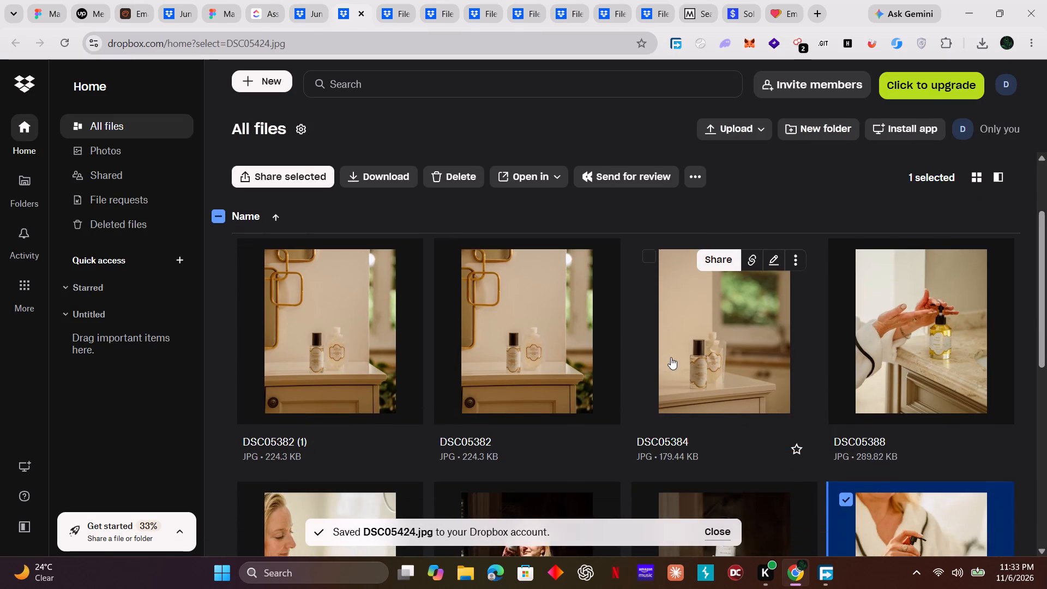
scroll(671, 357, "down", 3)
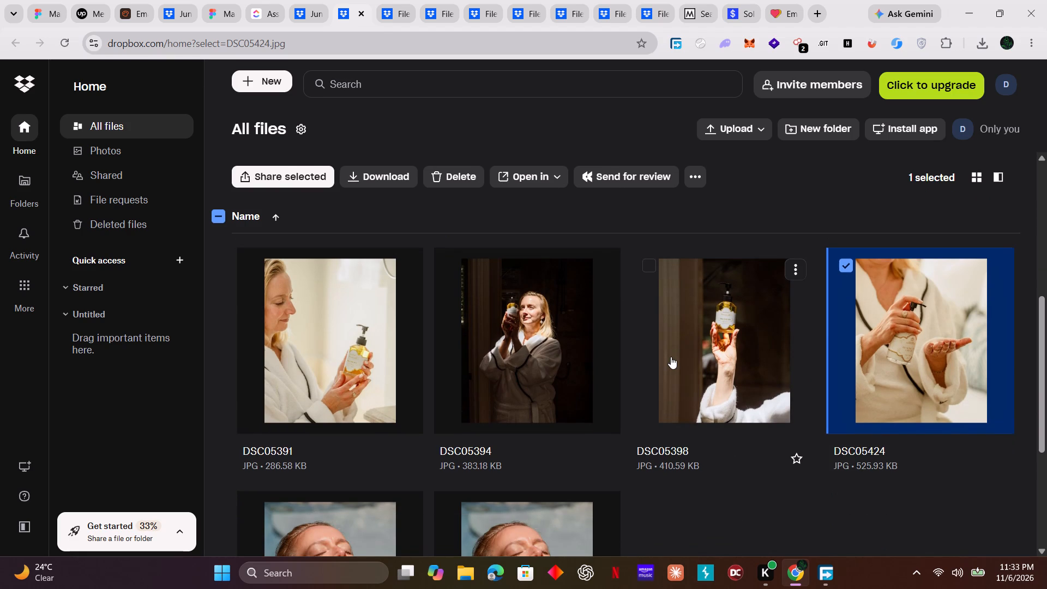
scroll(671, 357, "down", 3)
scroll(671, 357, "up", 9)
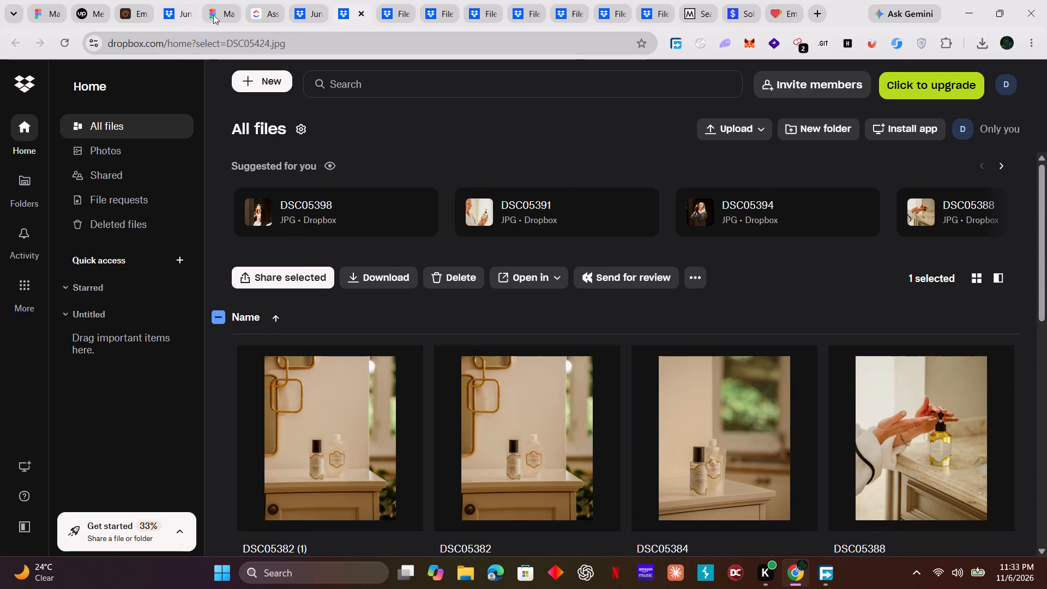
left_click(310, 17)
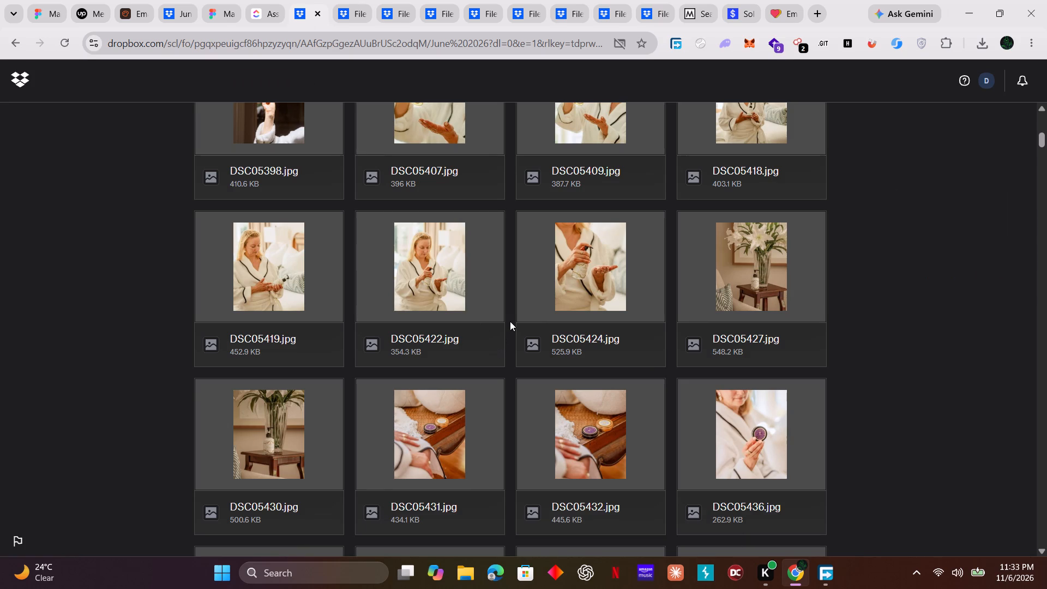
scroll(510, 321, "up", 2)
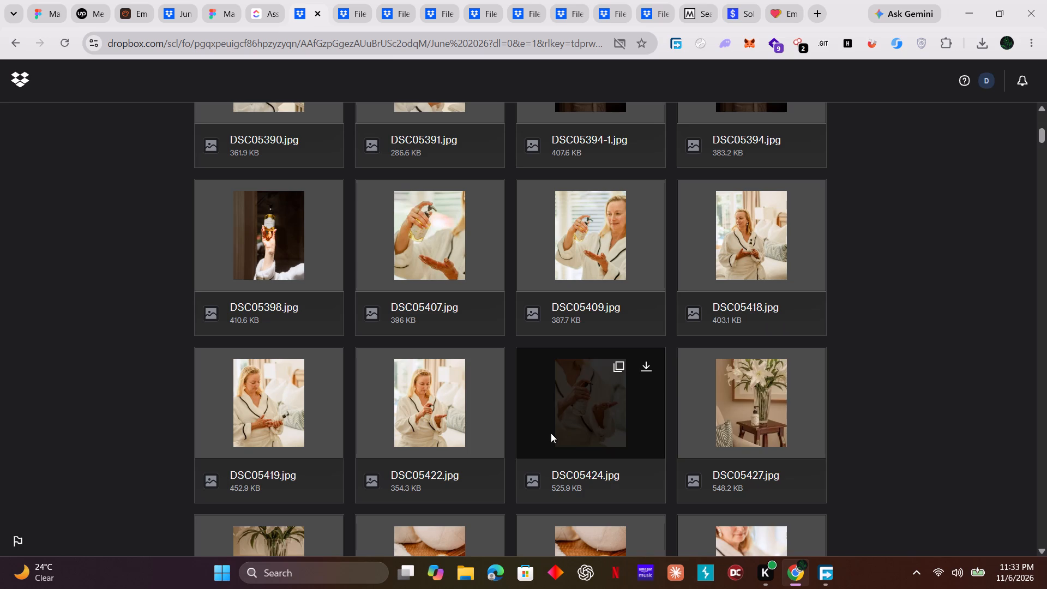
scroll(458, 422, "up", 4)
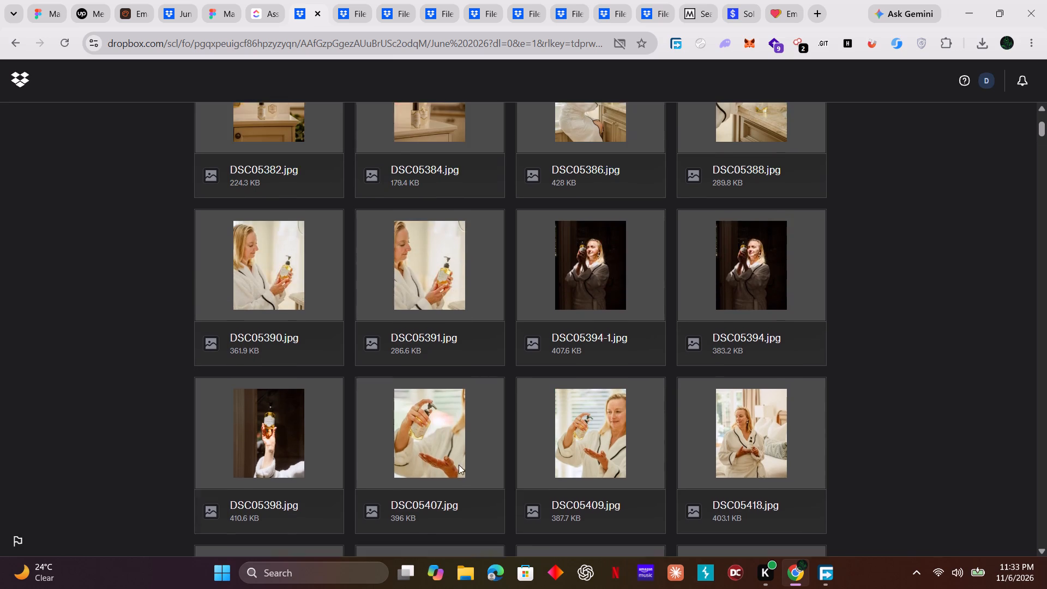
scroll(458, 467, "up", 3)
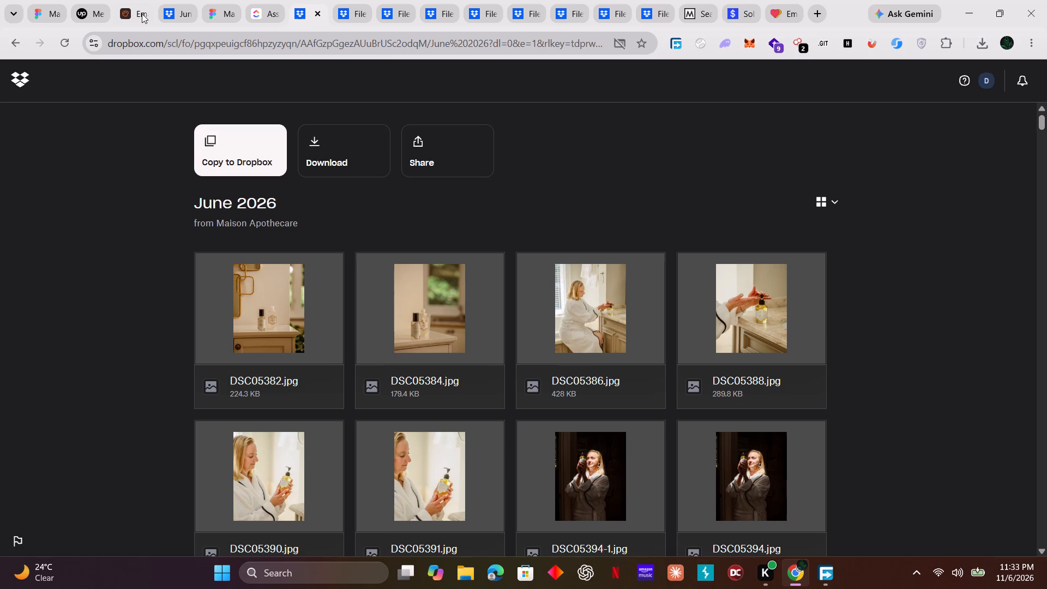
Switch to the MailChimp Emailify Template file in Figma and place DSC05386.jpg at 1638 × 2048 on the empty canvas beside Frame 1.
left_click(50, 19)
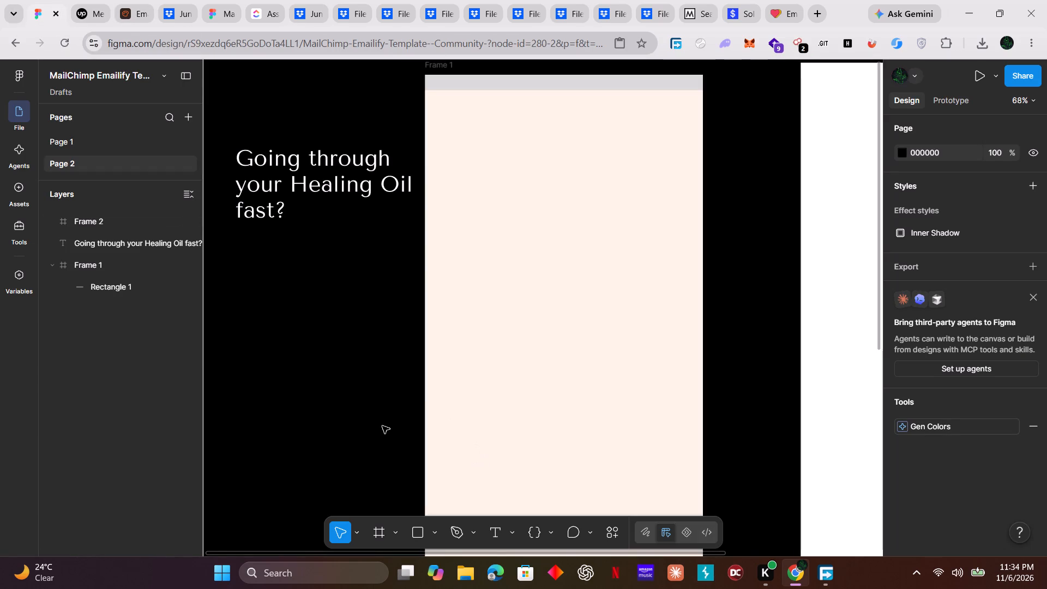
scroll(379, 408, "up", 9, "shift")
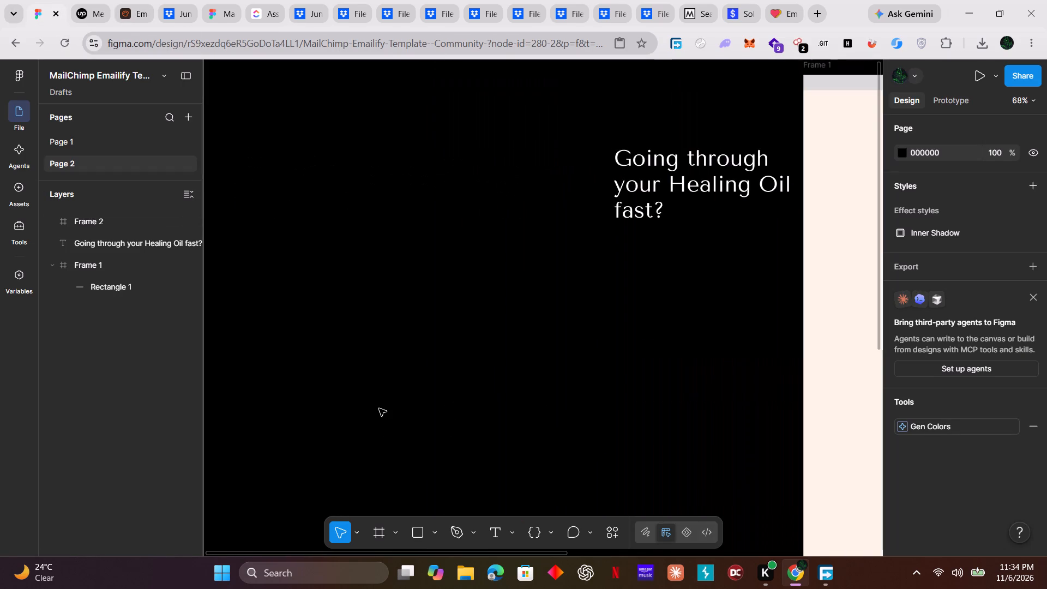
scroll(379, 408, "down", 4, "ctrl")
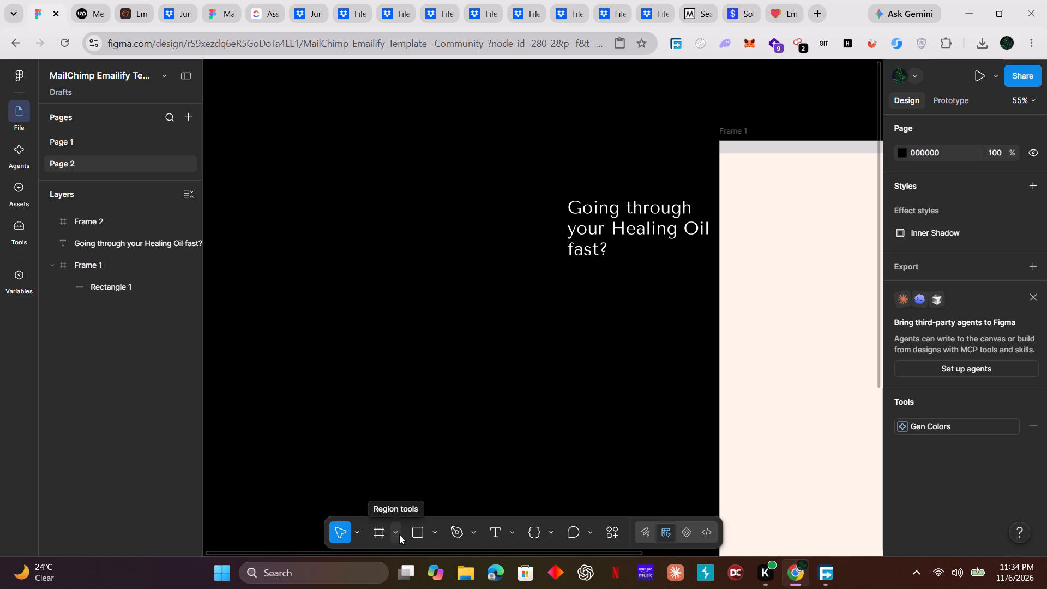
left_click(433, 532)
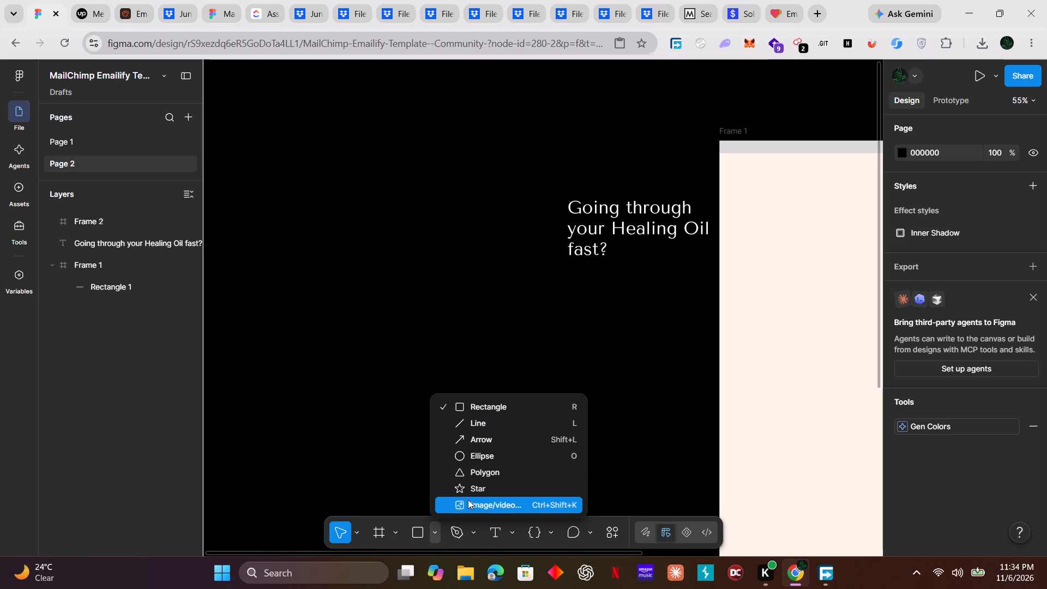
left_click(470, 503)
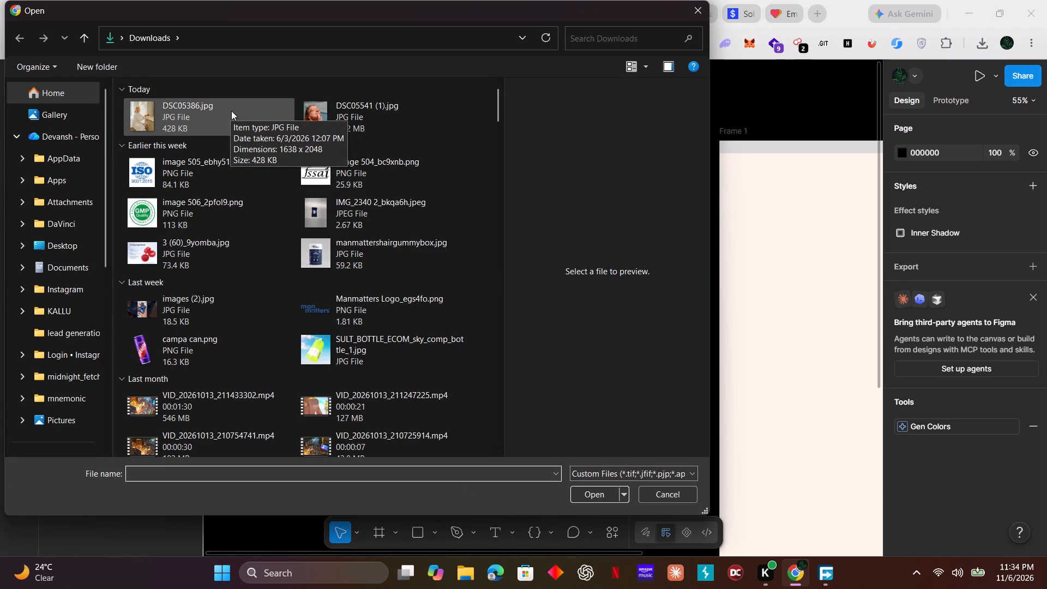
left_click(231, 111)
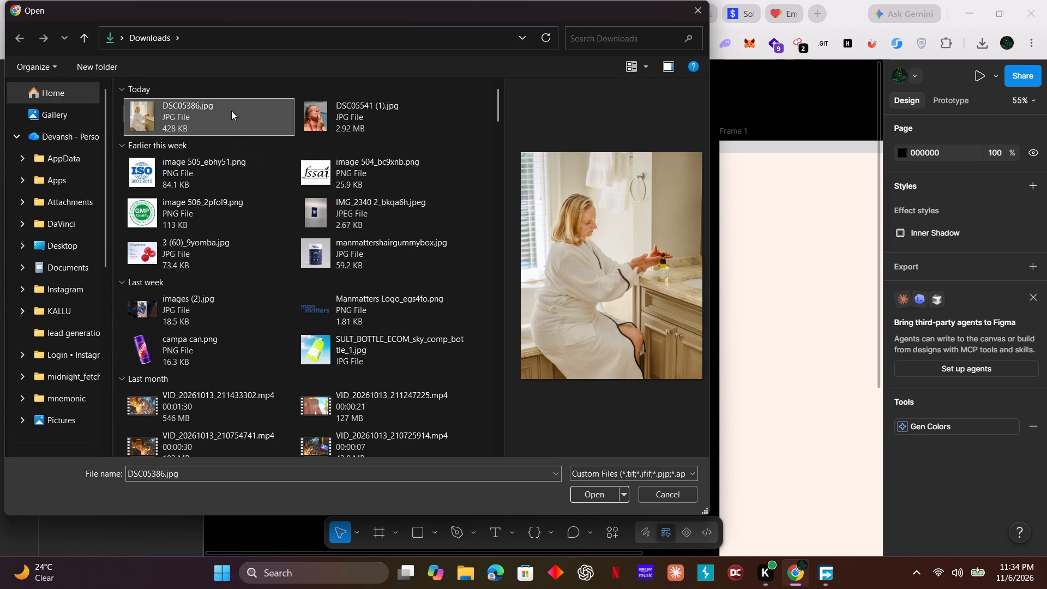
double_click(231, 111)
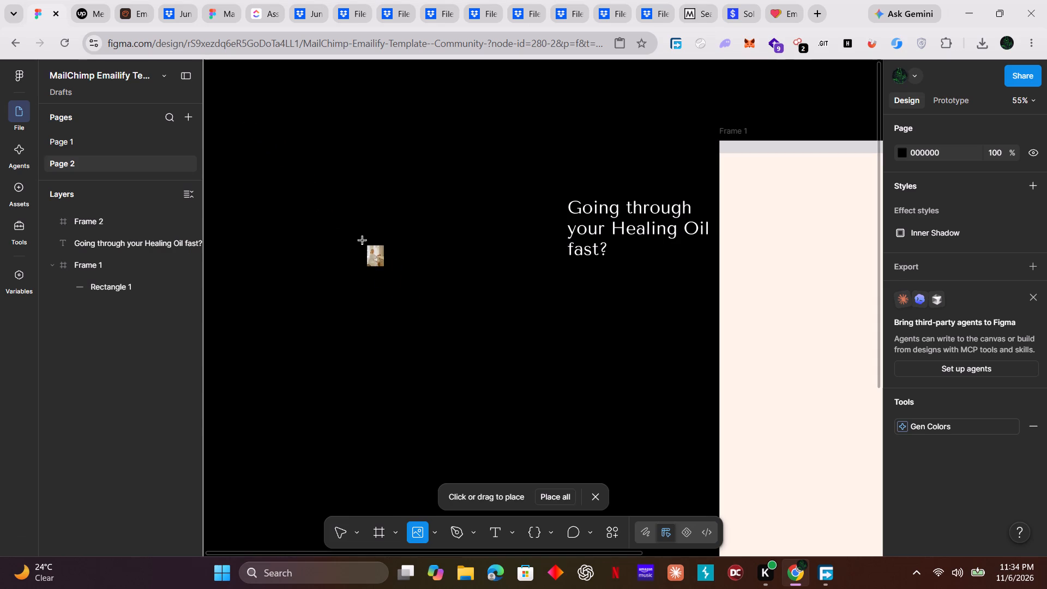
left_click(324, 208)
scroll(665, 416, "down", 4)
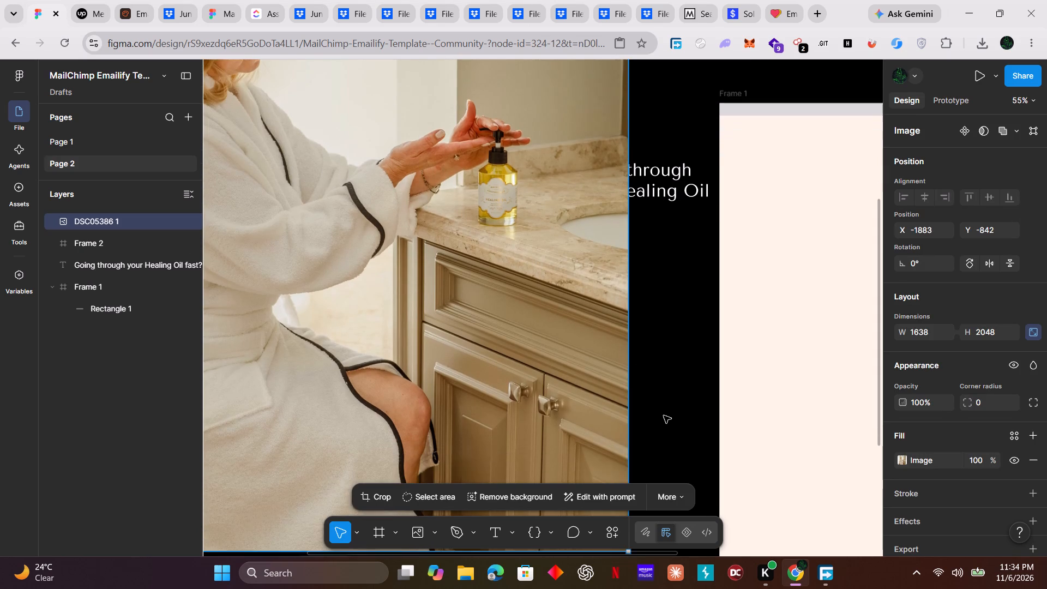
Scale the DSC05386 photo down proportionally to about 311 × 389, keeping it beside the Healing Oil headline text.
scroll(662, 416, "down", 4)
left_click_drag(629, 480, 547, 357)
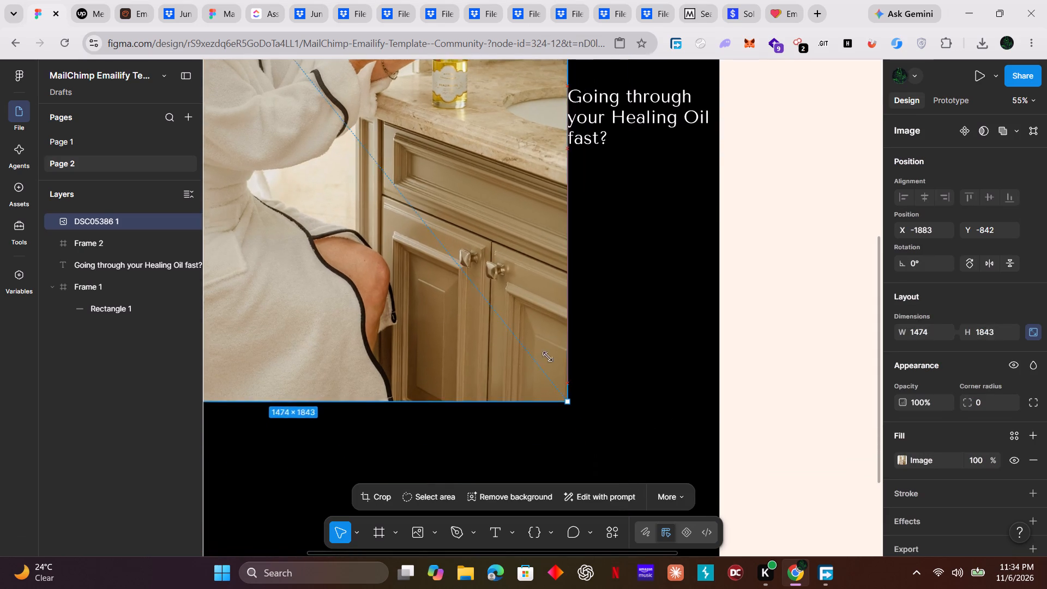
left_click_drag(547, 357, 323, 74)
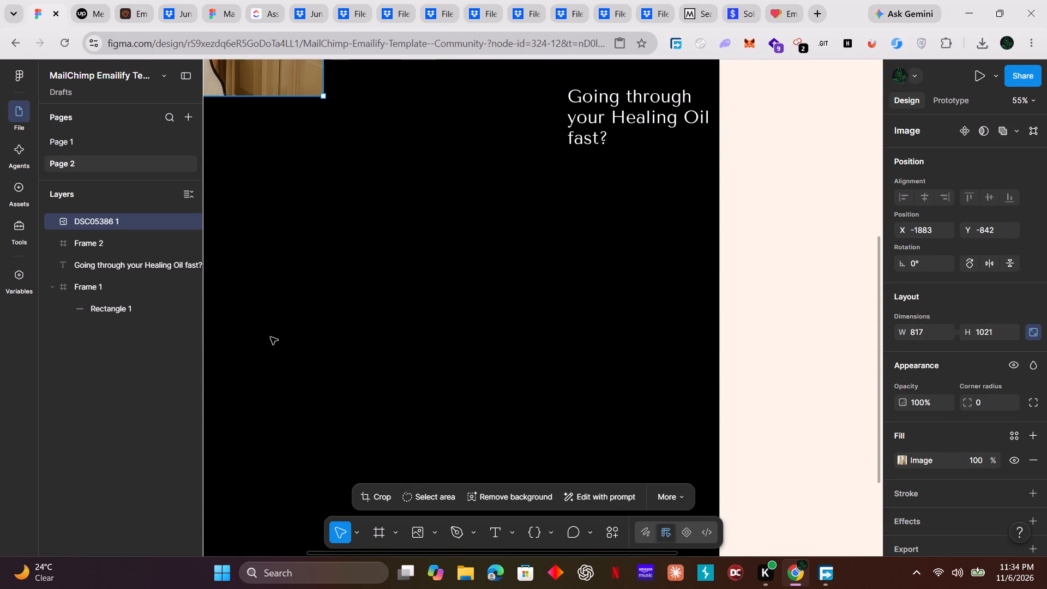
scroll(270, 335, "up", 15)
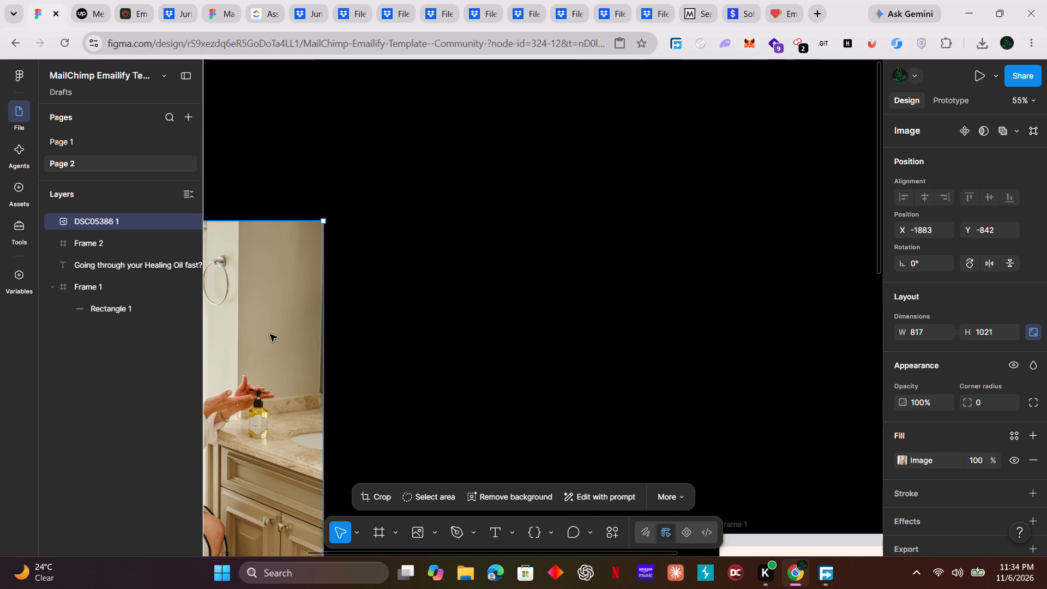
scroll(270, 334, "down", 2, "shift")
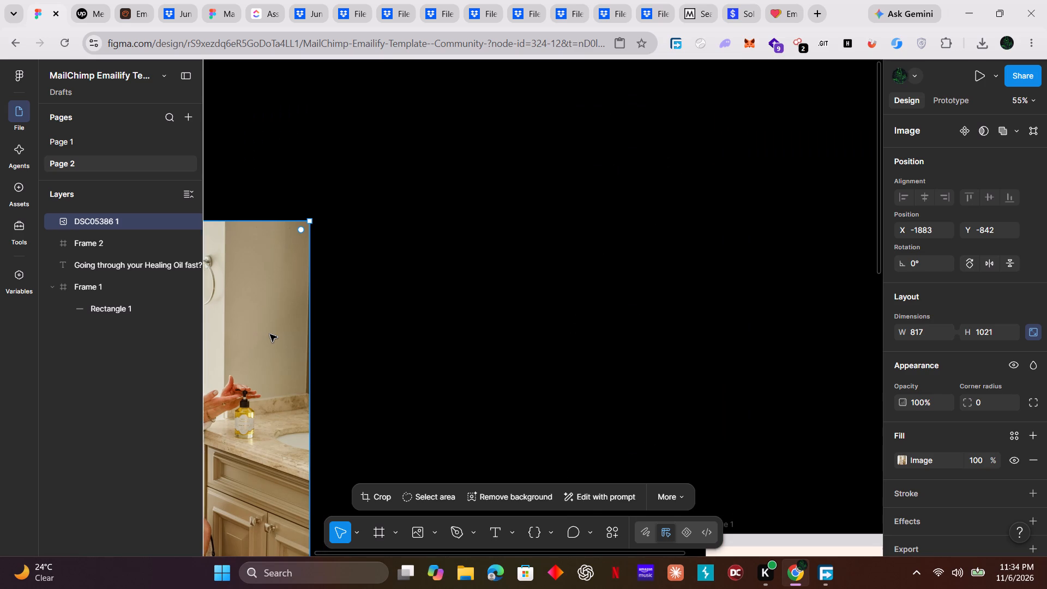
scroll(270, 334, "down", 1, "shift")
scroll(270, 334, "up", 9, "shift")
scroll(362, 338, "down", 5, "ctrl")
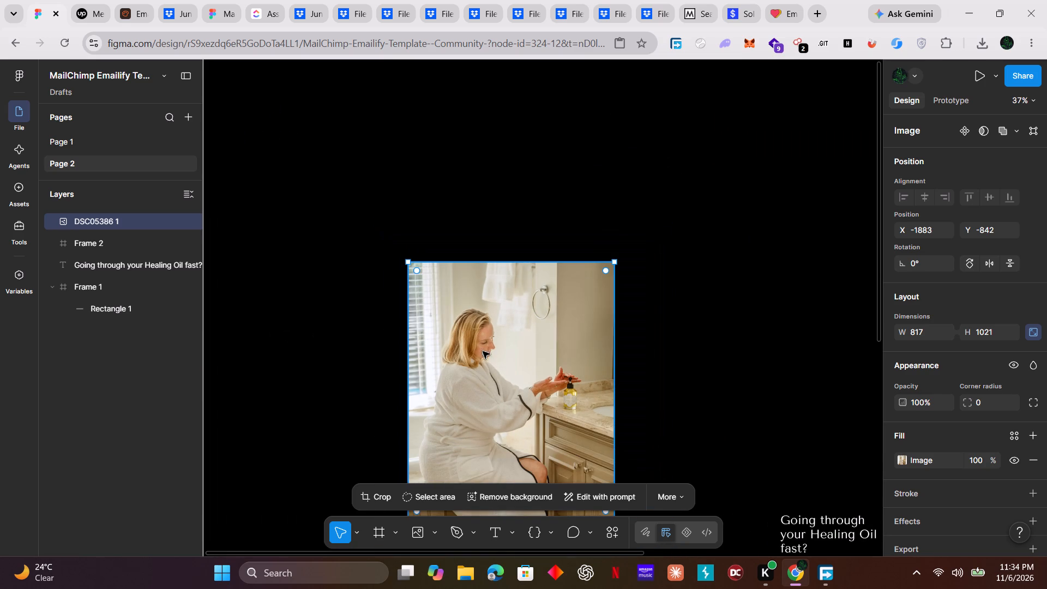
scroll(503, 393, "down", 2, "ctrl")
left_click_drag(415, 273, 484, 358)
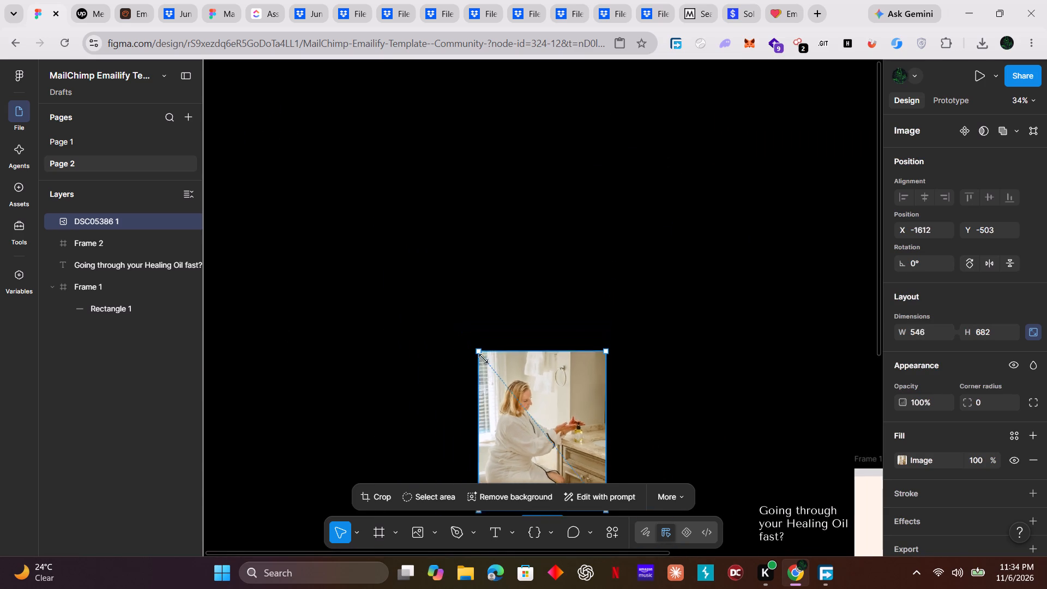
left_click_drag(484, 358, 533, 456)
scroll(673, 389, "down", 4)
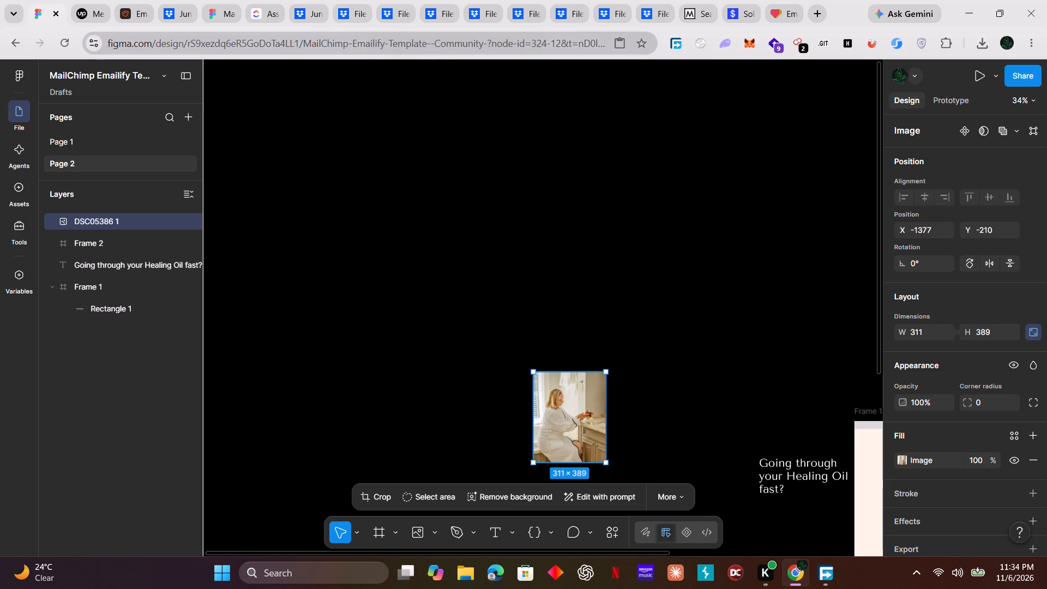
Close the seven redundant Dropbox Files browser tabs, keeping one Files tab and the shared June 2026 folder tab.
left_click(400, 15)
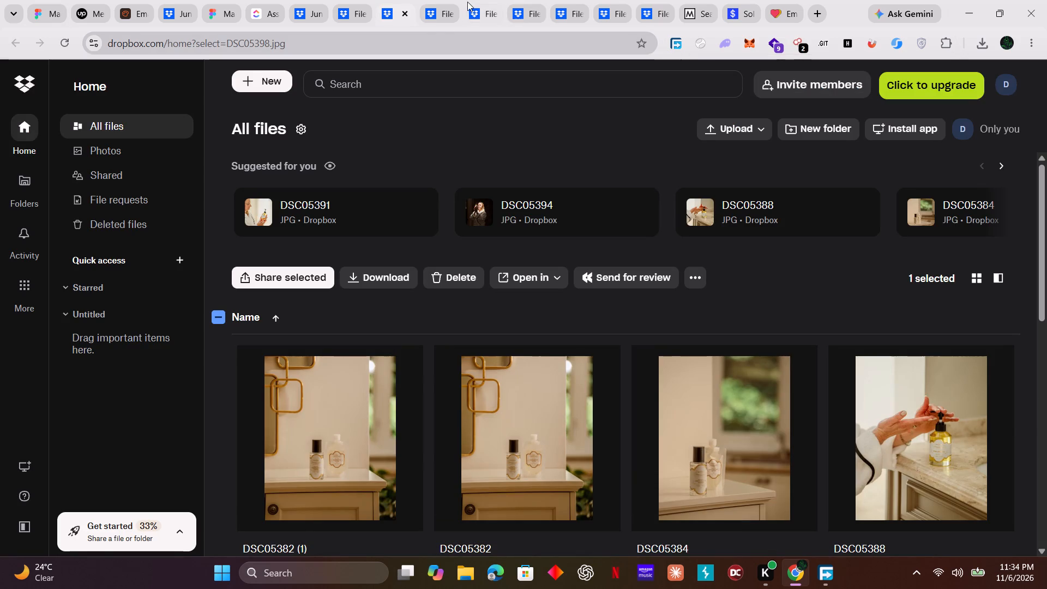
left_click(409, 15)
left_click(404, 12)
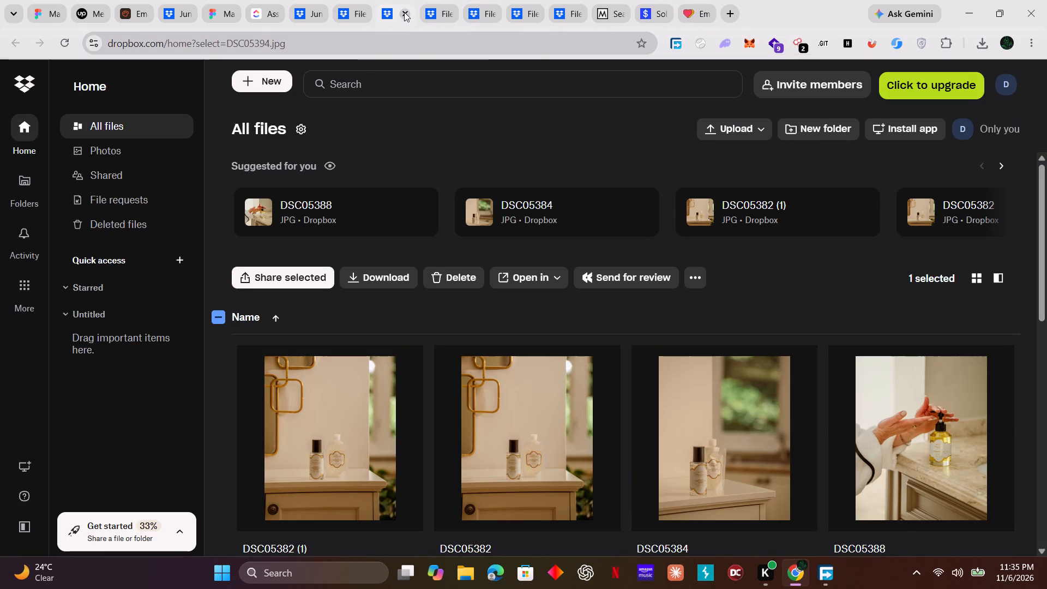
left_click(404, 12)
left_click(404, 12)
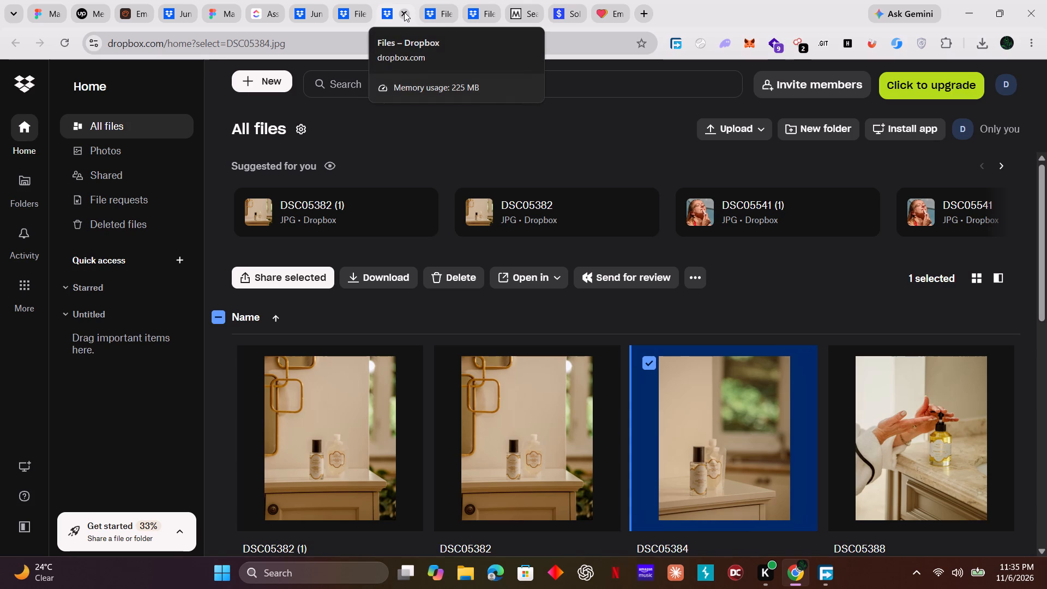
left_click(404, 12)
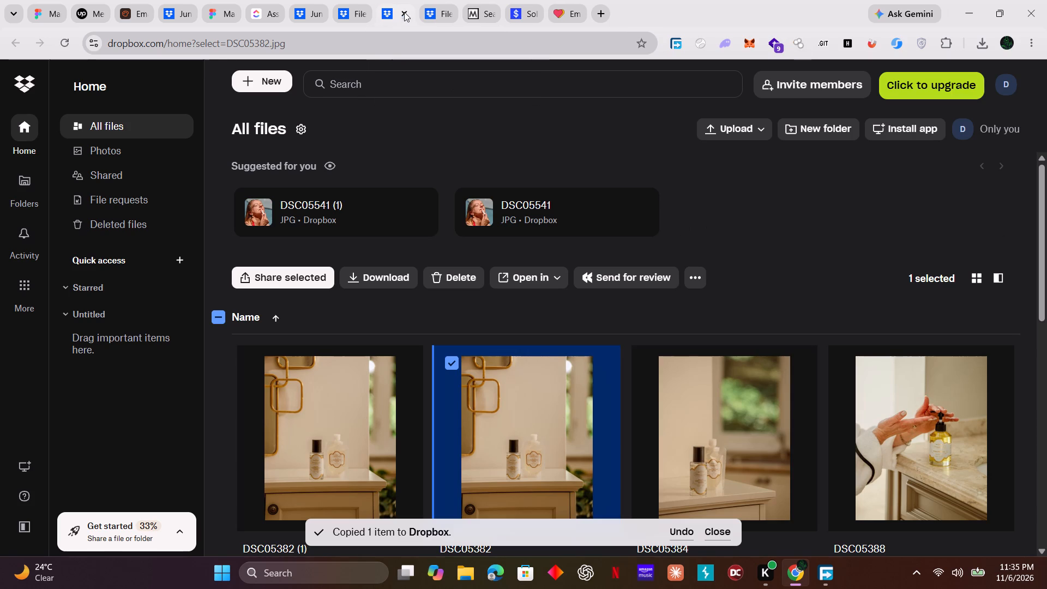
left_click(404, 12)
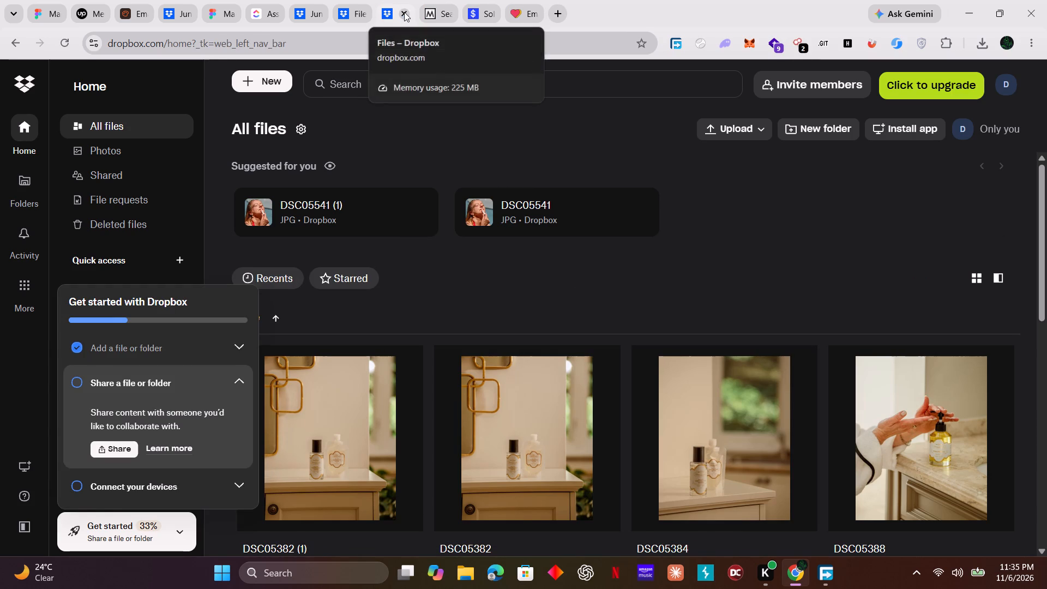
left_click(404, 12)
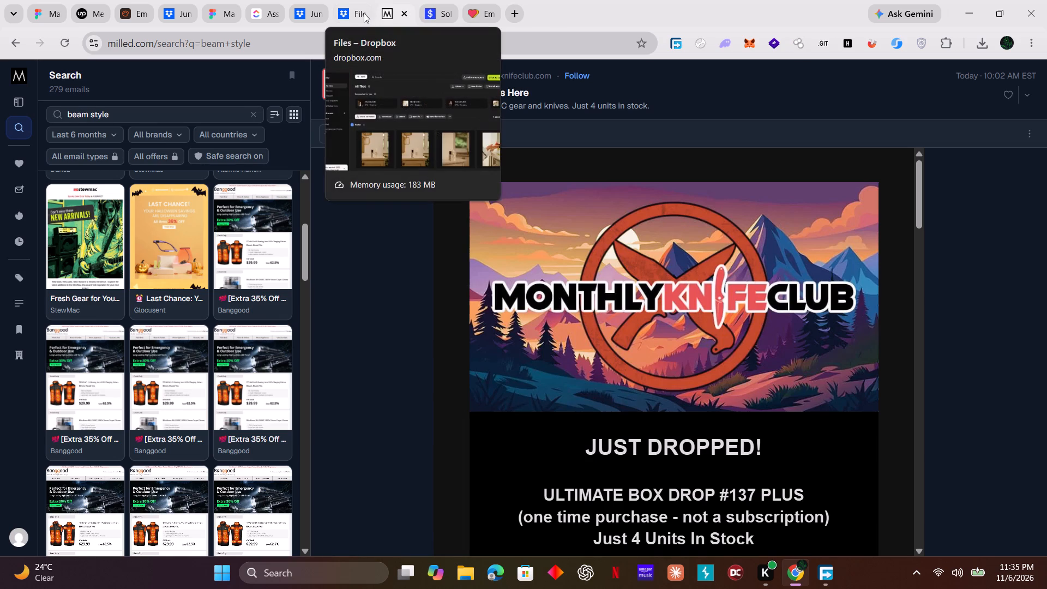
Download Maison Apothecare's entire shared June 2026 Dropbox folder as June 2026.zip into the Downloads folder using Free Download Manager.
left_click(312, 16)
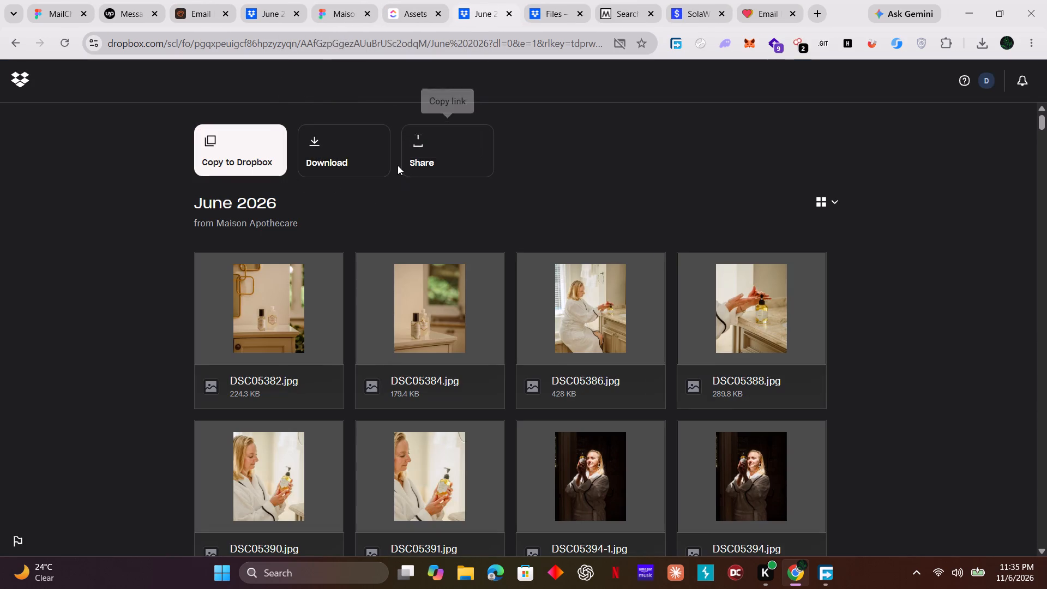
left_click(339, 152)
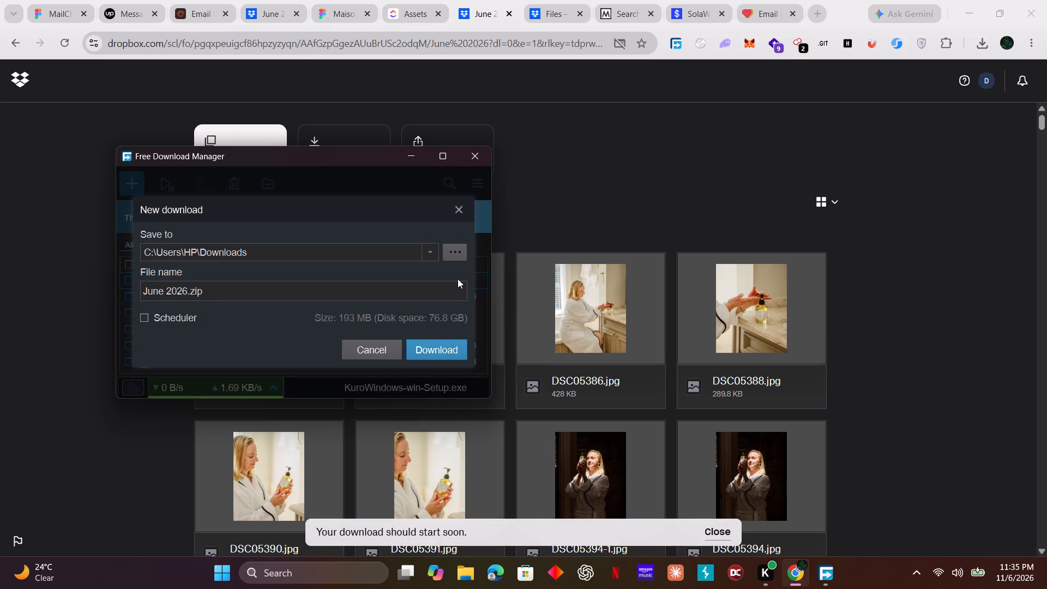
left_click(437, 348)
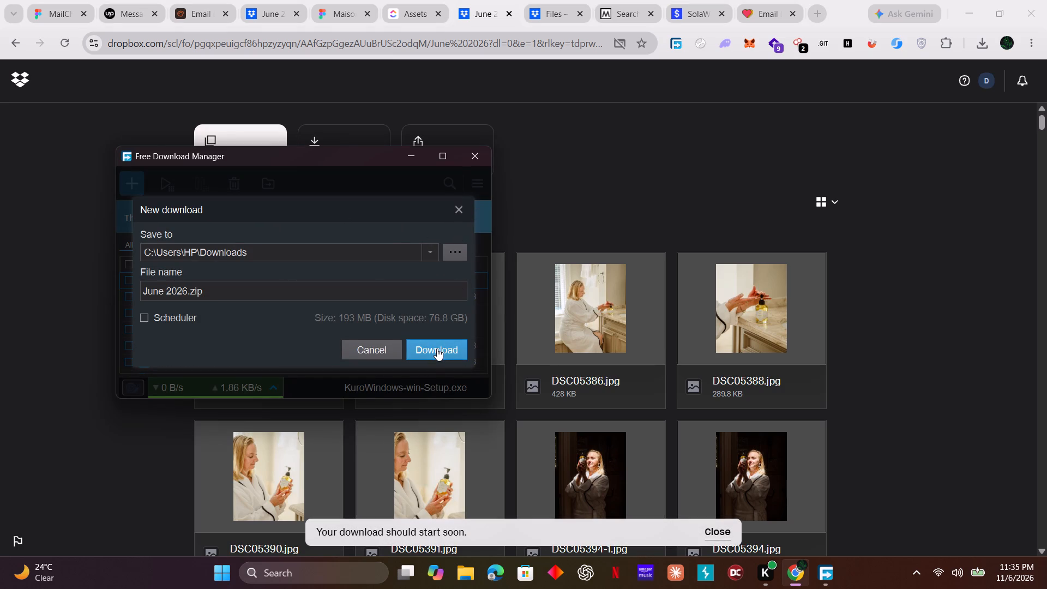
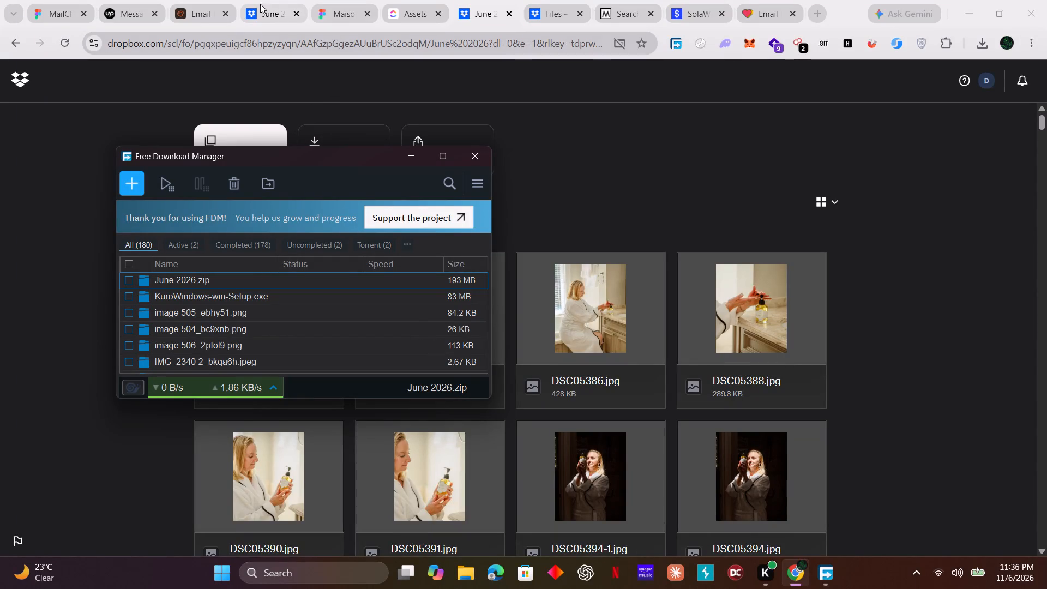
Return to Page 2 of the MailChimp Emailify Template file in Figma and clear the photo selection.
left_click(54, 11)
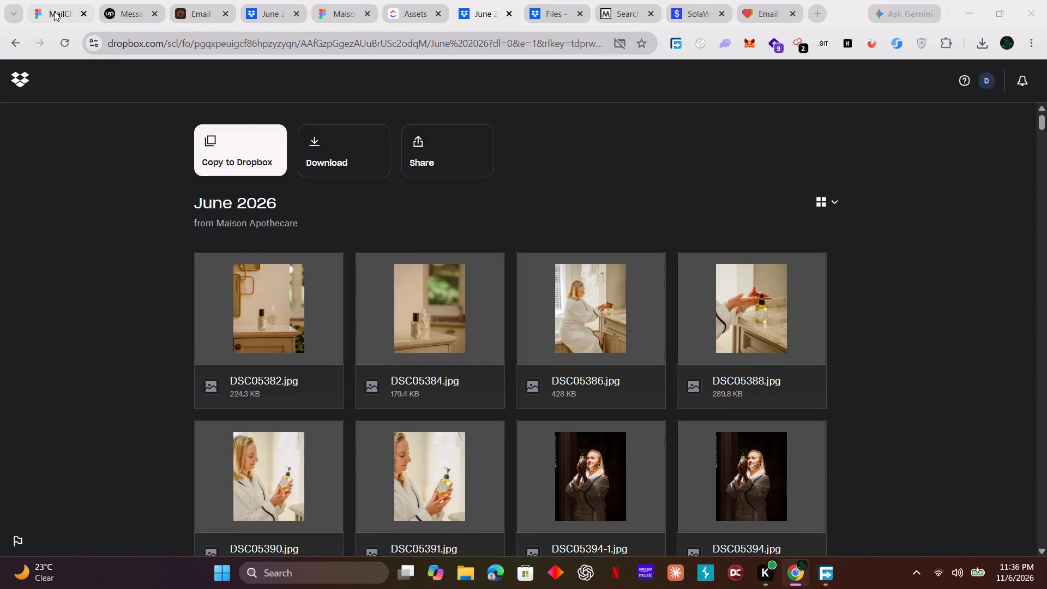
scroll(630, 265, "down", 5)
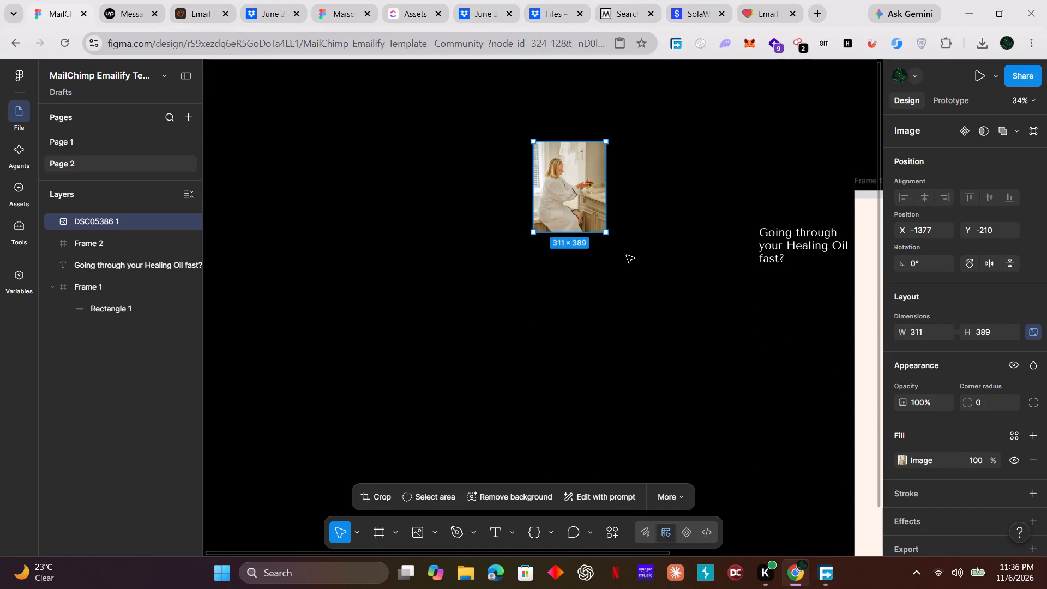
scroll(627, 255, "down", 3)
left_click(488, 404)
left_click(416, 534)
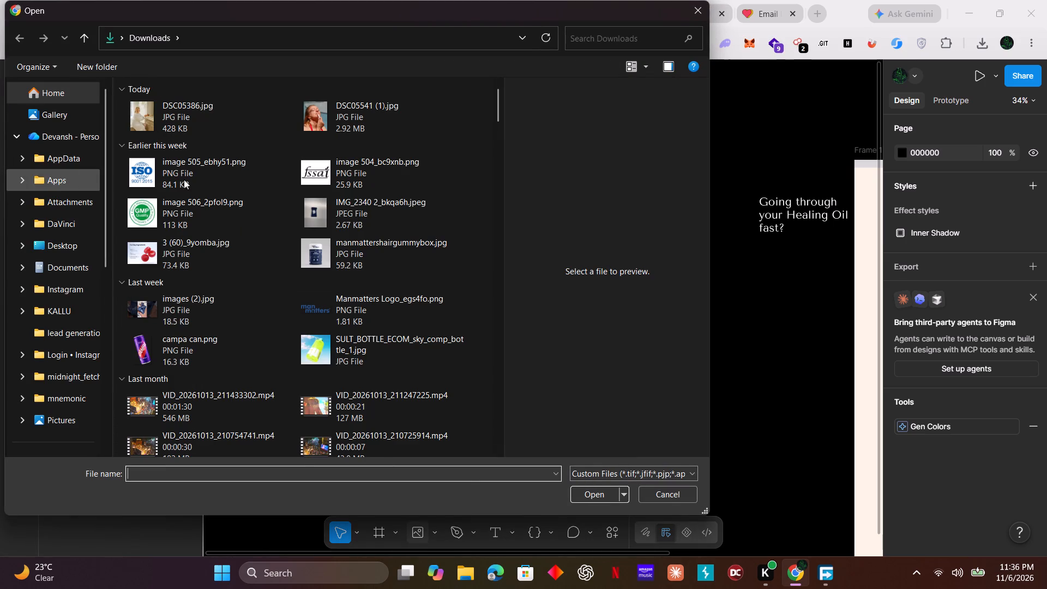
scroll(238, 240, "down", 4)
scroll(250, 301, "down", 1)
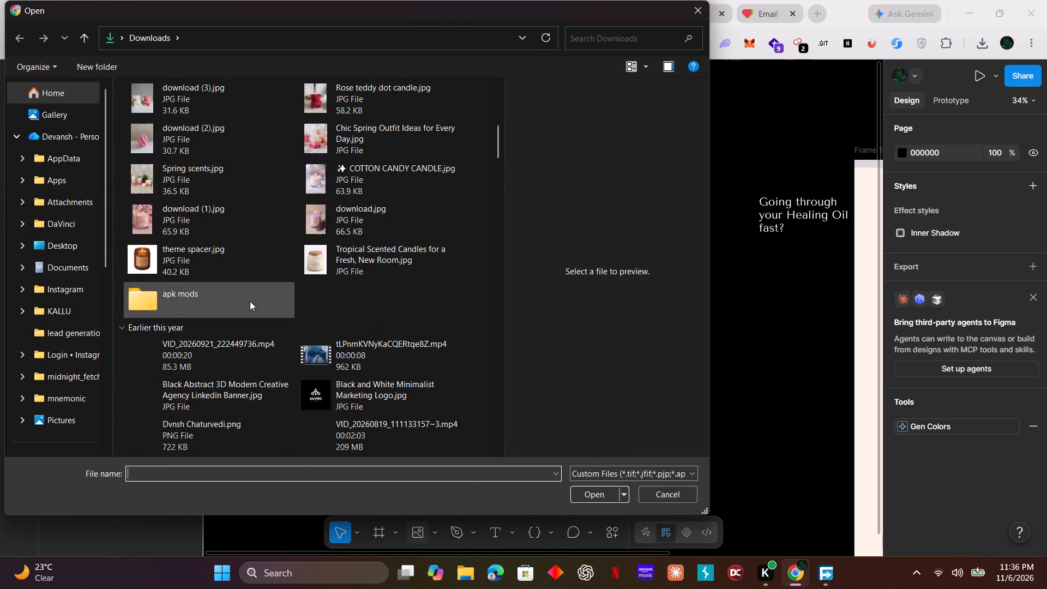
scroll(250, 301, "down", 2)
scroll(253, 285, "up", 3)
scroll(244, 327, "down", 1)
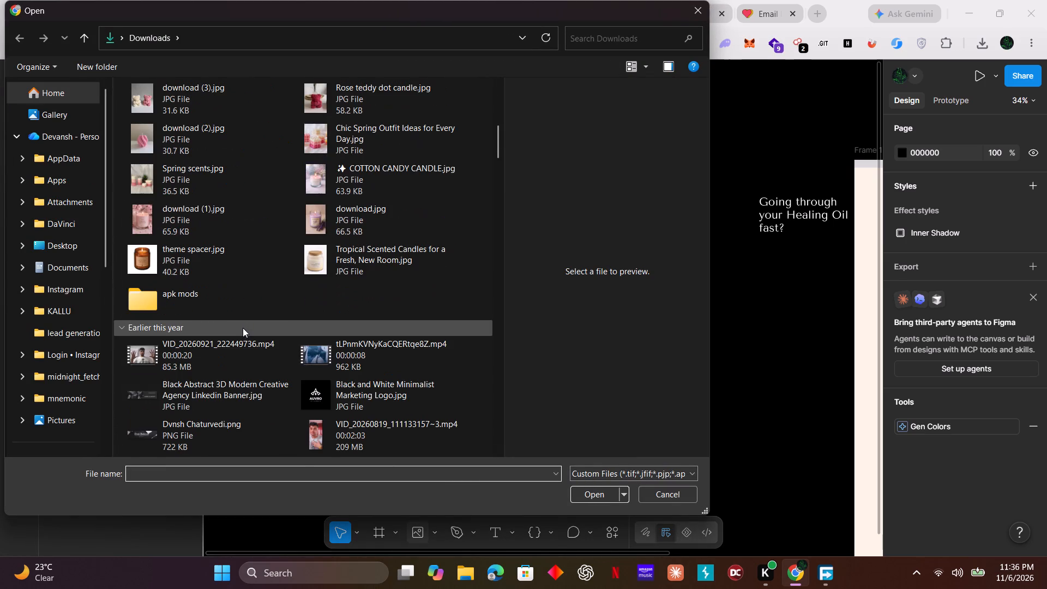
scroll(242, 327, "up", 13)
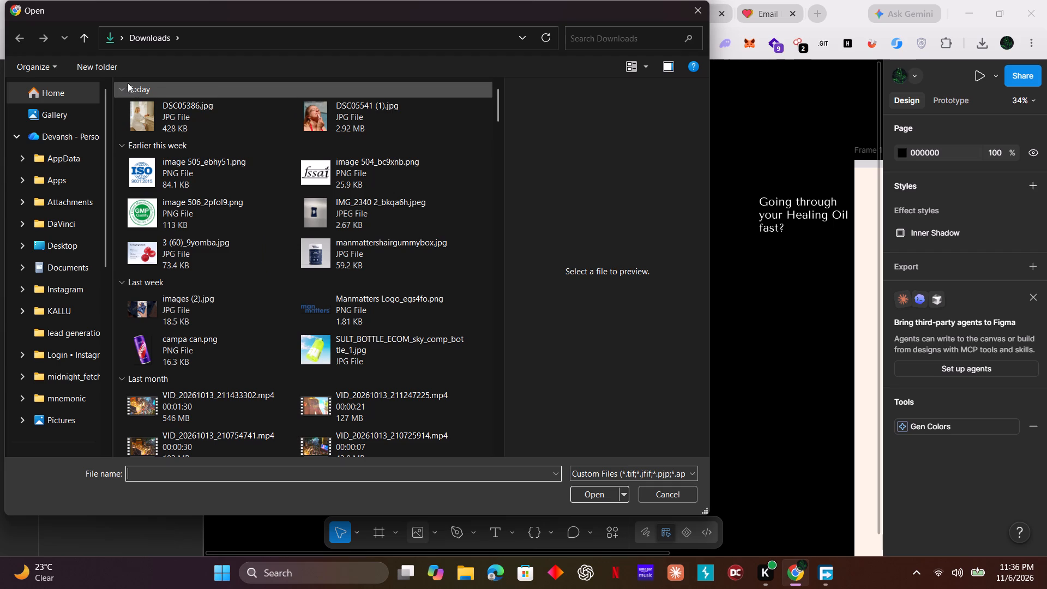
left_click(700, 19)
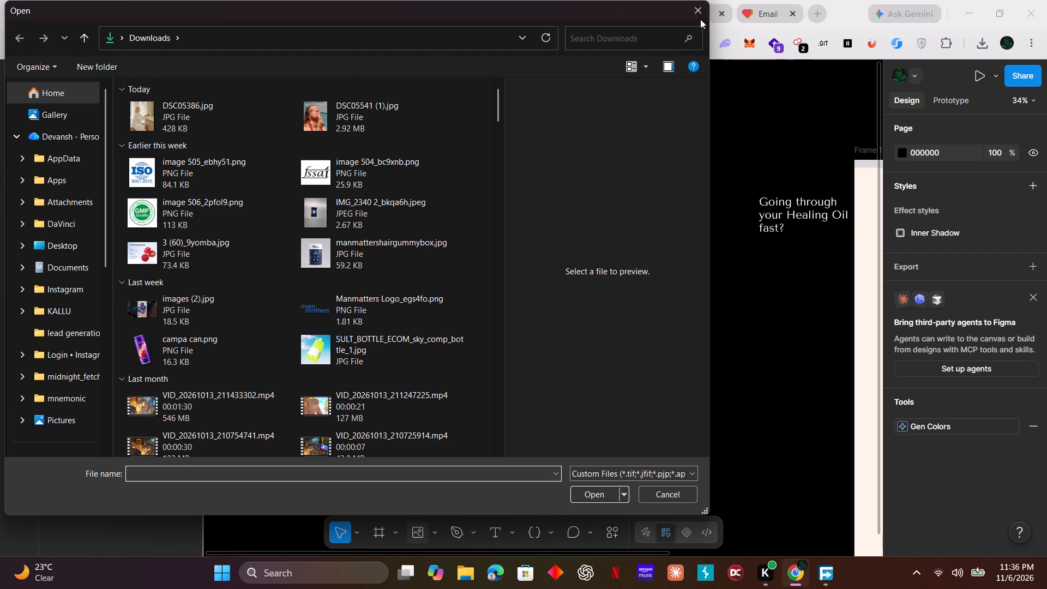
Extract June 2026.zip from the Downloads folder into Downloads\June 2026, and close the File Explorer windows.
left_click(472, 575)
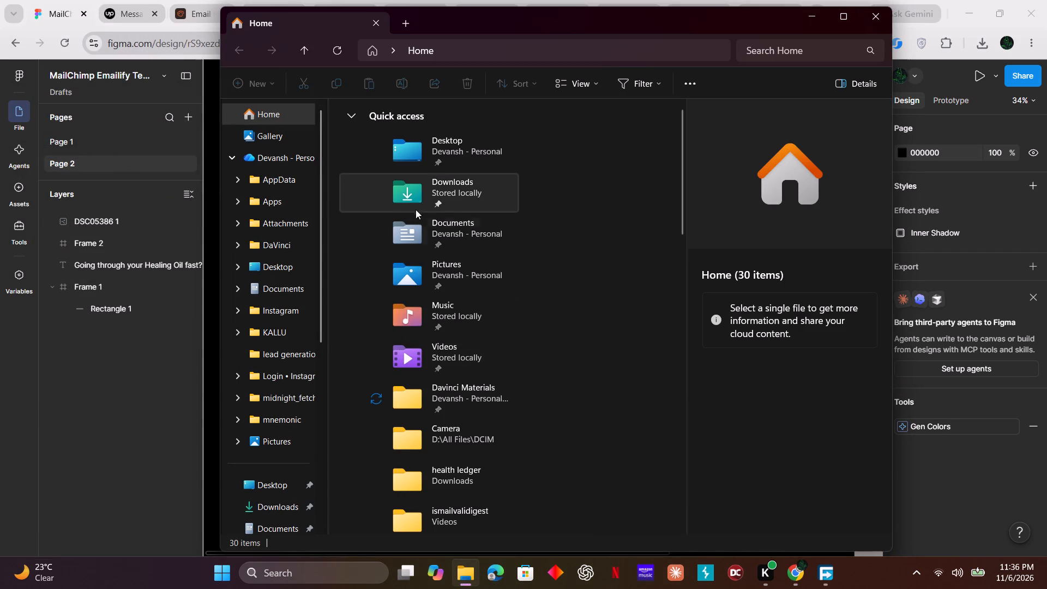
left_click(470, 196)
double_click(470, 196)
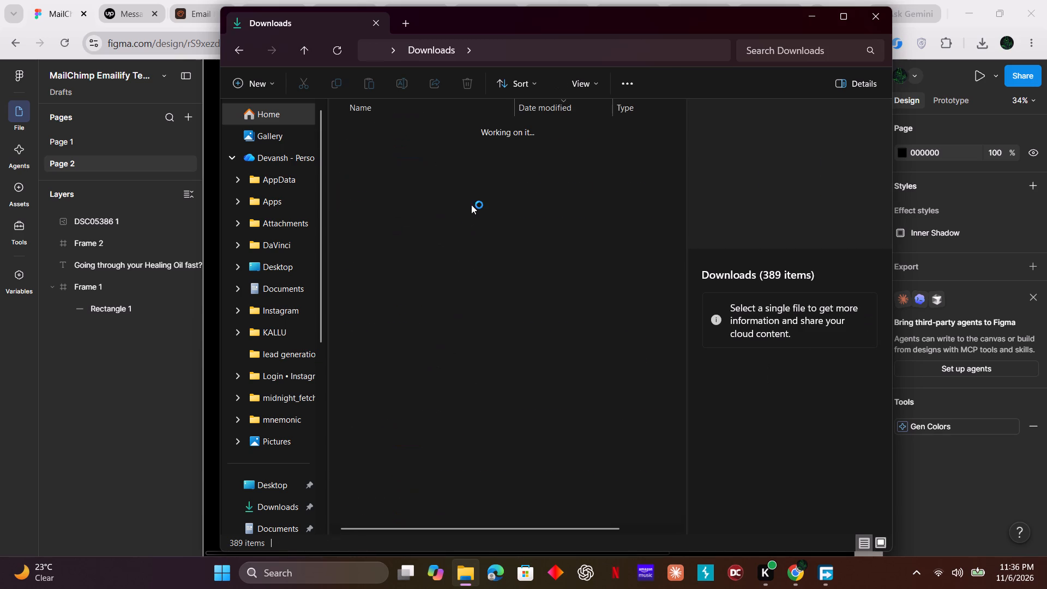
double_click(410, 145)
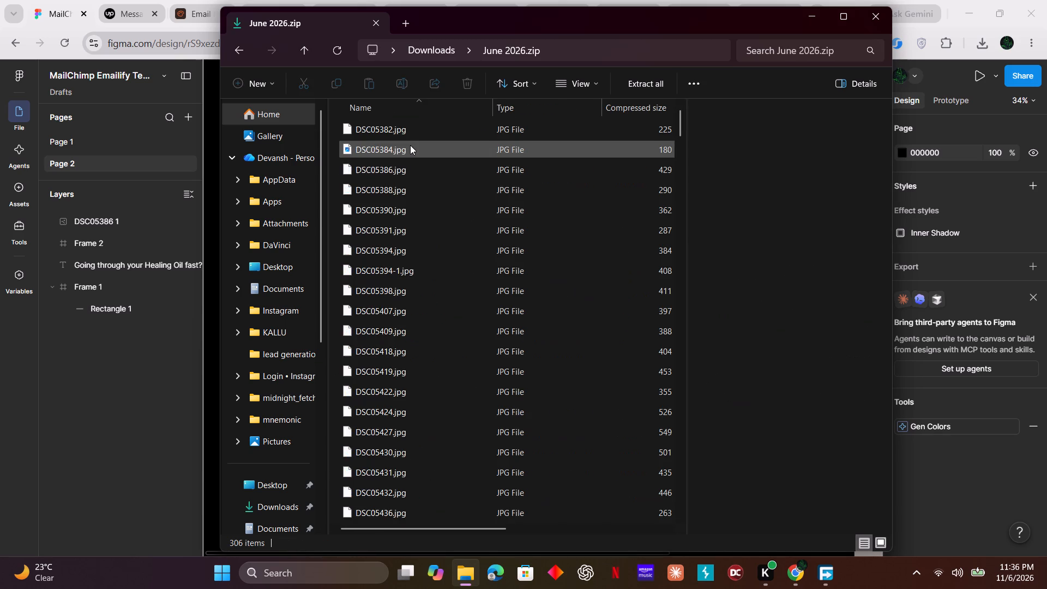
left_click(658, 91)
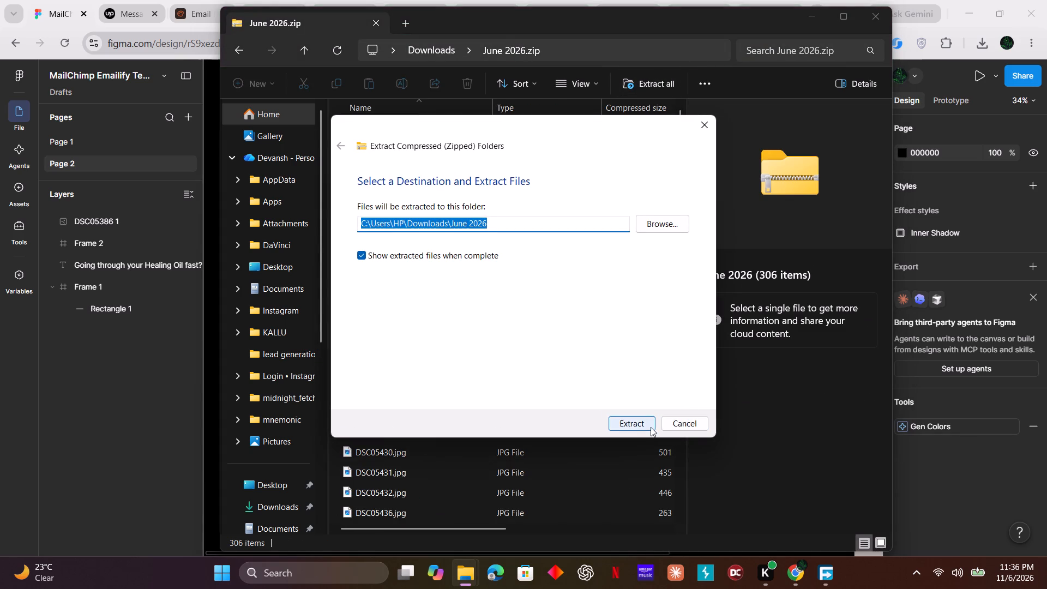
left_click(648, 428)
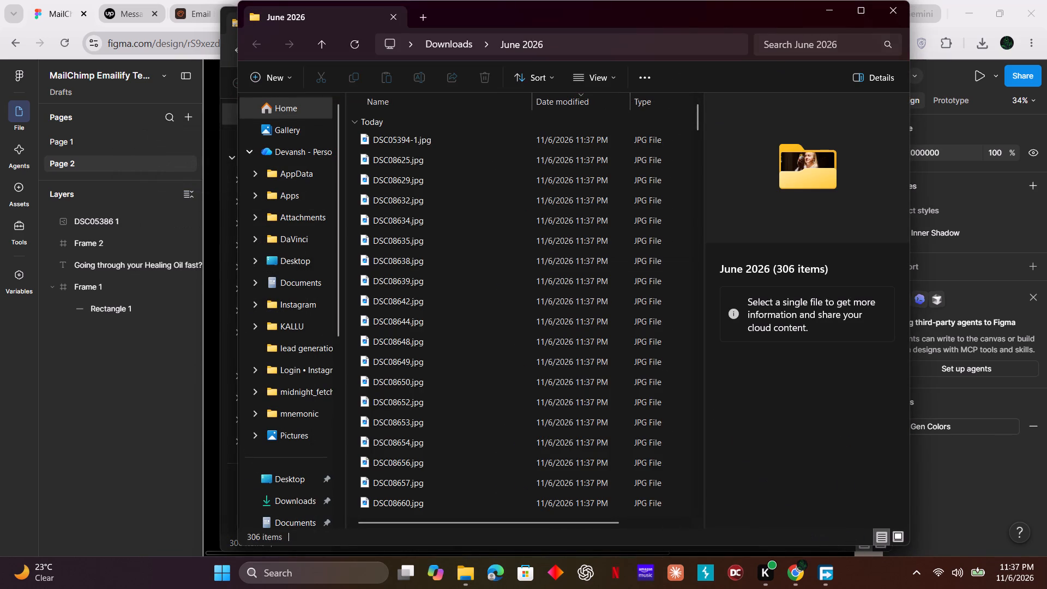
left_click(902, 11)
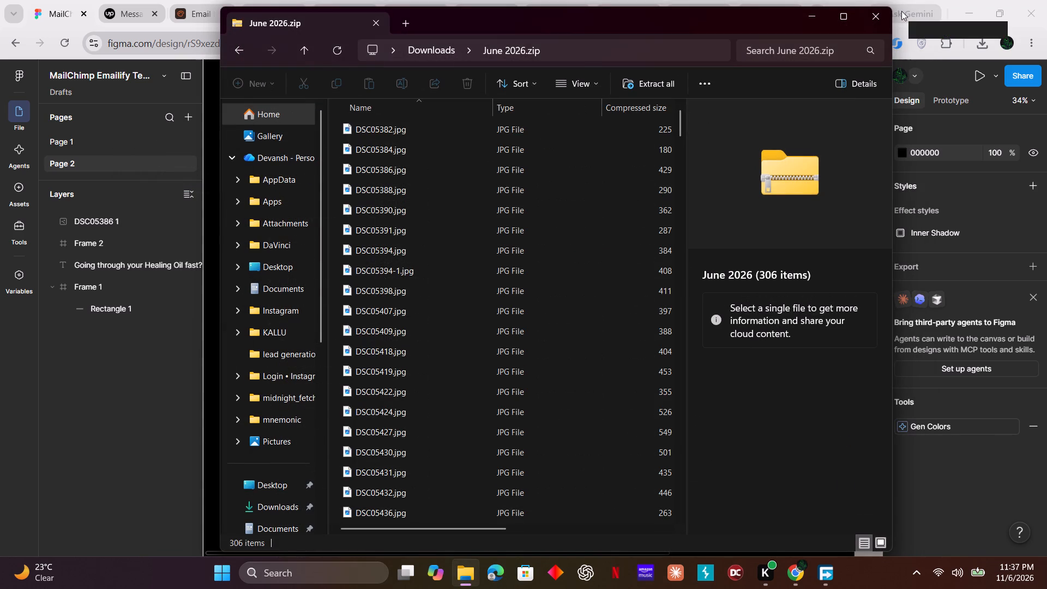
left_click(879, 13)
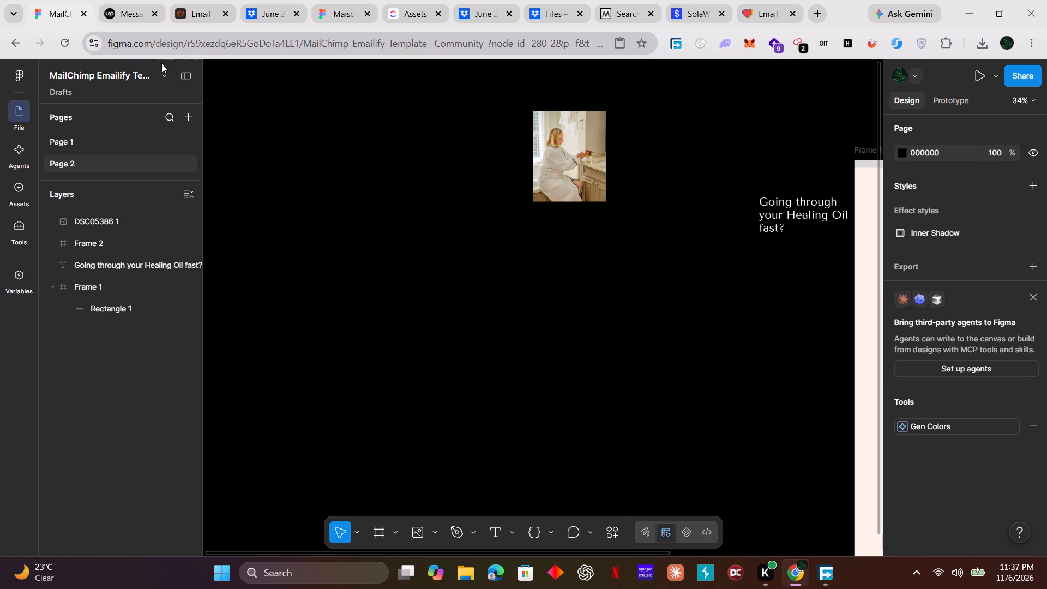
Place DSC05394-1.jpg from the extracted June 2026 folder on the Figma canvas beside the DSC05386 photo.
left_click(416, 533)
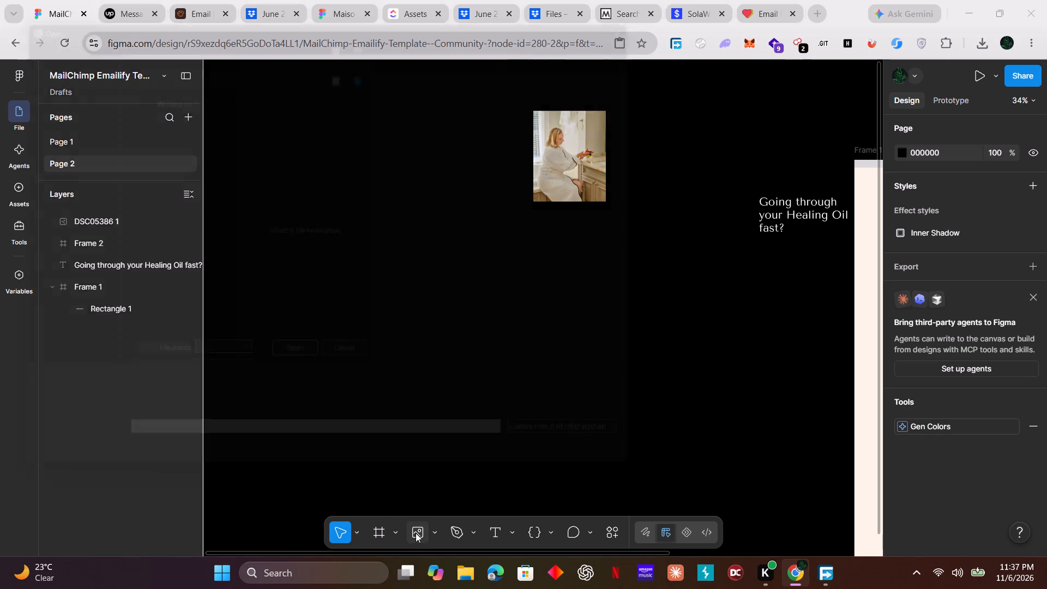
left_click(184, 147)
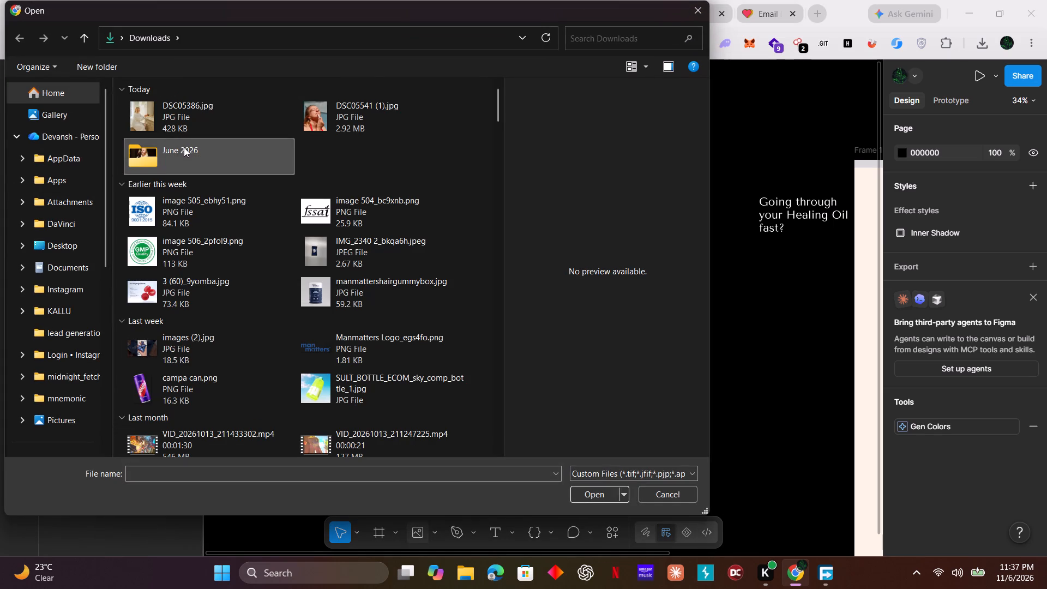
left_click(184, 147)
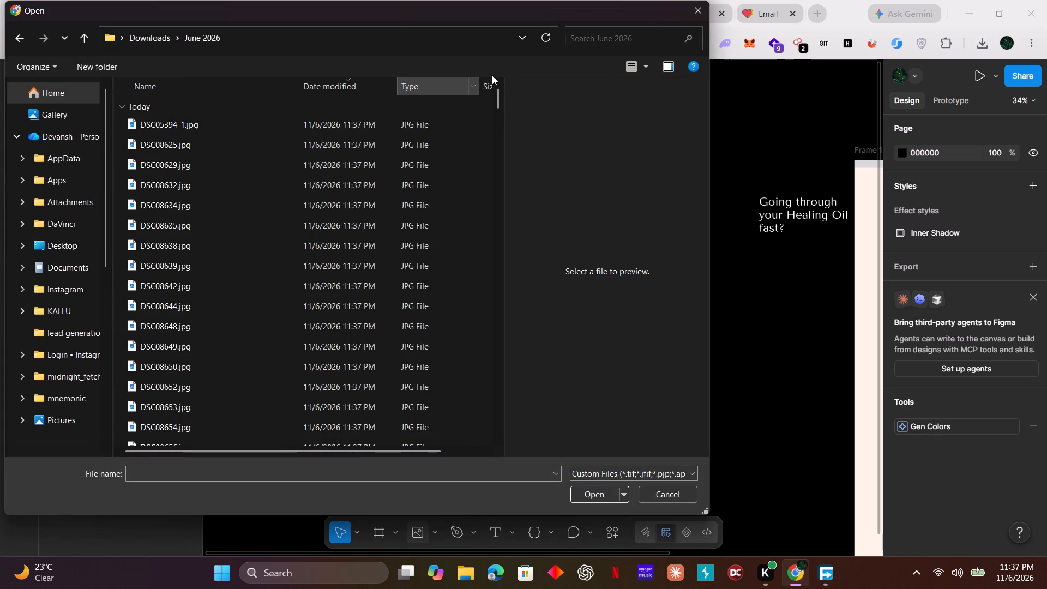
left_click(199, 128)
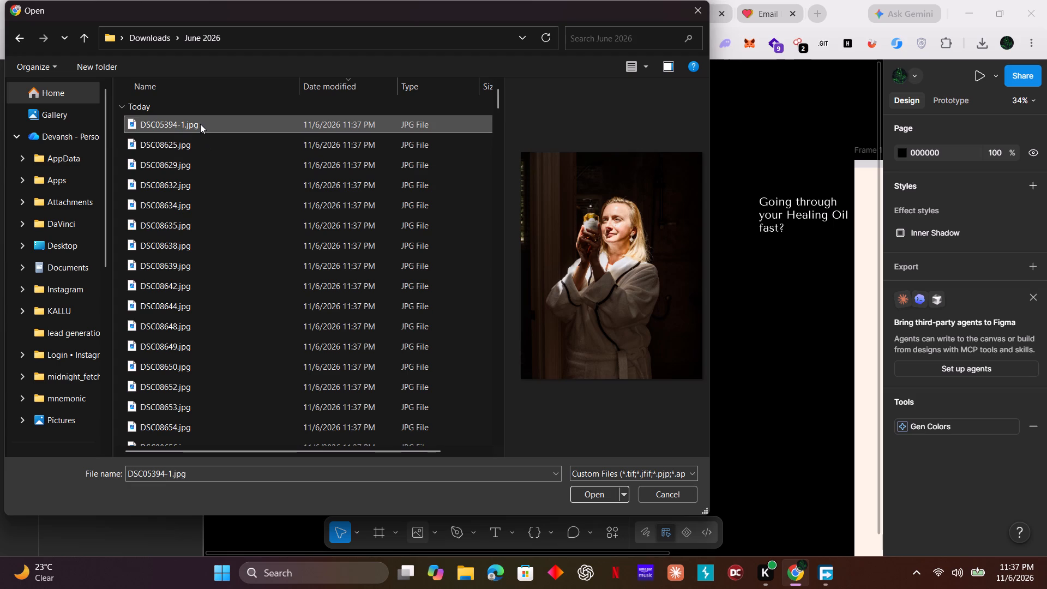
double_click(200, 124)
left_click(308, 167)
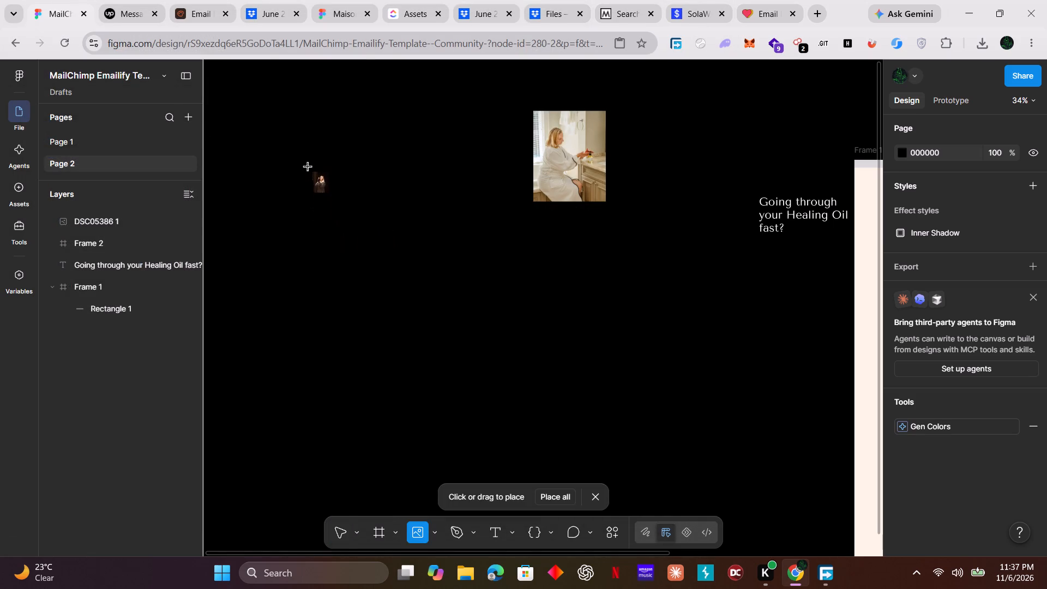
Scale the DSC05394-1 photo down proportionally to about 377 × 471 and move it just left of the DSC05386 photo, at about X -1936, Y -235.
left_click_drag(498, 409, 440, 316)
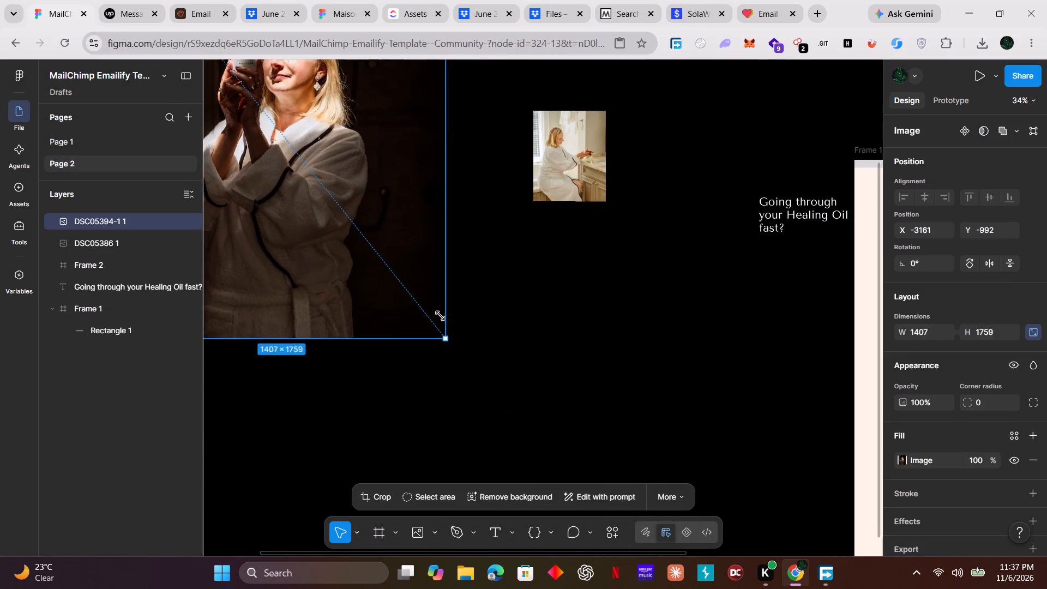
left_click_drag(440, 316, 377, 235)
left_click_drag(294, 171, 509, 370)
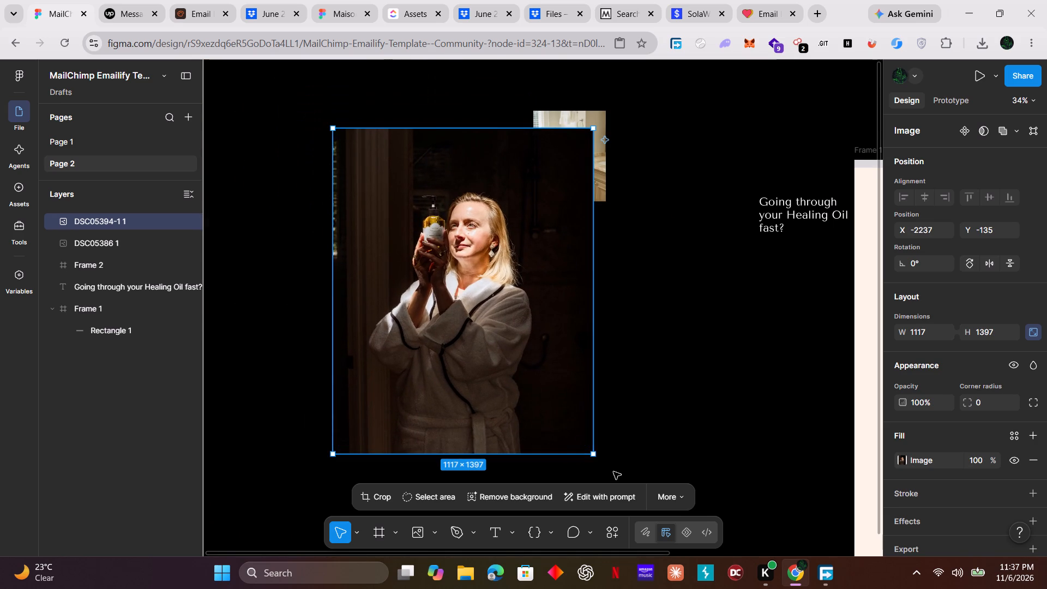
left_click_drag(597, 456, 421, 245)
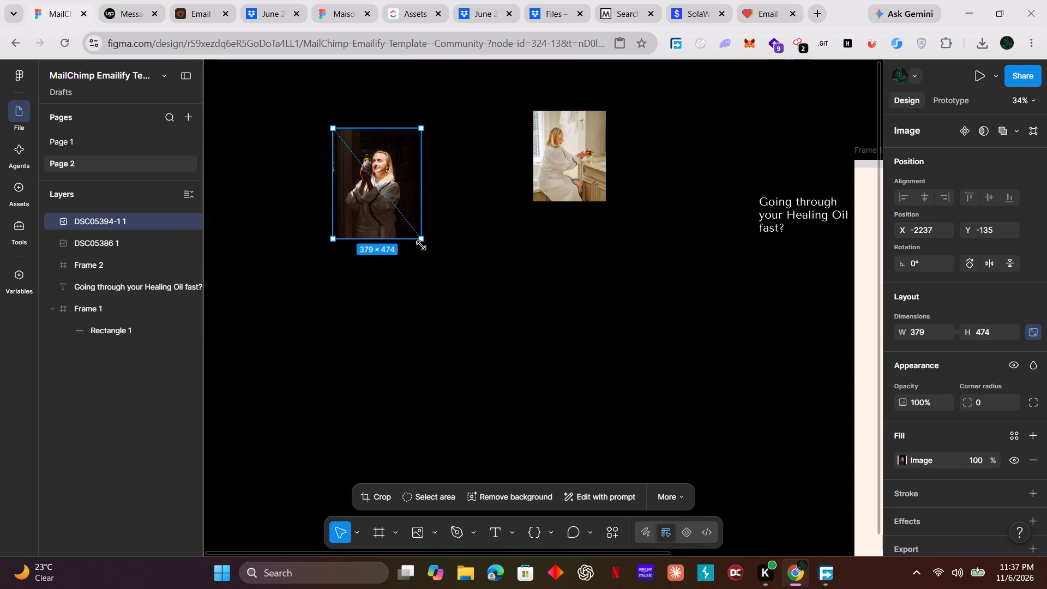
left_click_drag(421, 245, 417, 238)
left_click(406, 224)
left_click_drag(388, 213, 428, 196)
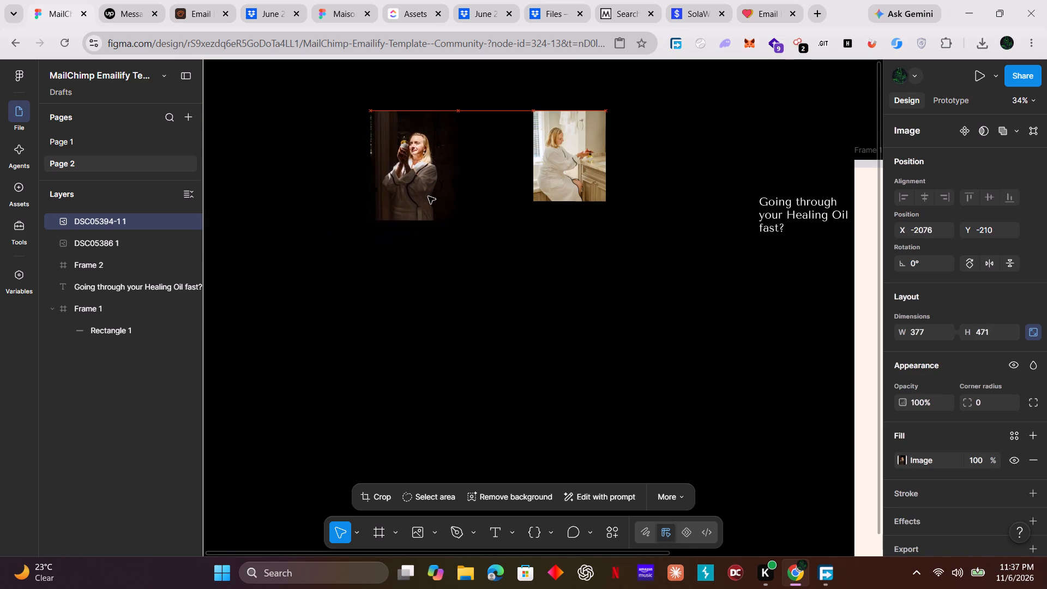
left_click_drag(428, 196, 459, 189)
left_click(459, 189)
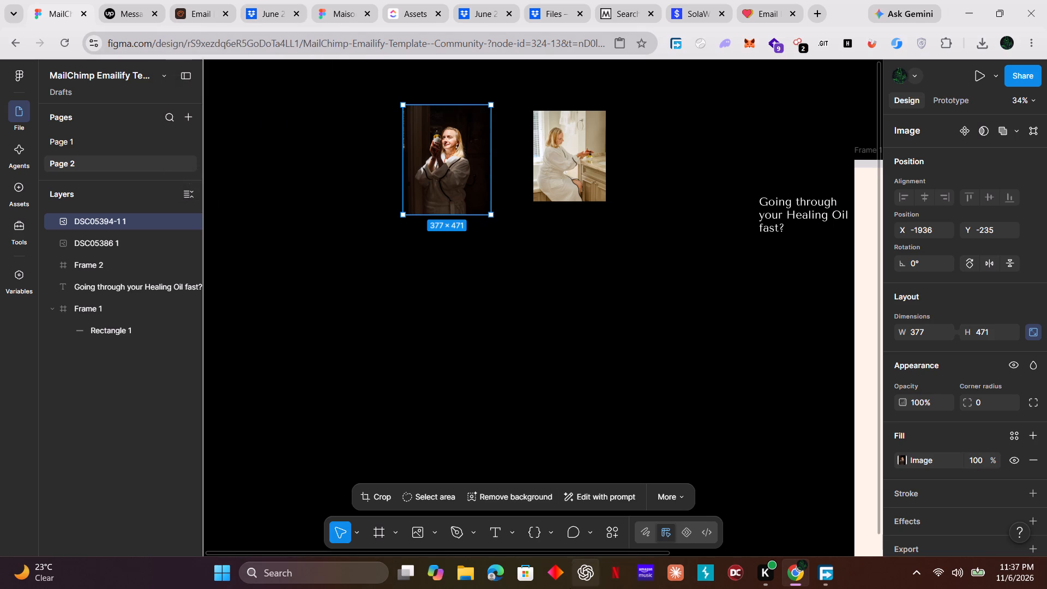
Open the image picker on the June 2026 folder and preview the photos from DSC08625.jpg through DSC08660.jpg for a suitable product shot.
left_click(478, 402)
left_click(423, 532)
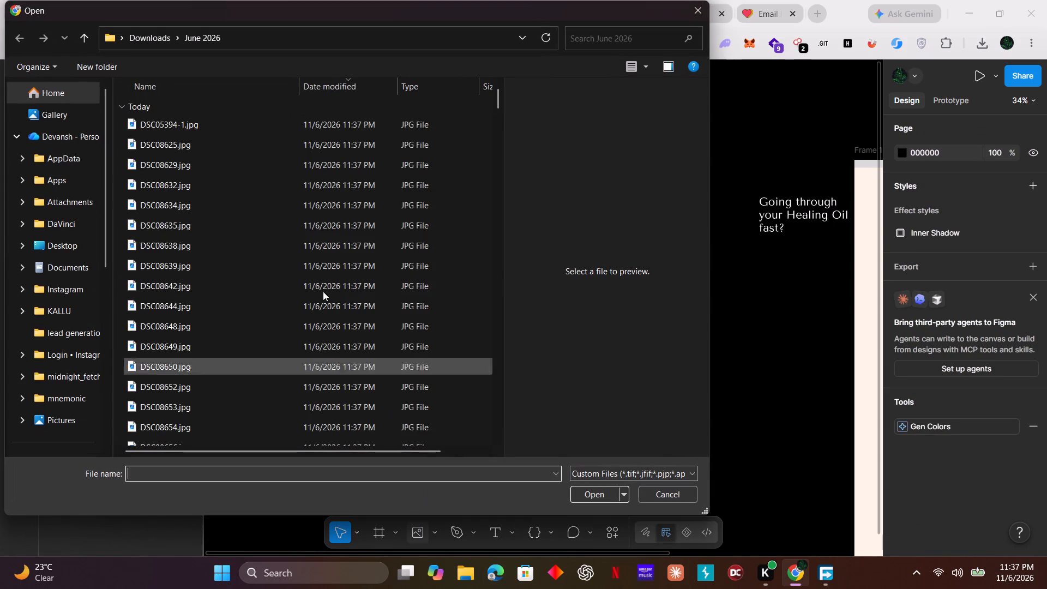
left_click(226, 143)
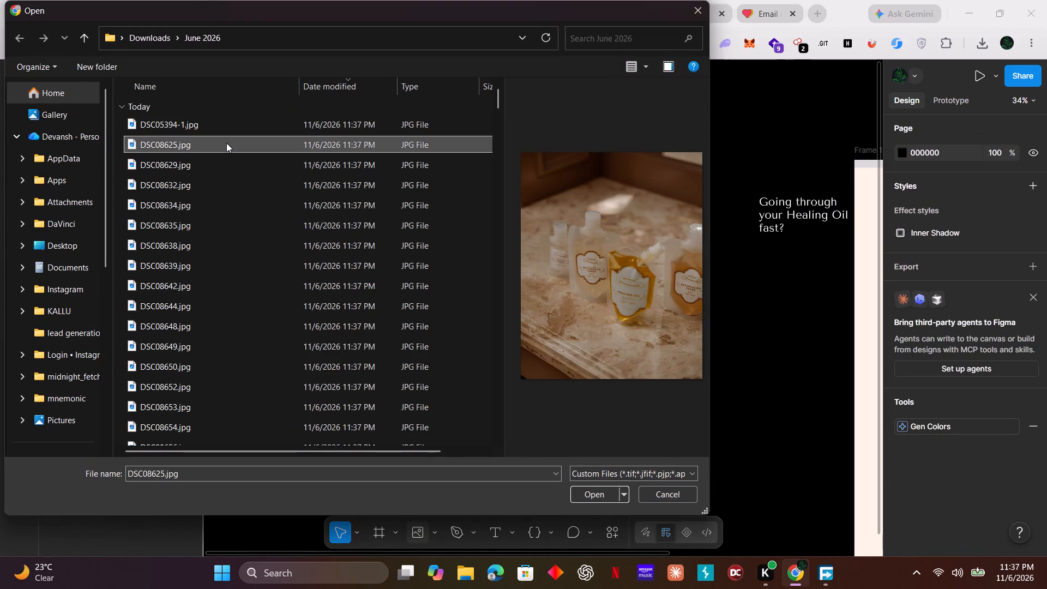
left_click(226, 165)
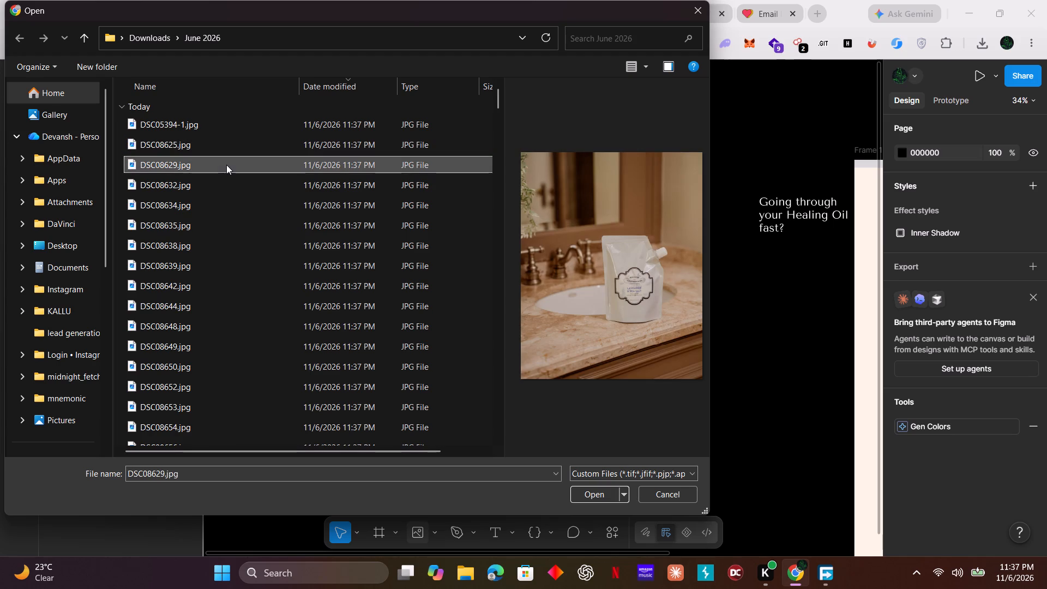
left_click(228, 185)
left_click(232, 208)
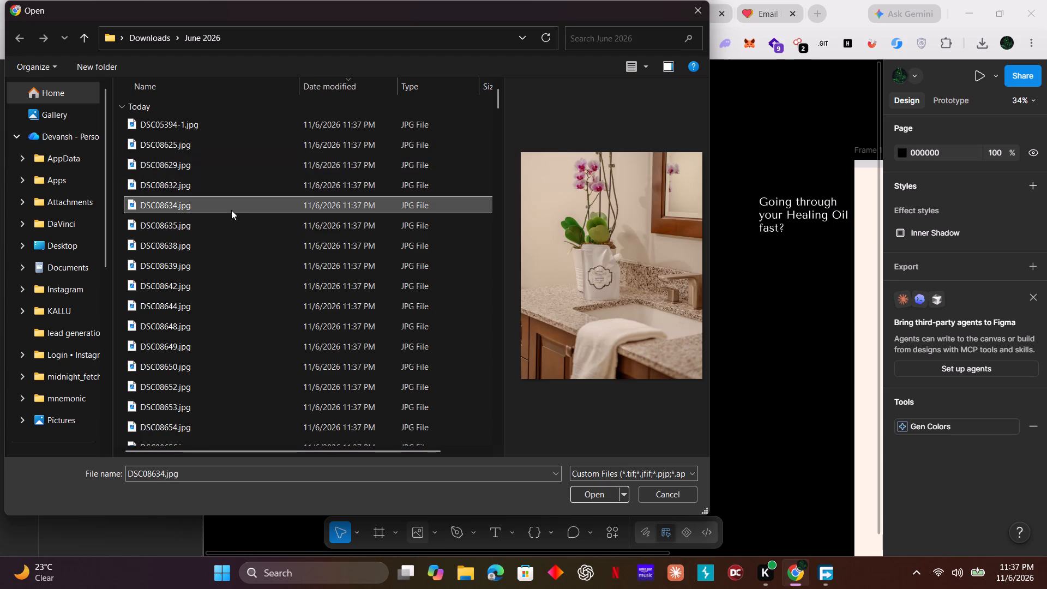
left_click(229, 239)
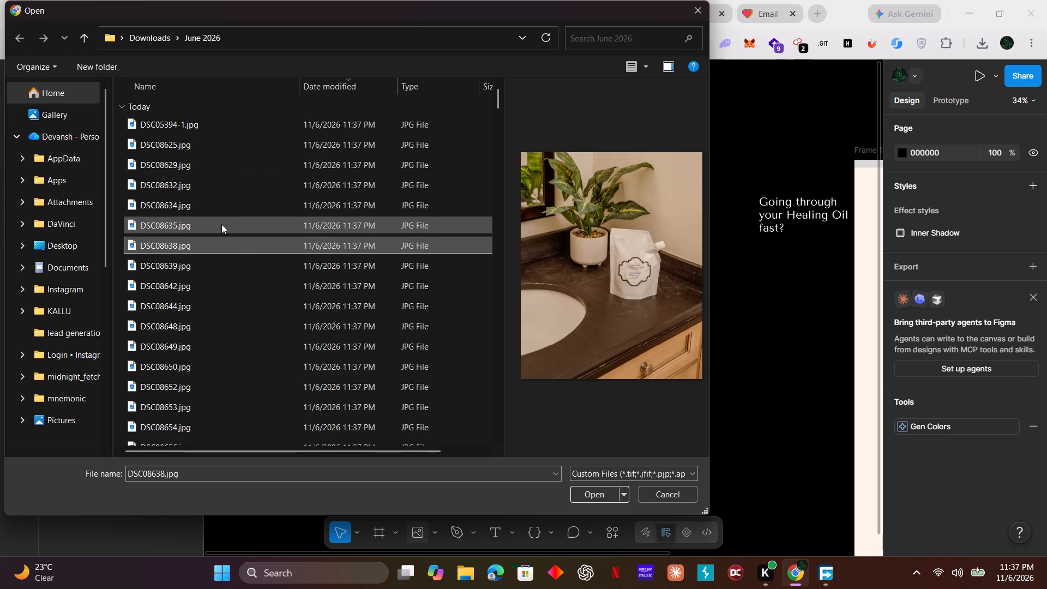
left_click(221, 224)
left_click(225, 262)
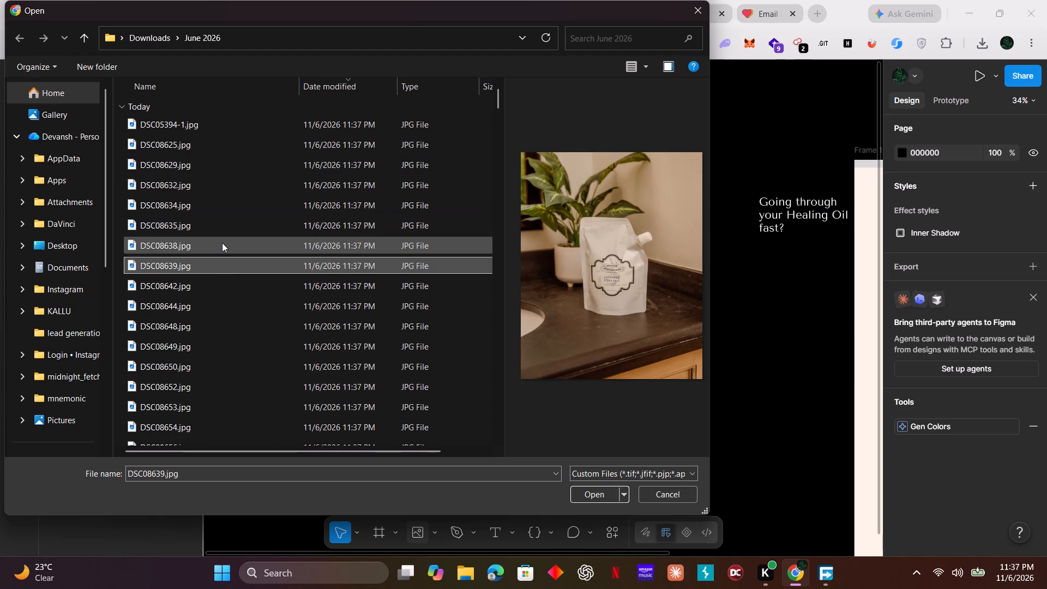
left_click(222, 243)
left_click(226, 285)
left_click(228, 307)
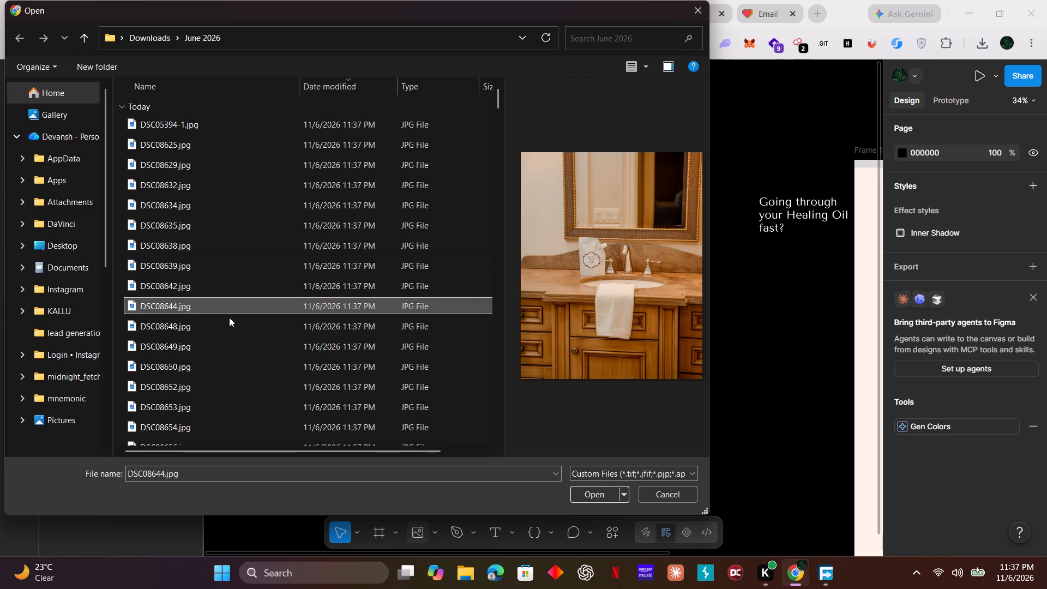
left_click(231, 330)
left_click(231, 352)
left_click(230, 370)
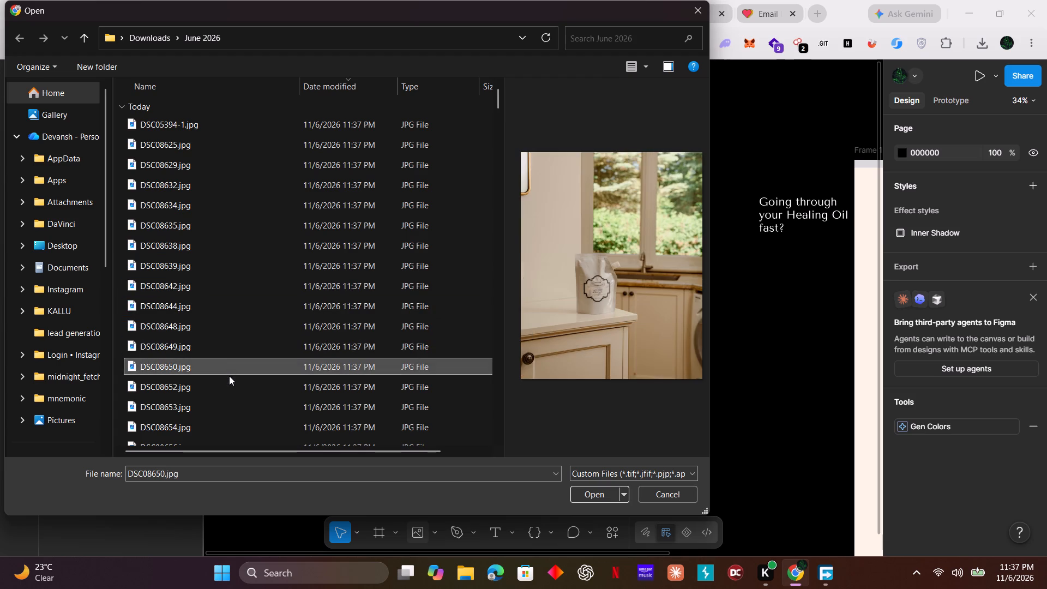
left_click(229, 382)
left_click(229, 406)
scroll(226, 413, "down", 1)
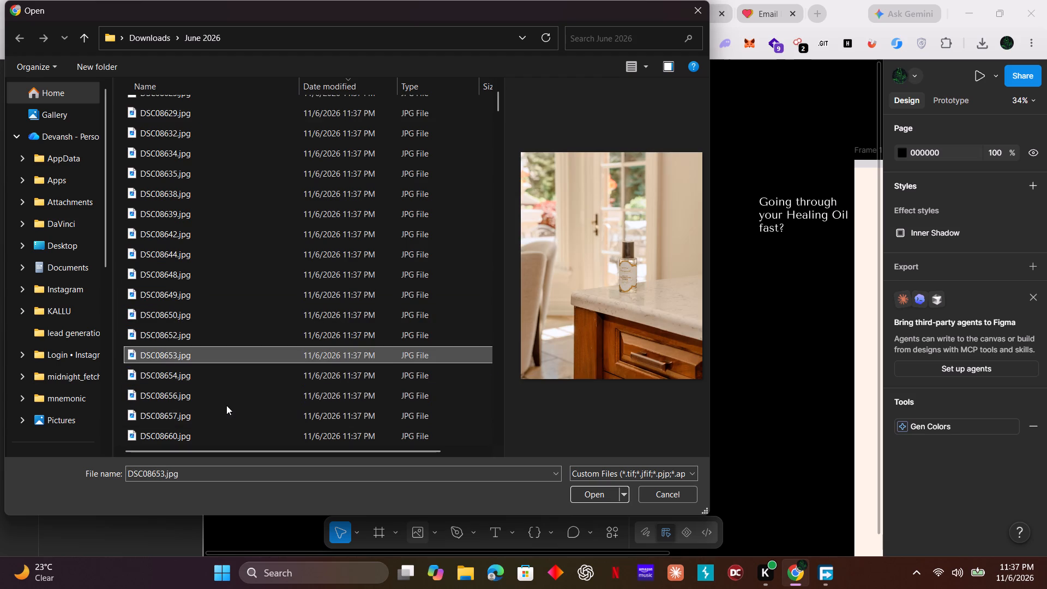
left_click(227, 369)
left_click(229, 392)
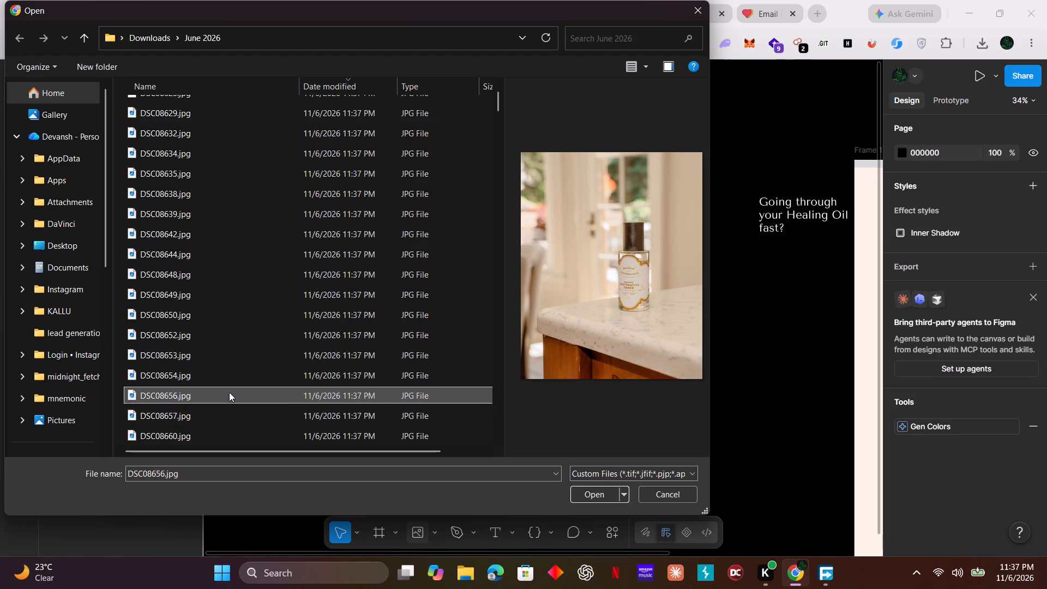
left_click(231, 426)
left_click(231, 419)
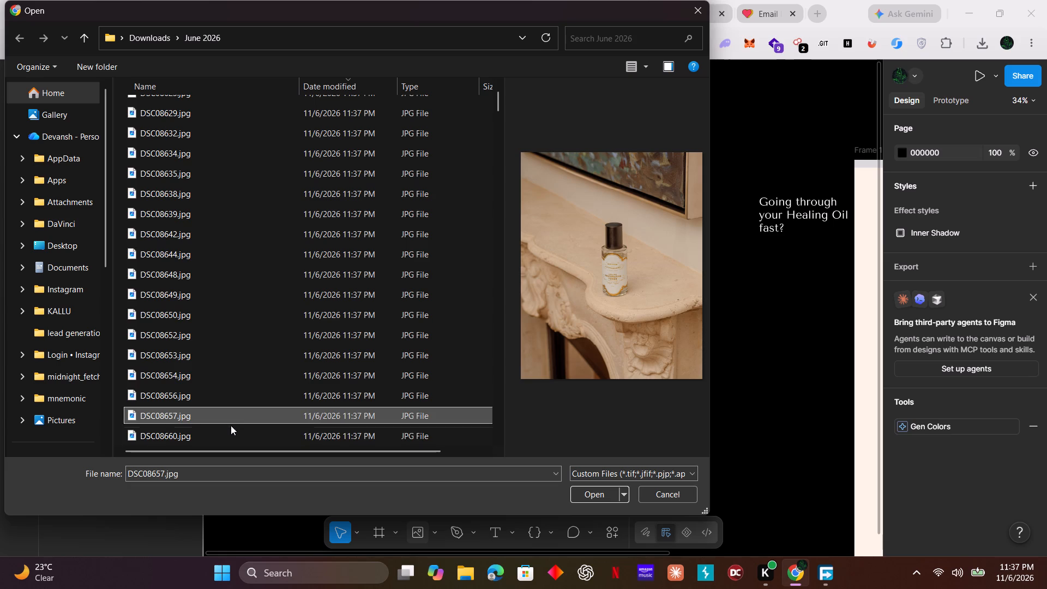
left_click(231, 430)
Continue previewing the June 2026 photos from DSC08661.jpg through DSC08690.jpg for a suitable product shot.
scroll(231, 420, "down", 4)
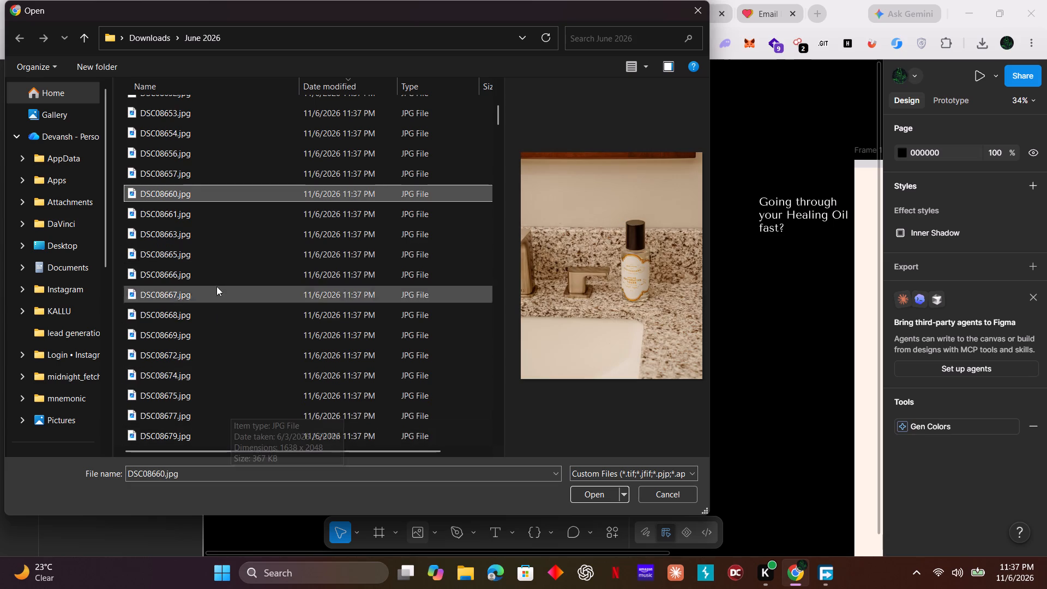
left_click(228, 214)
left_click(228, 229)
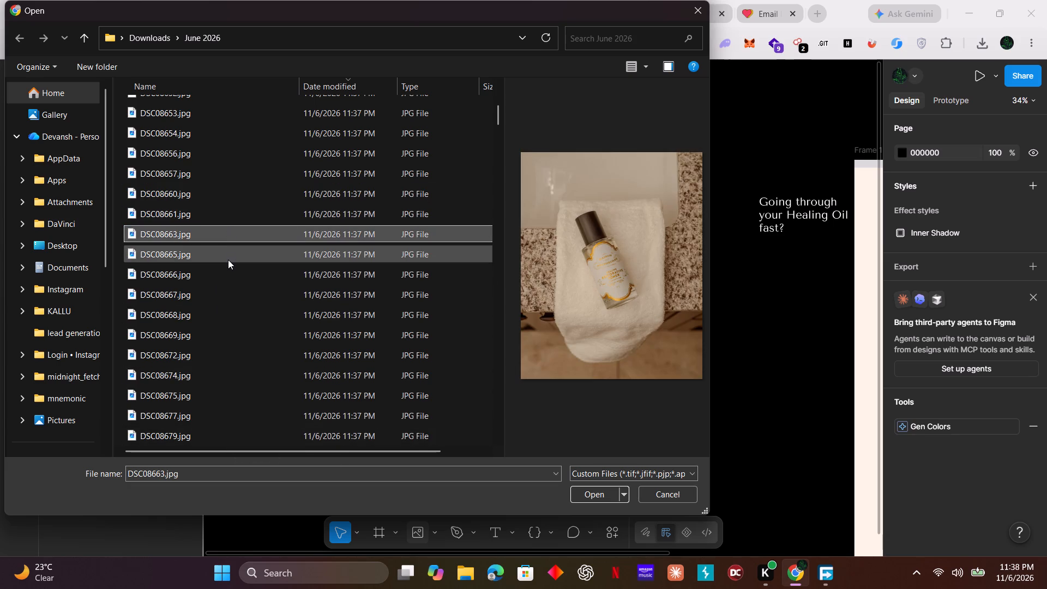
left_click(228, 260)
left_click(228, 287)
left_click(229, 306)
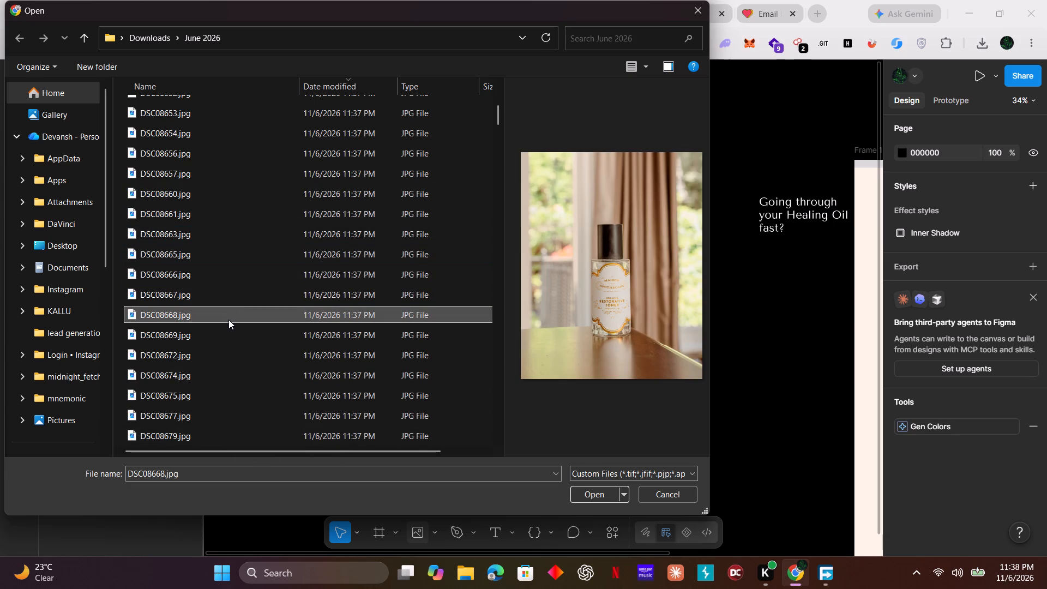
left_click(228, 322)
left_click(228, 332)
left_click(224, 360)
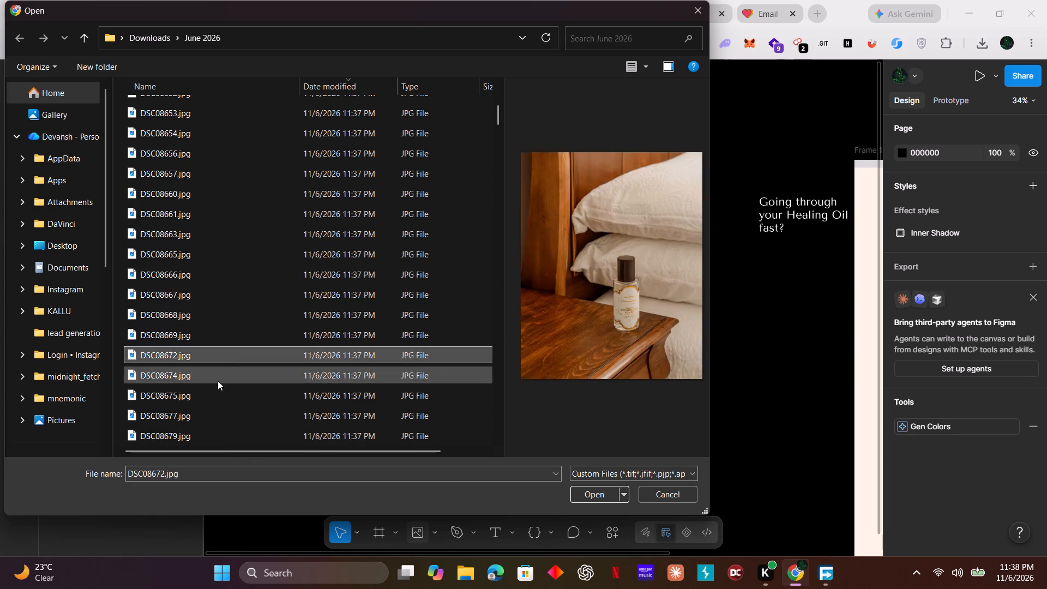
left_click(217, 384)
left_click(215, 376)
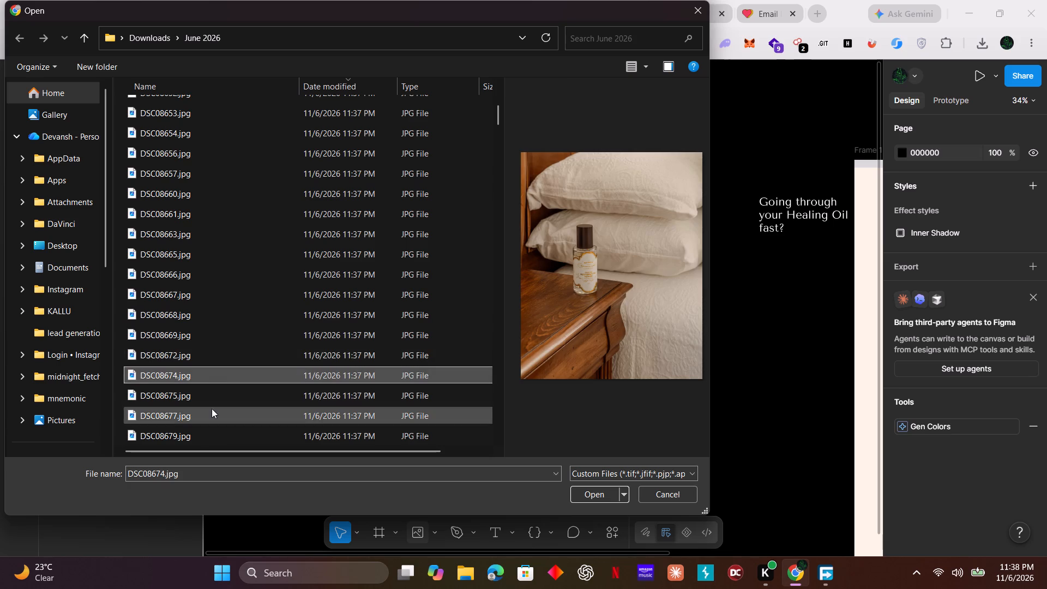
left_click(212, 408)
left_click(211, 396)
scroll(211, 407, "down", 2)
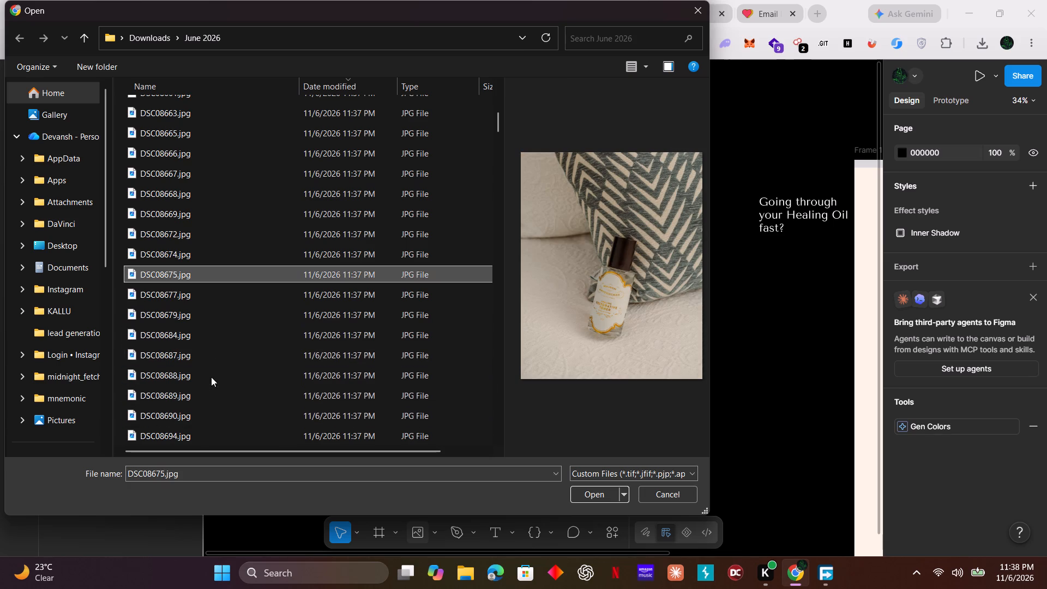
left_click(214, 292)
left_click(214, 306)
left_click(220, 327)
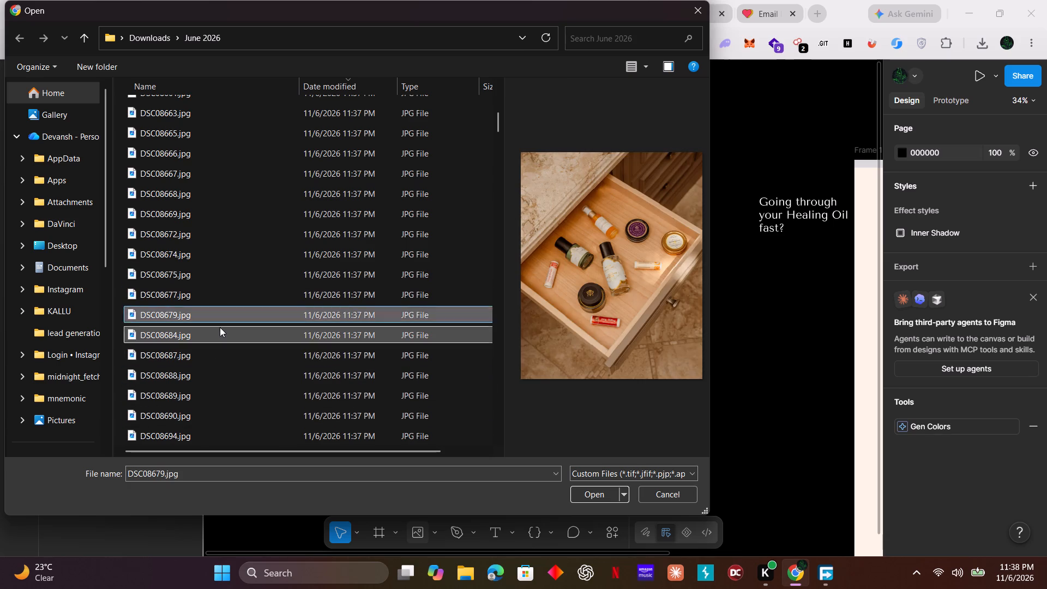
left_click(220, 358)
left_click(220, 371)
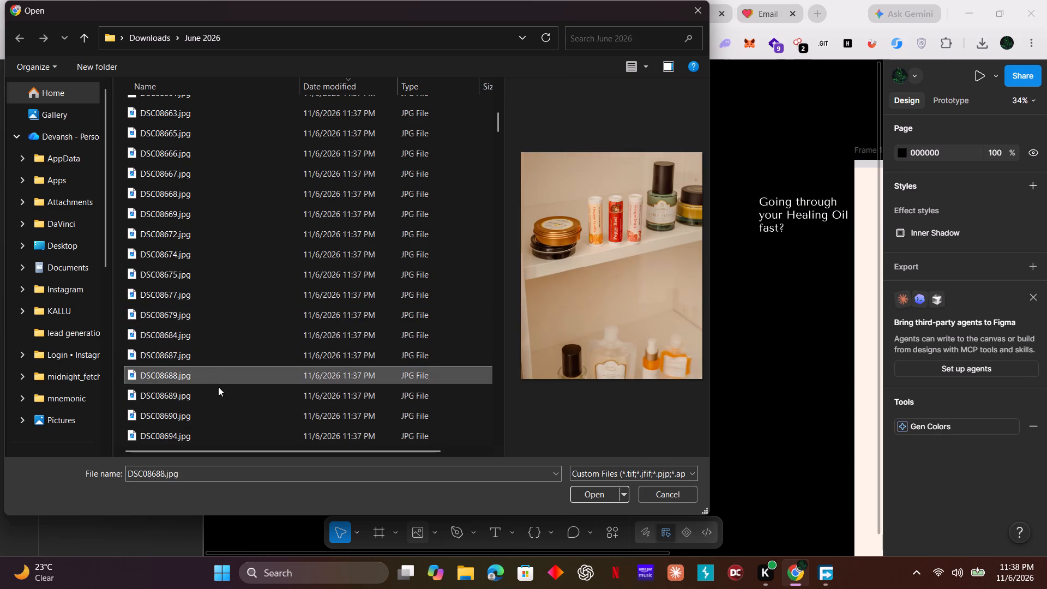
left_click(219, 394)
left_click(218, 417)
scroll(215, 424, "down", 3)
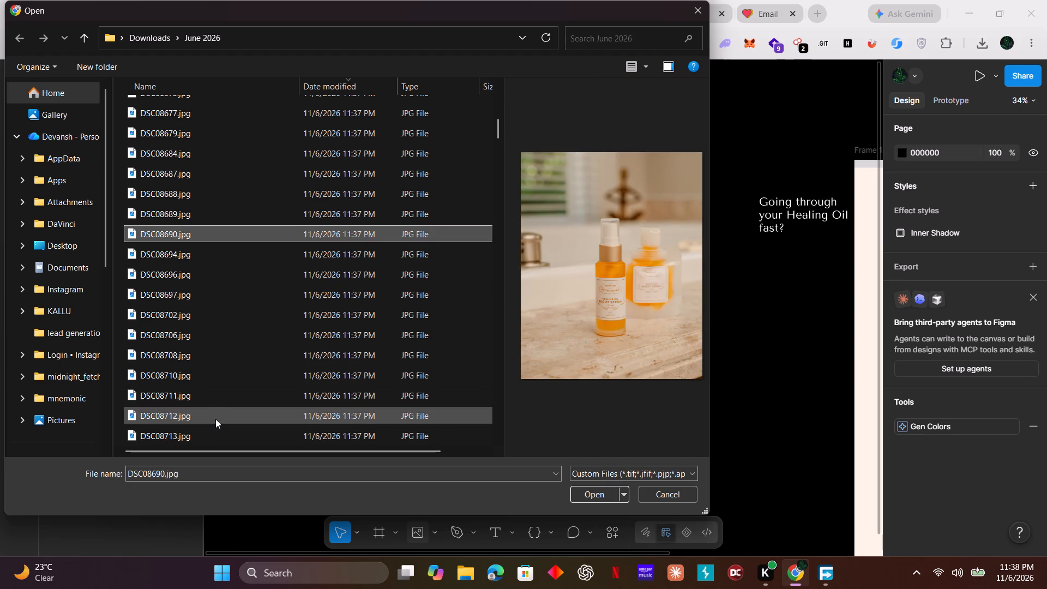
Skip far down the June 2026 file list and preview the photos from DSC08866.jpg back to DSC08853.jpg.
scroll(215, 419, "down", 1)
scroll(215, 378, "down", 20)
scroll(215, 378, "down", 18)
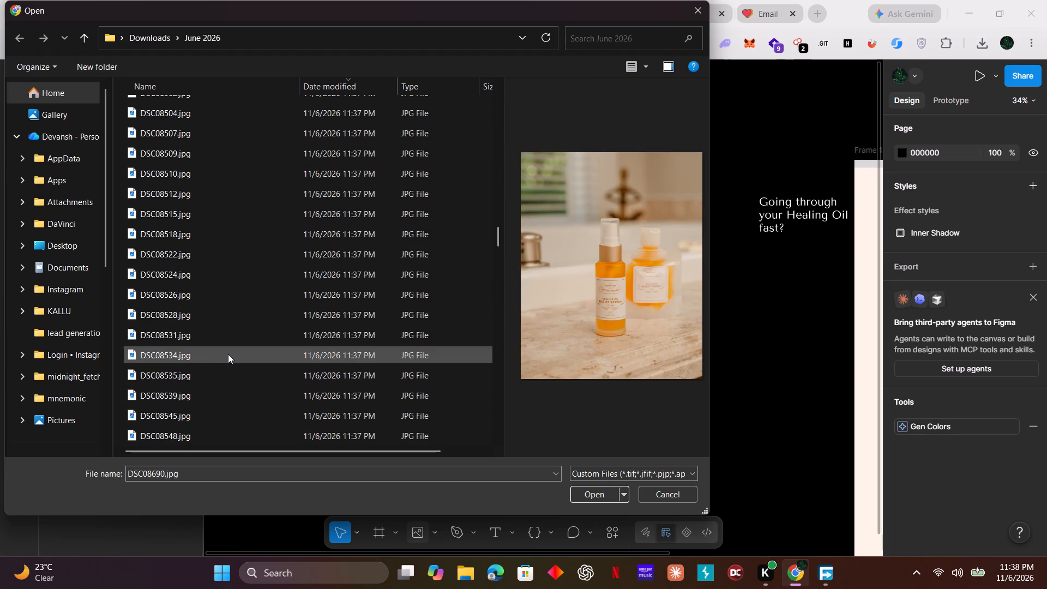
scroll(228, 354, "down", 20)
scroll(228, 354, "down", 20)
scroll(228, 354, "down", 14)
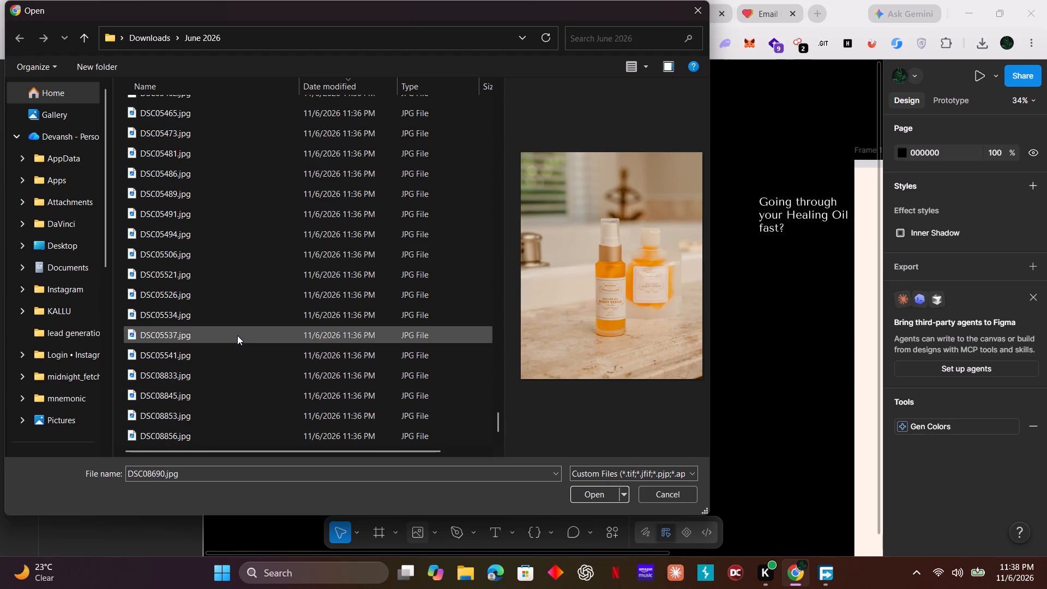
scroll(237, 335, "down", 13)
left_click(214, 435)
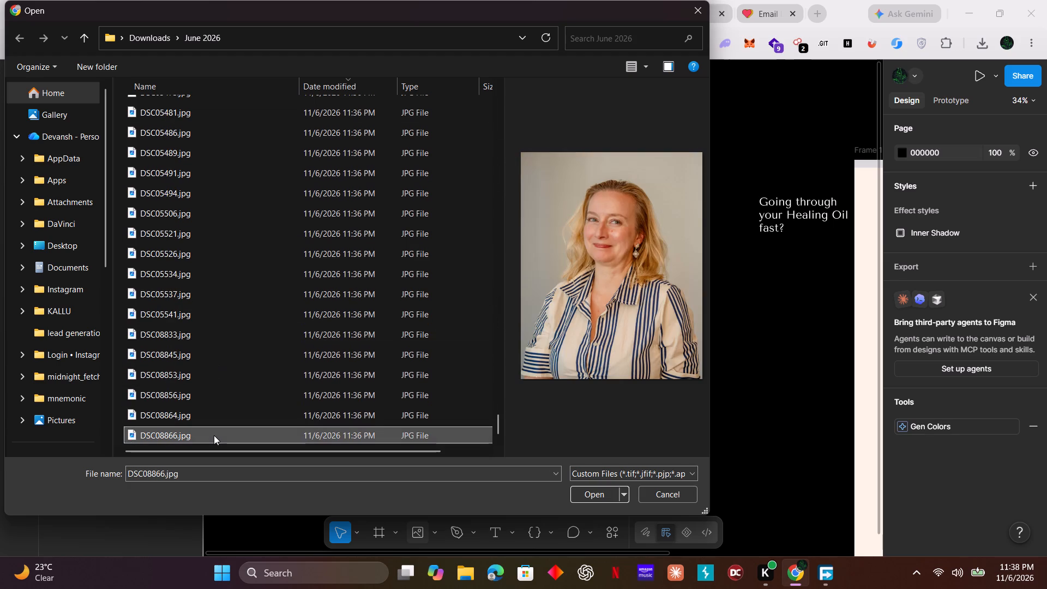
left_click(214, 411)
left_click(217, 395)
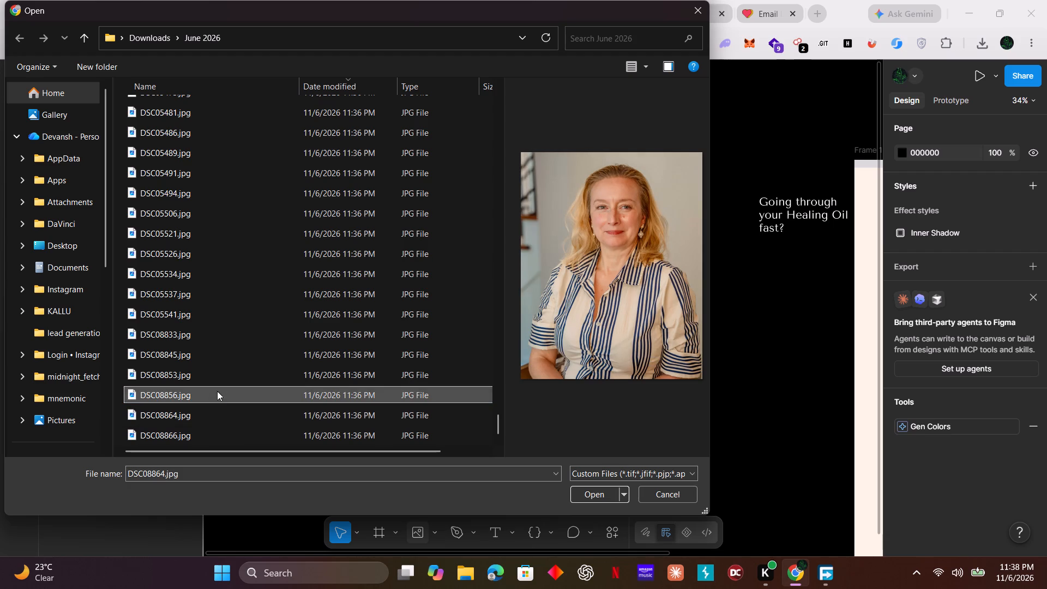
left_click(217, 375)
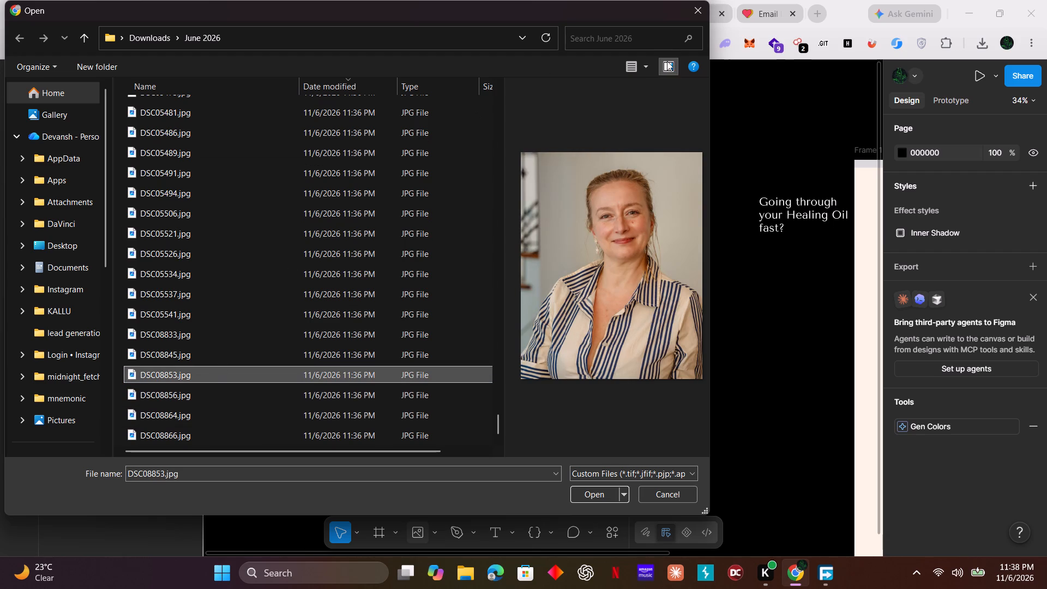
Switch the June 2026 file list to the Tiles view so the photos can be compared by thumbnail.
left_click(667, 63)
left_click(667, 63)
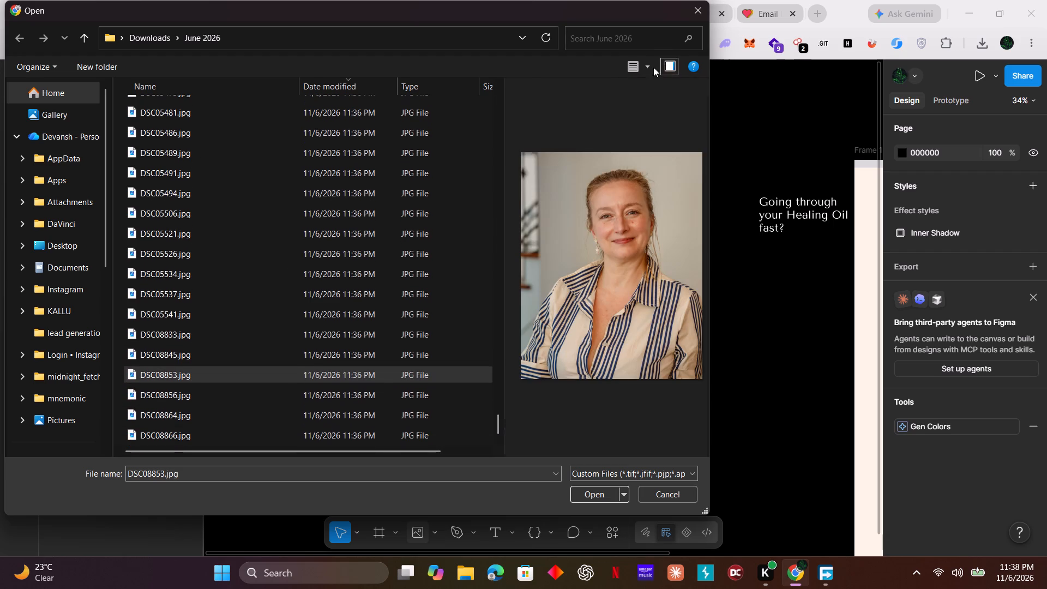
left_click(644, 69)
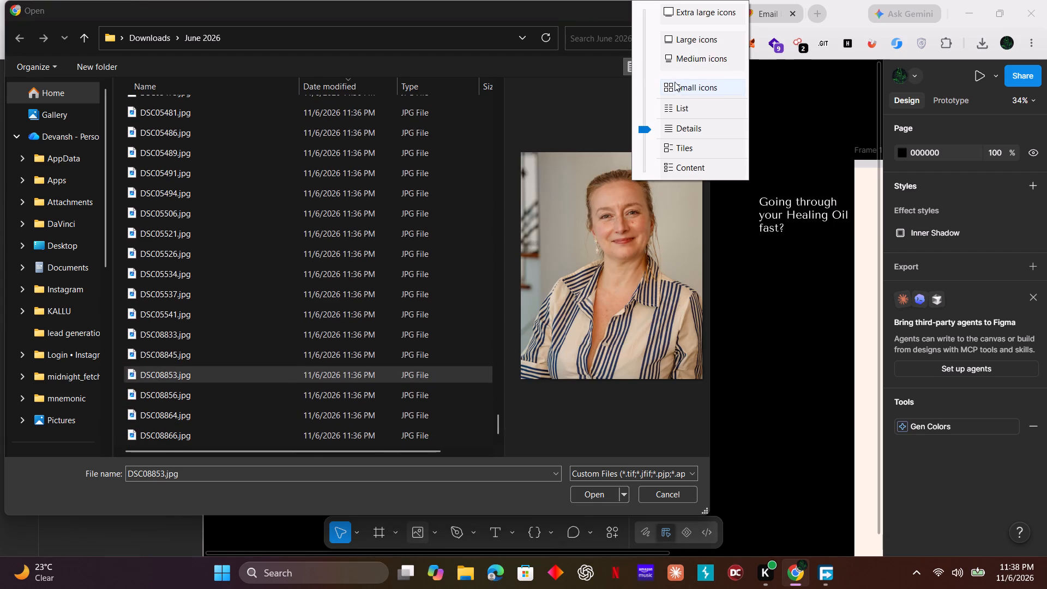
left_click(676, 147)
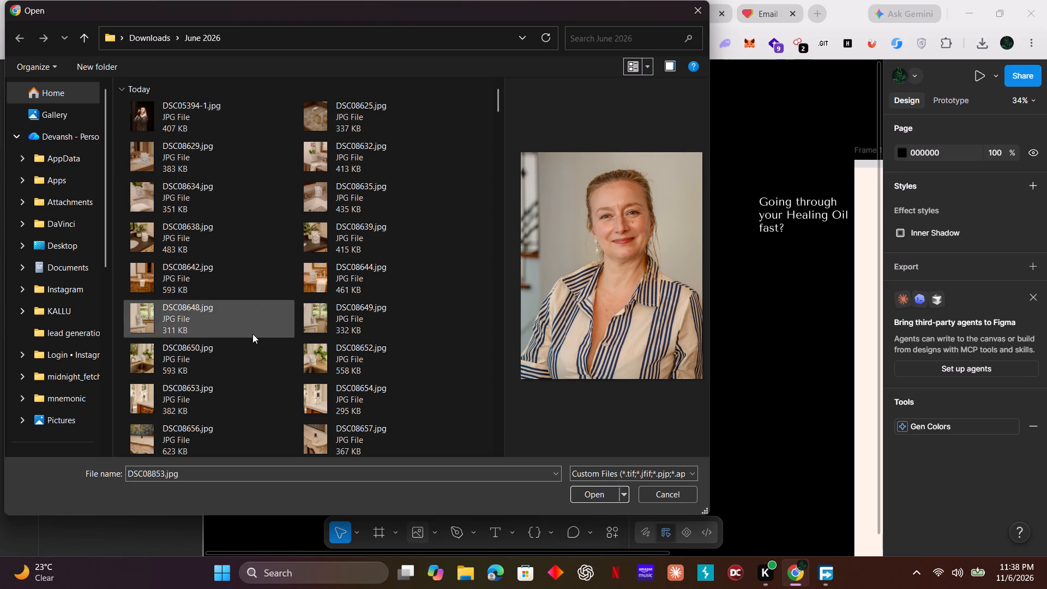
Place DSC08712.jpg, the Healing Oil bottle beside the lamp, on the canvas below the two existing photos.
scroll(252, 333, "down", 4)
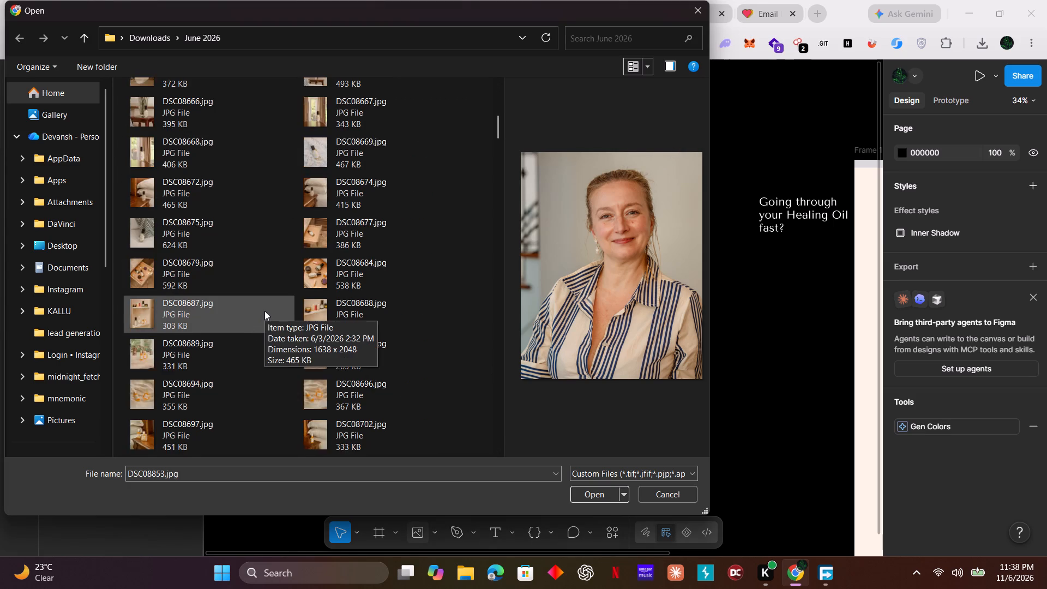
scroll(264, 311, "down", 2)
left_click(173, 310)
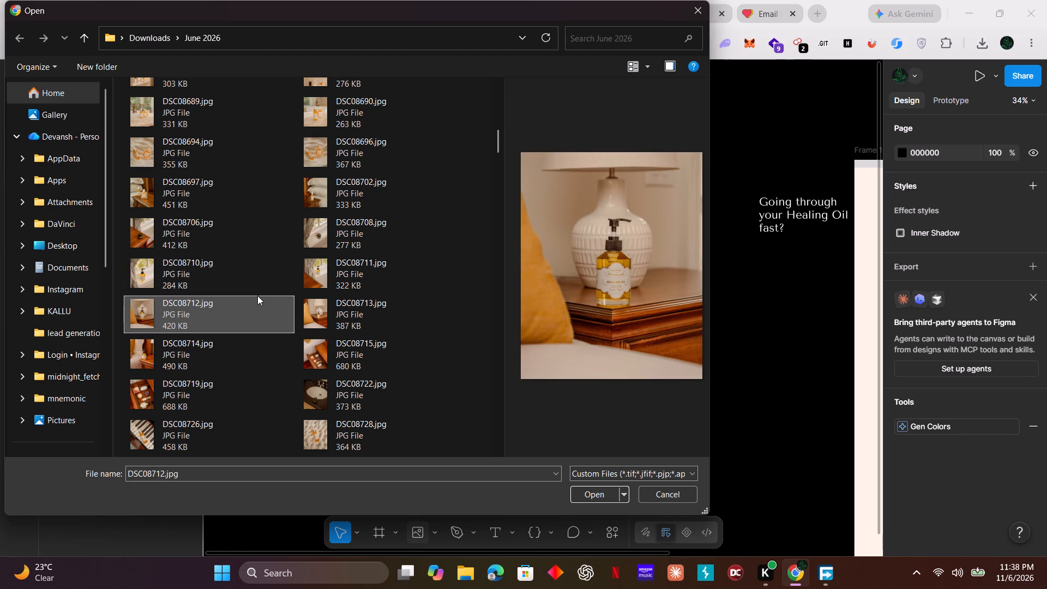
left_click(174, 319)
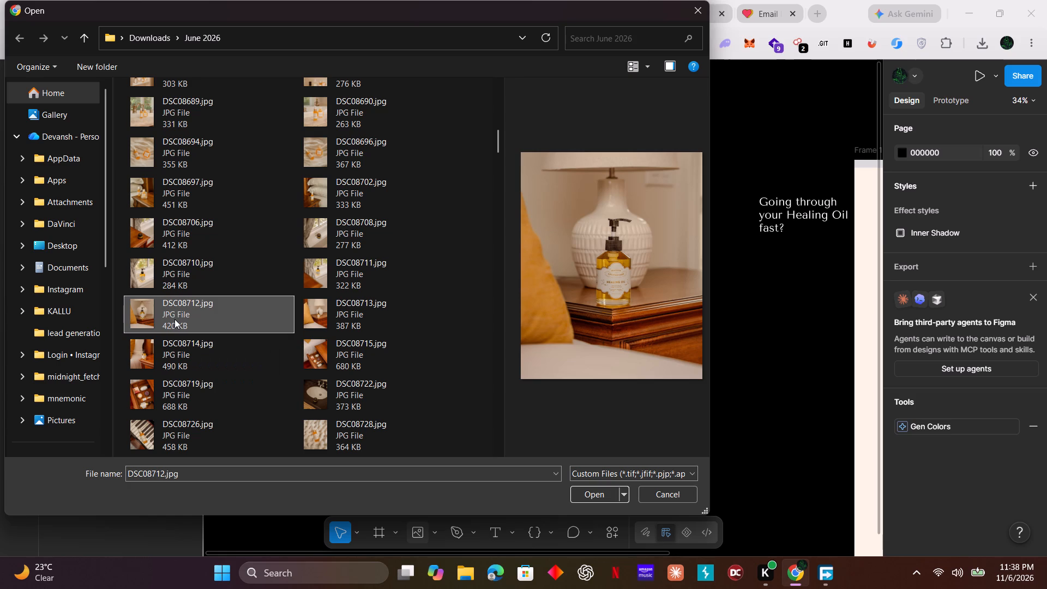
double_click(174, 319)
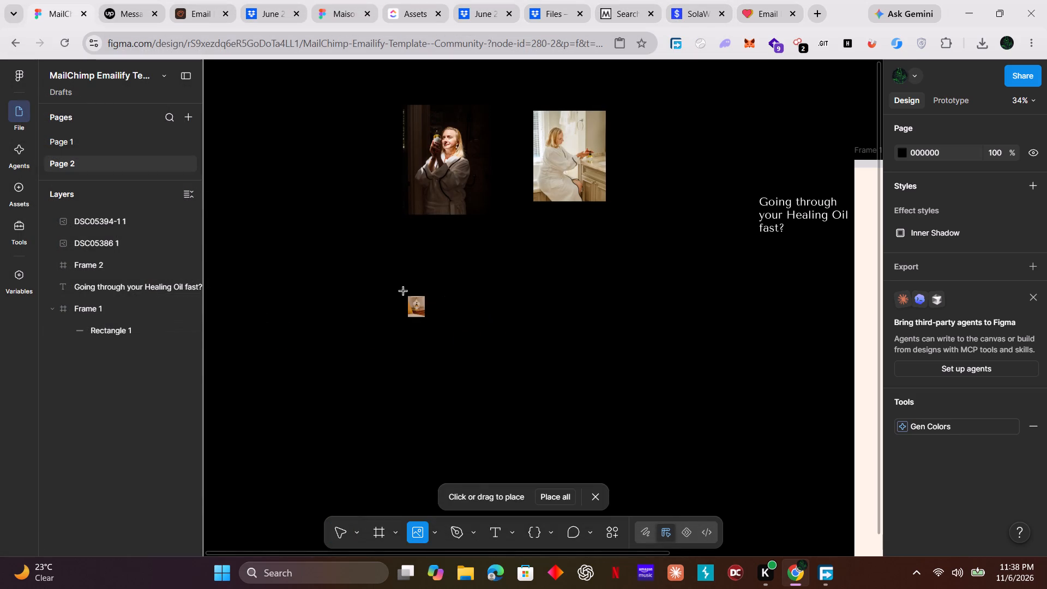
left_click(441, 256)
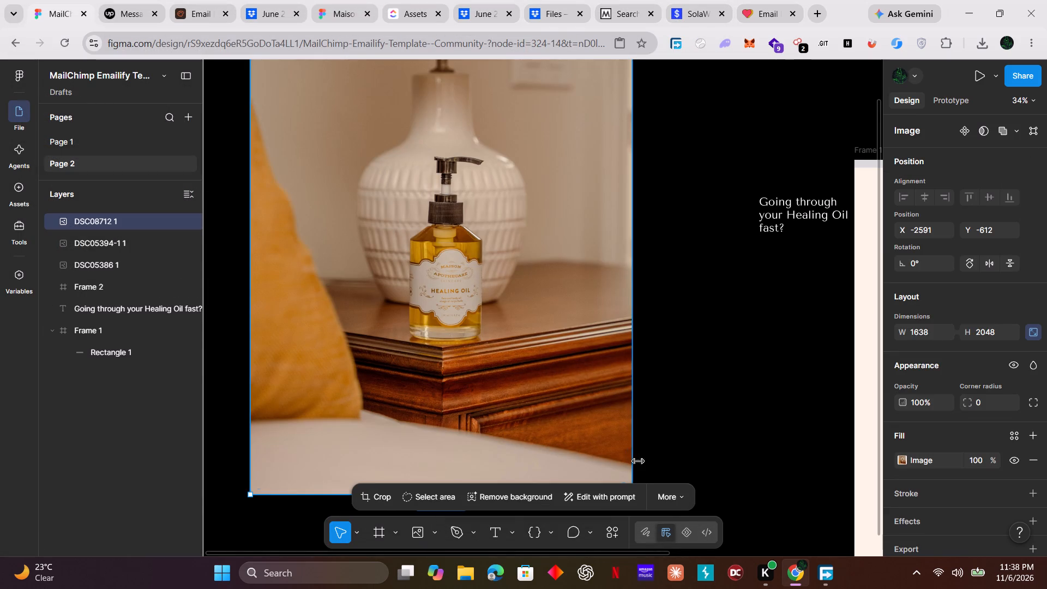
Scale the DSC08712 photo down proportionally to about 501 × 626 and position it below the other two photos, at about X -1837, Y 338.
scroll(687, 388, "down", 6)
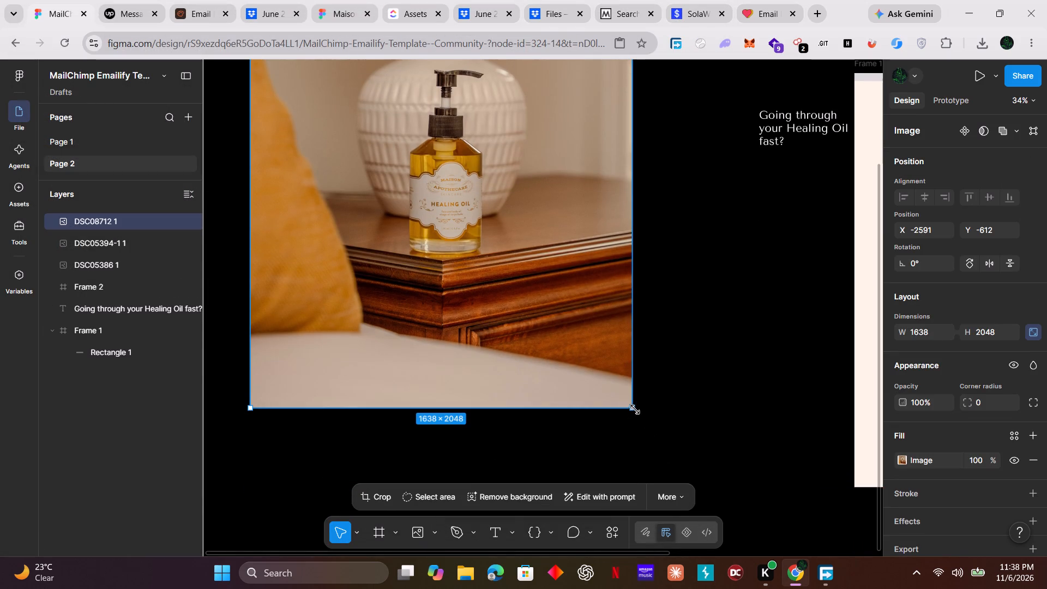
left_click_drag(635, 410, 498, 262)
left_click_drag(418, 203, 576, 374)
left_click_drag(674, 434, 500, 248)
left_click_drag(480, 203, 540, 266)
left_click_drag(541, 263, 495, 251)
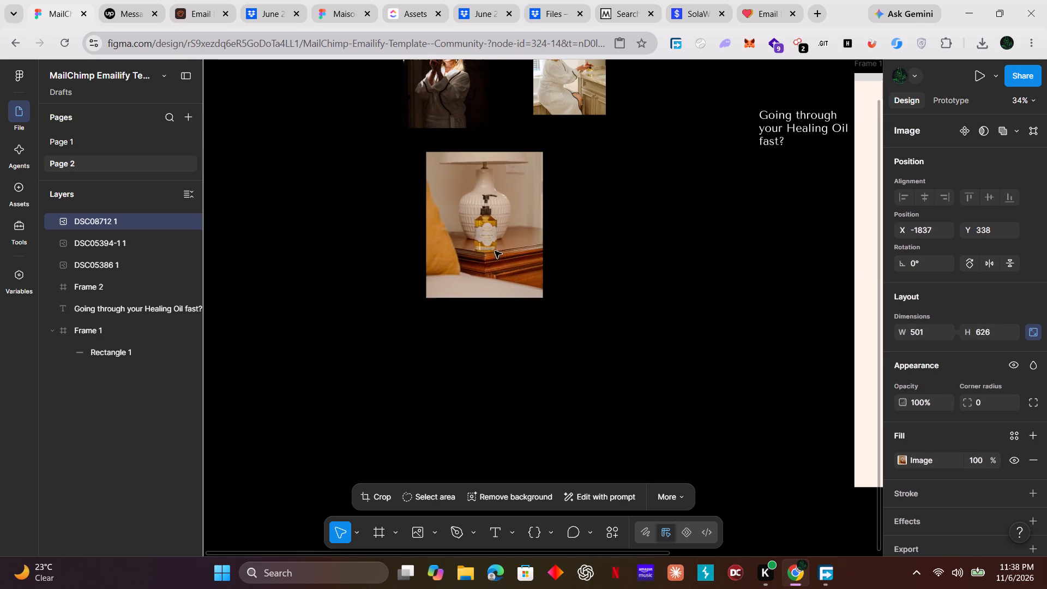
Scale the DSC08712 photo down proportionally to about 290 × 362 and move it to about X -1872, Y 399.
left_click_drag(495, 251, 471, 250)
left_click_drag(514, 297, 467, 232)
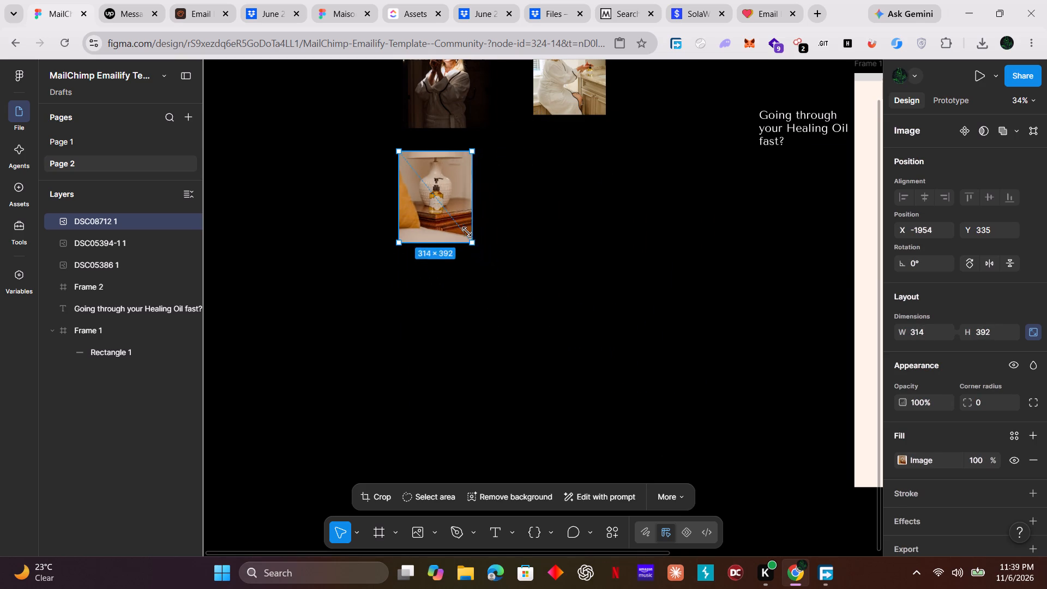
left_click_drag(467, 232, 466, 234)
left_click_drag(452, 210, 471, 225)
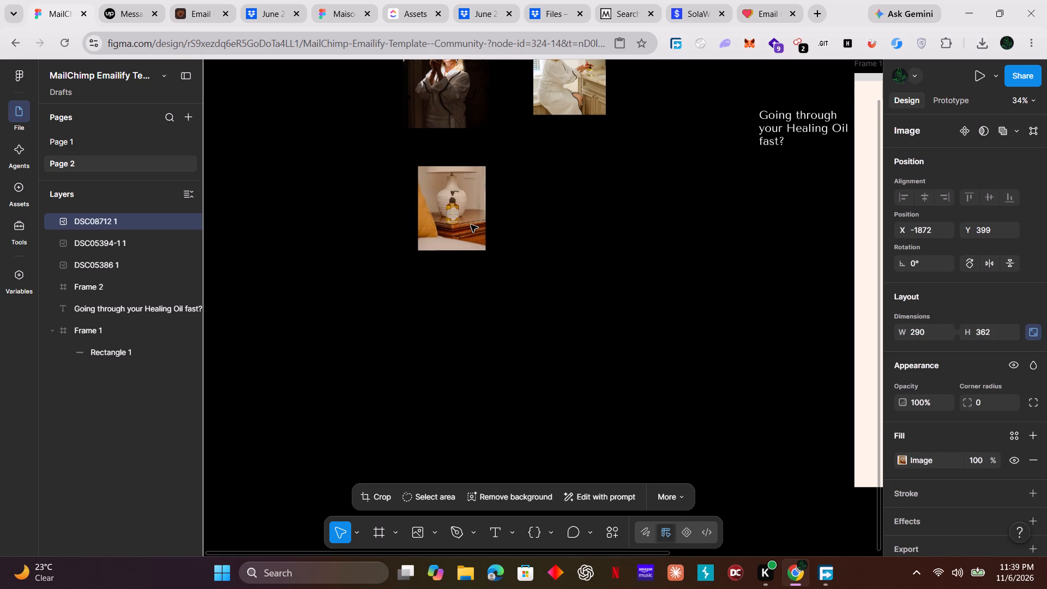
left_click_drag(471, 225, 470, 225)
left_click(373, 447)
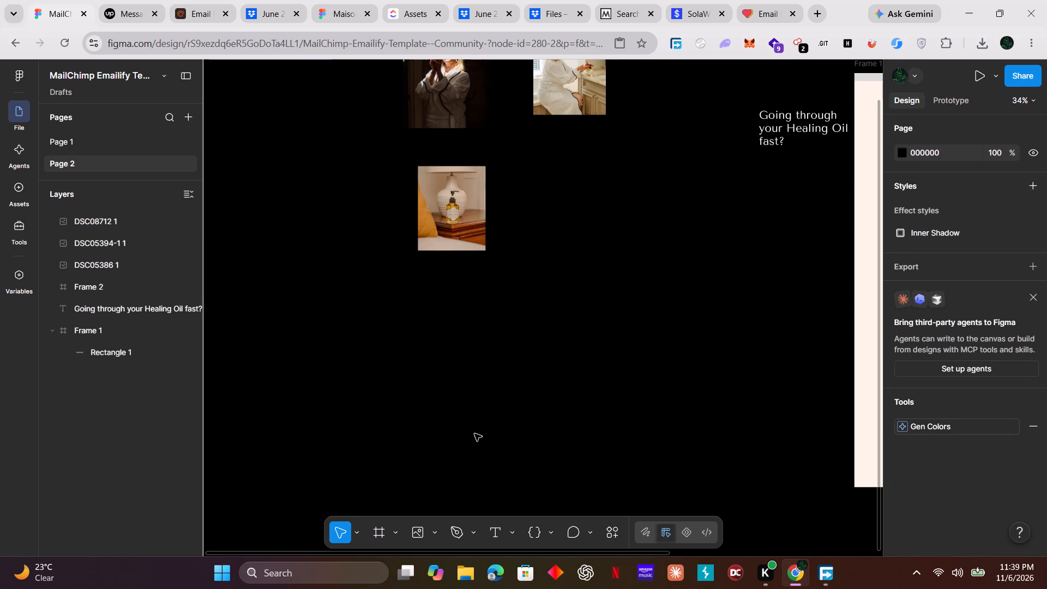
Start placing another image and preview the June 2026 photos between DSC08697.jpg and DSC08713.jpg to compare the product shots.
scroll(474, 434, "up", 4)
scroll(472, 436, "down", 1)
scroll(472, 436, "up", 1)
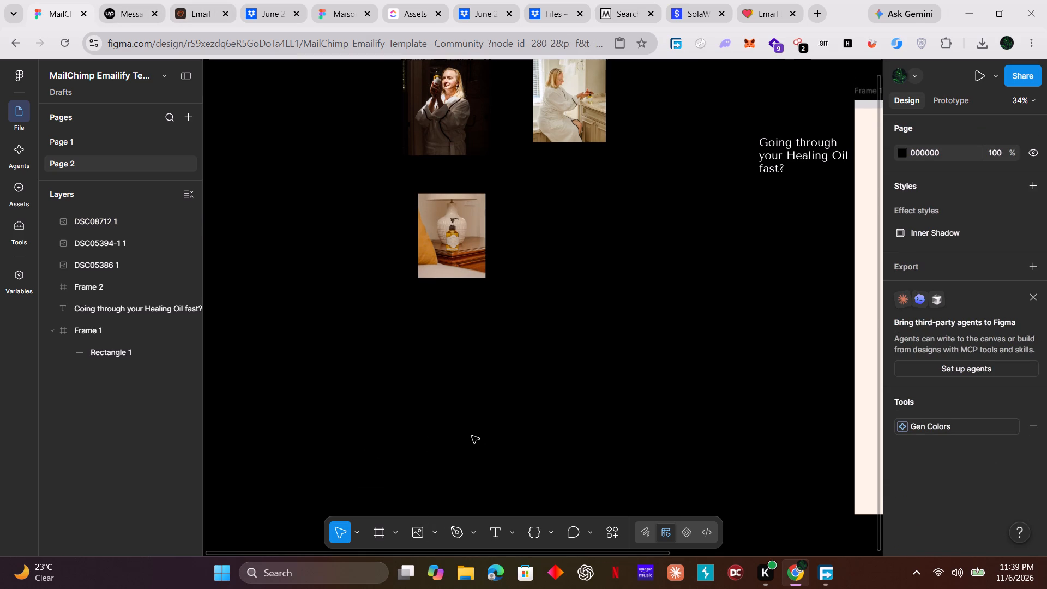
scroll(472, 436, "up", 1)
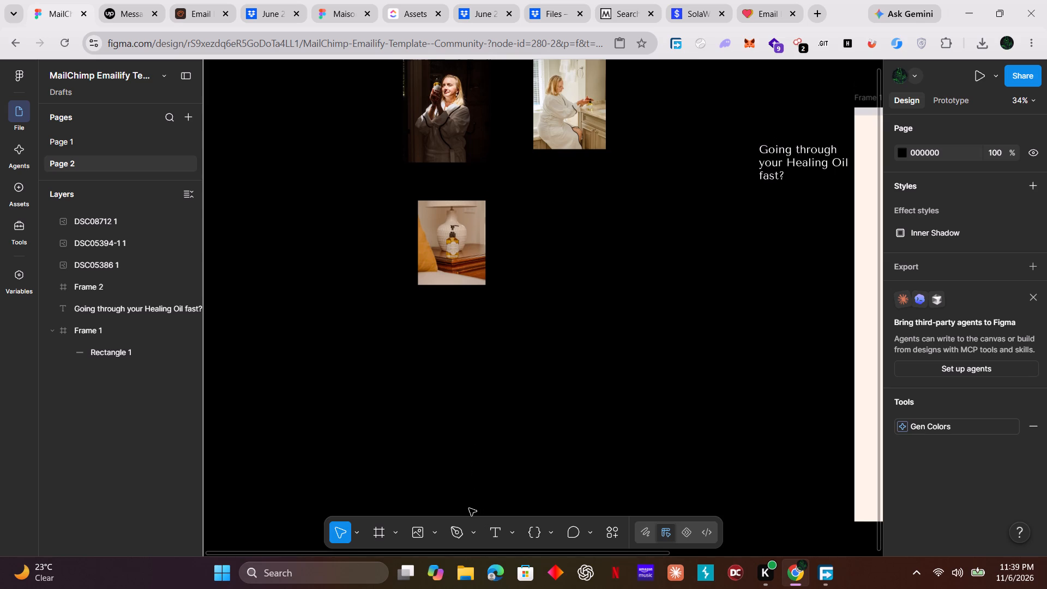
left_click(419, 528)
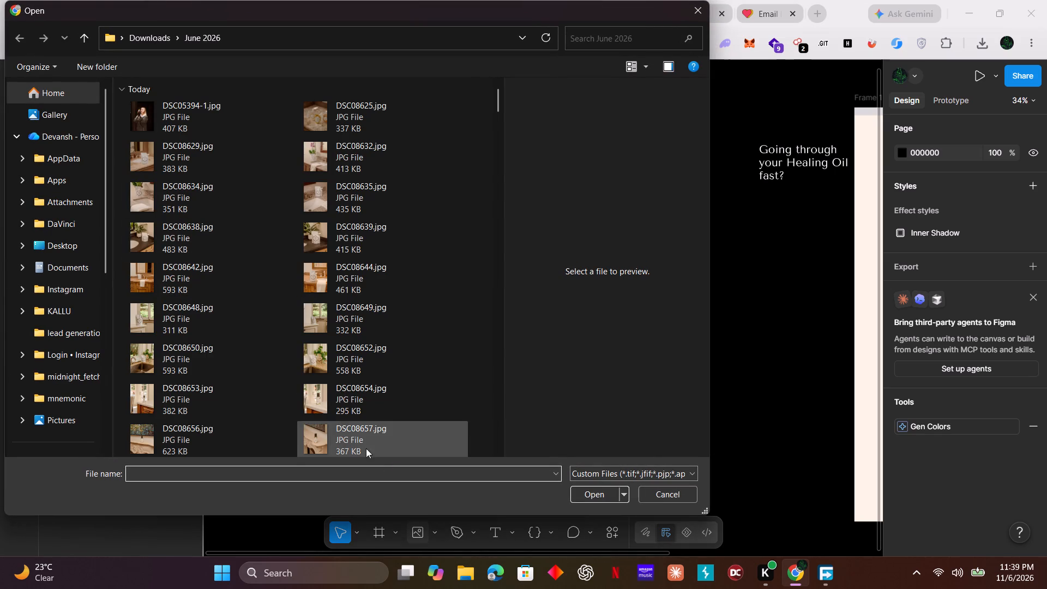
scroll(218, 339, "down", 4)
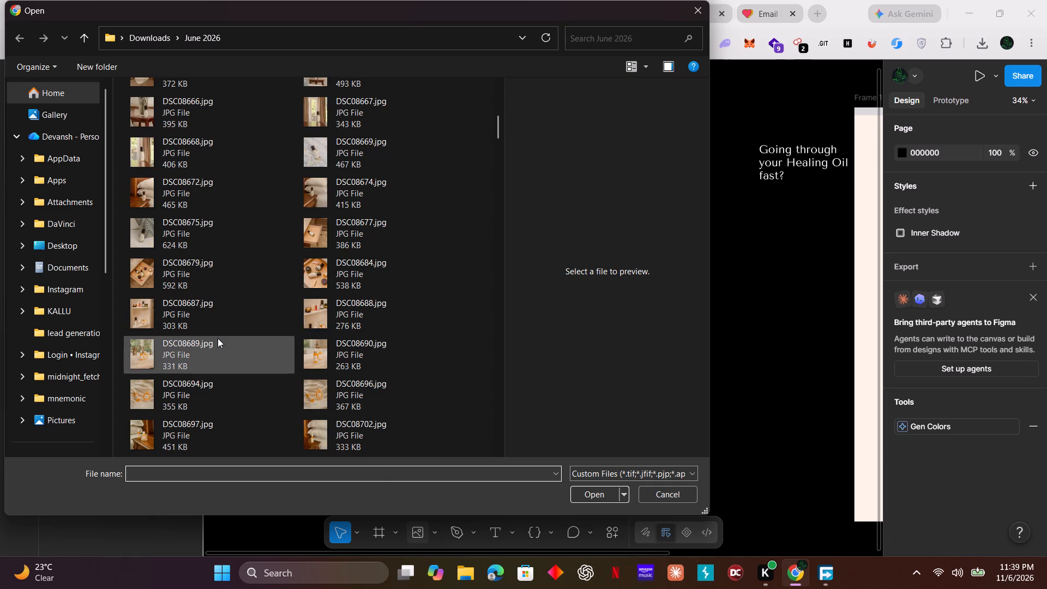
scroll(218, 338, "down", 3)
scroll(212, 336, "up", 2)
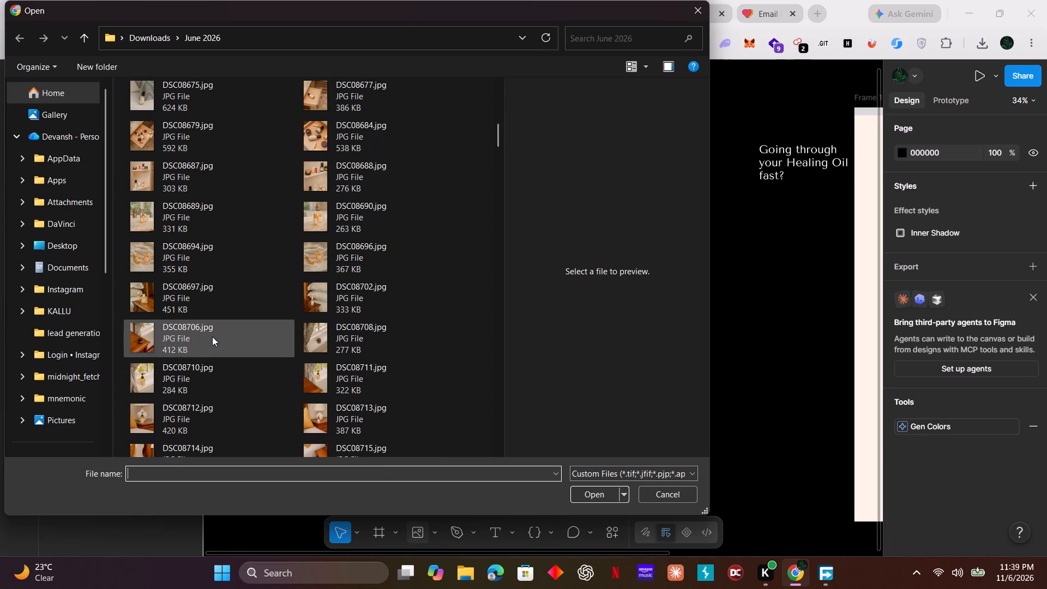
left_click(190, 379)
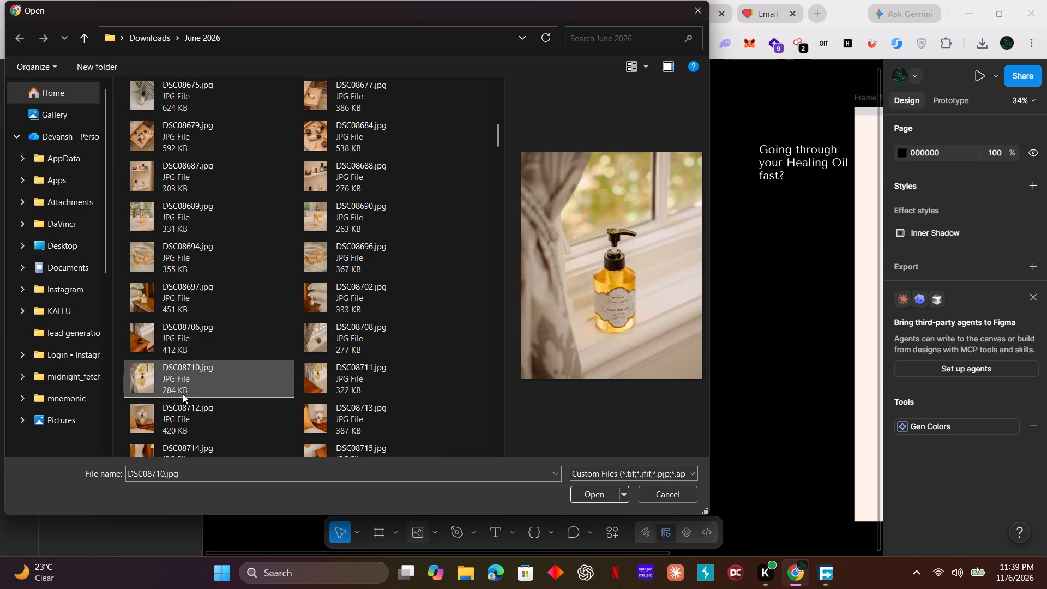
left_click(180, 404)
left_click(178, 387)
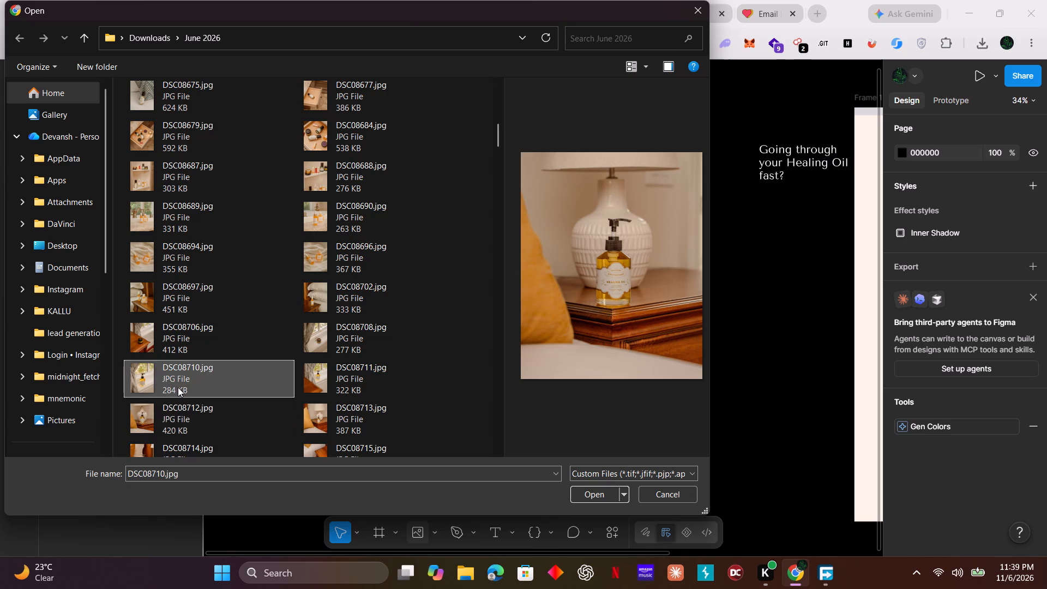
left_click(346, 365)
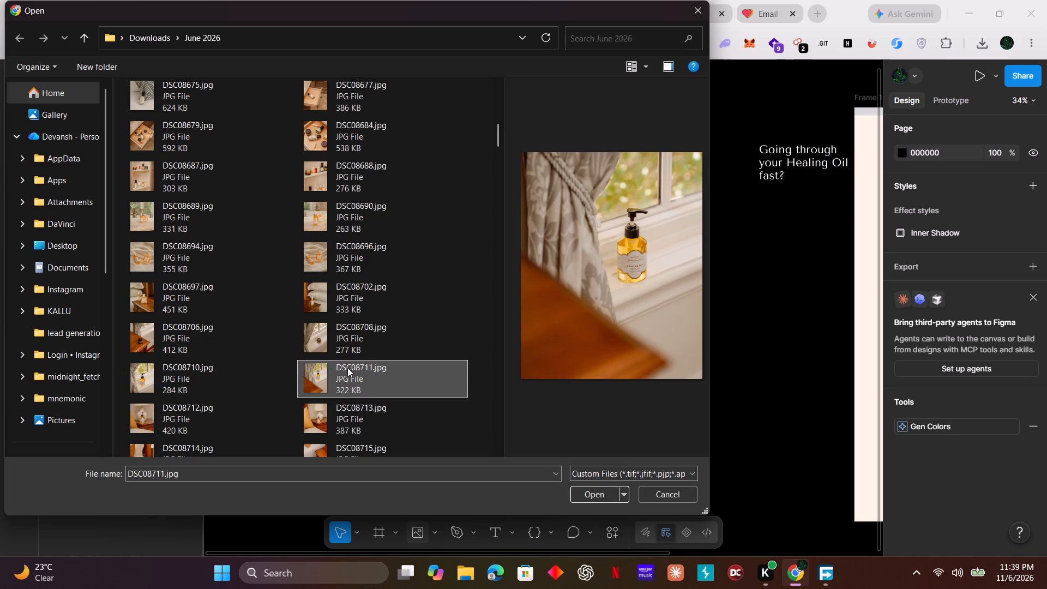
left_click(358, 411)
left_click(360, 390)
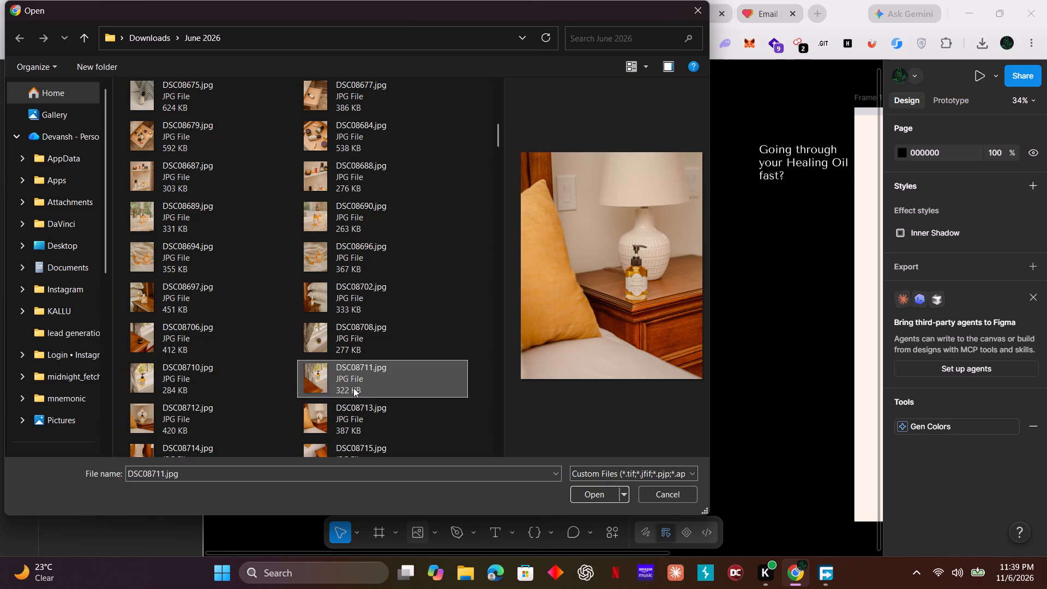
left_click(244, 370)
left_click(240, 336)
left_click(234, 303)
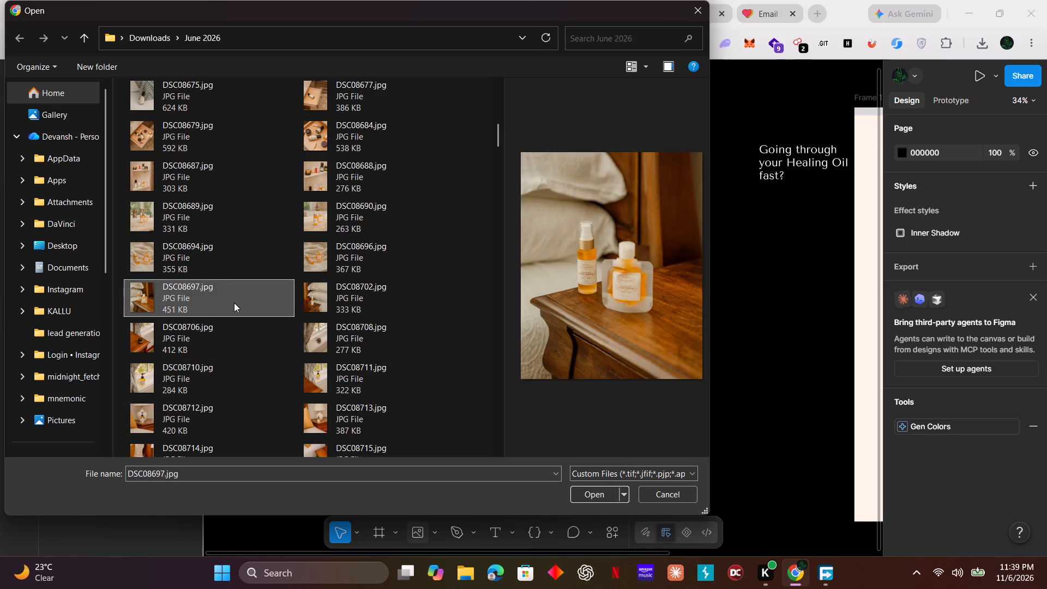
left_click(320, 306)
left_click(338, 342)
scroll(310, 353, "down", 1)
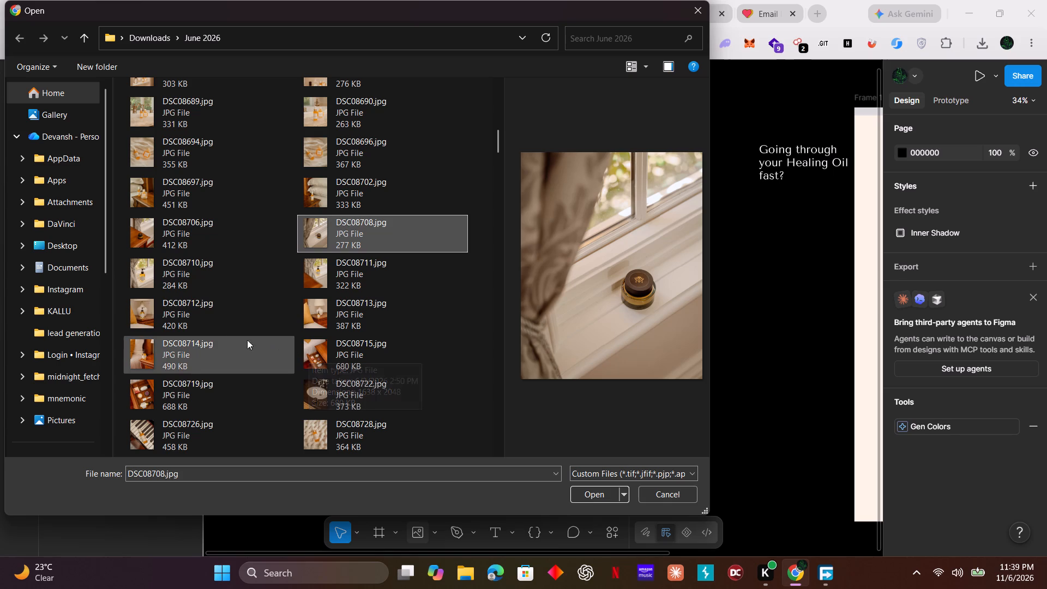
Place DSC08710.jpg, the Healing Oil bottle on the windowsill, on the canvas near the lamp photo.
left_click(195, 298)
left_click(197, 267)
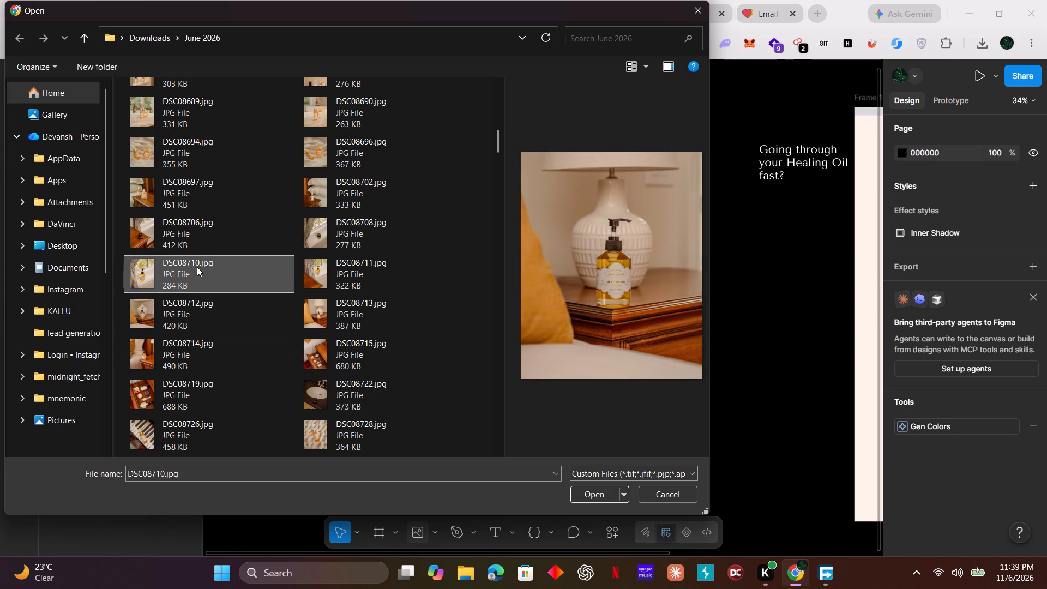
left_click(587, 493)
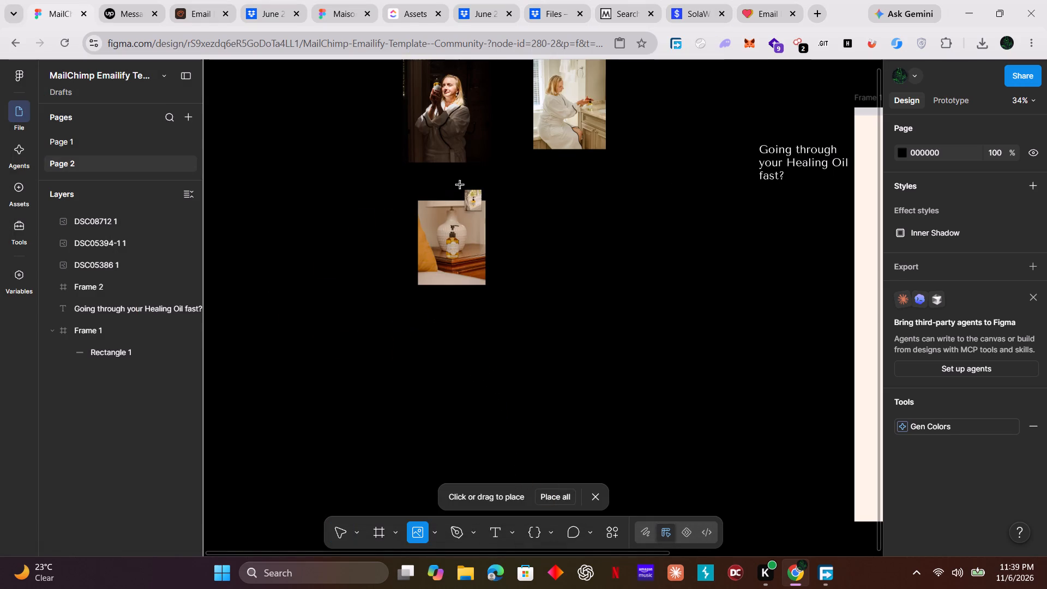
left_click(515, 184)
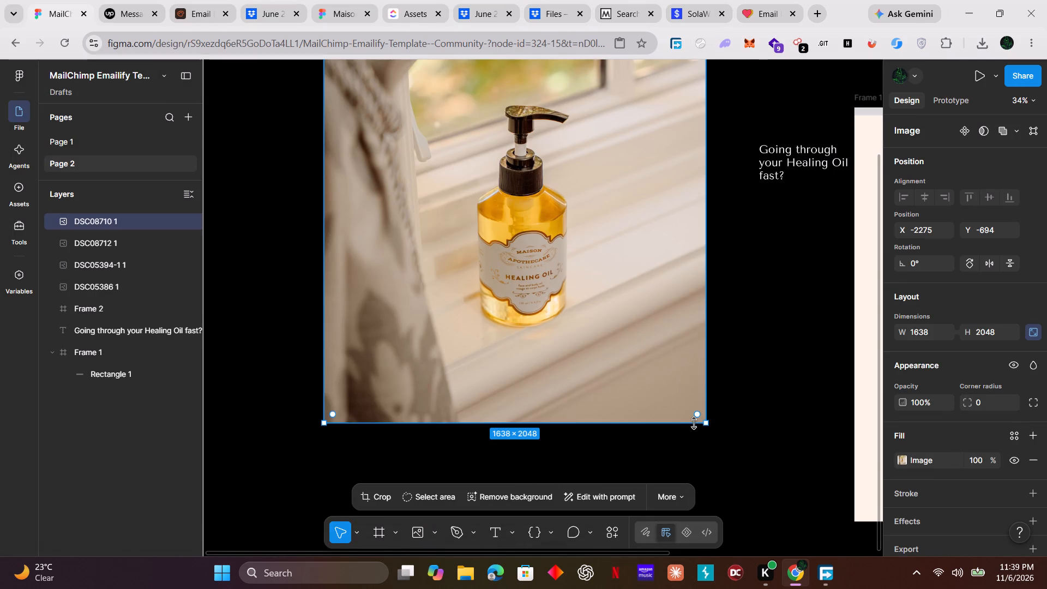
Scale the DSC08710 photo down proportionally to about 314 × 393 and position it beside the lamp photo, at about X -1377, Y 320.
left_click_drag(704, 423, 459, 95)
left_click_drag(382, 83, 575, 352)
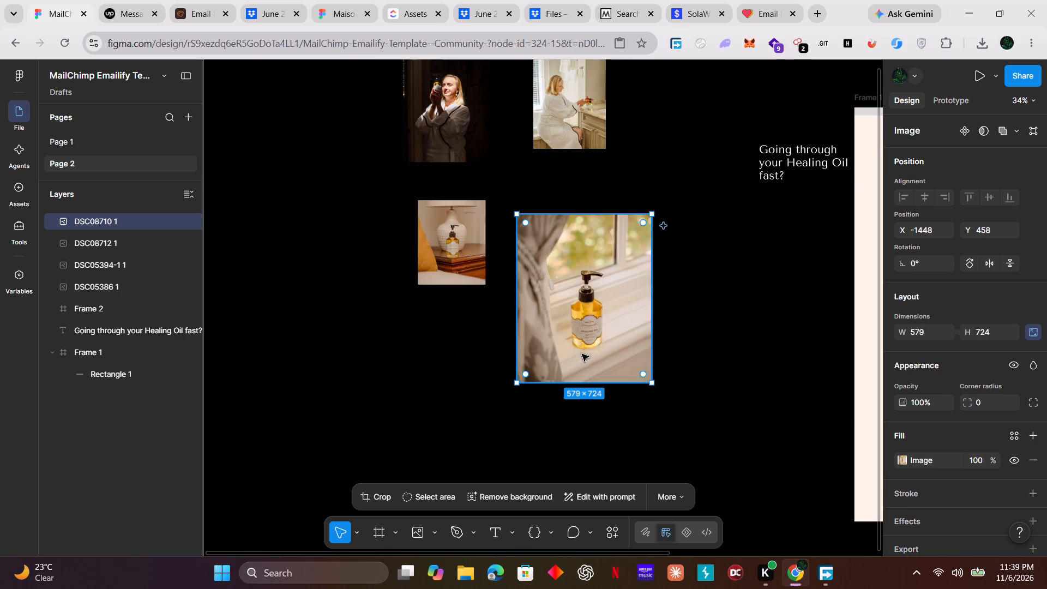
left_click_drag(652, 386, 587, 299)
left_click_drag(587, 299, 597, 306)
left_click_drag(538, 272, 553, 233)
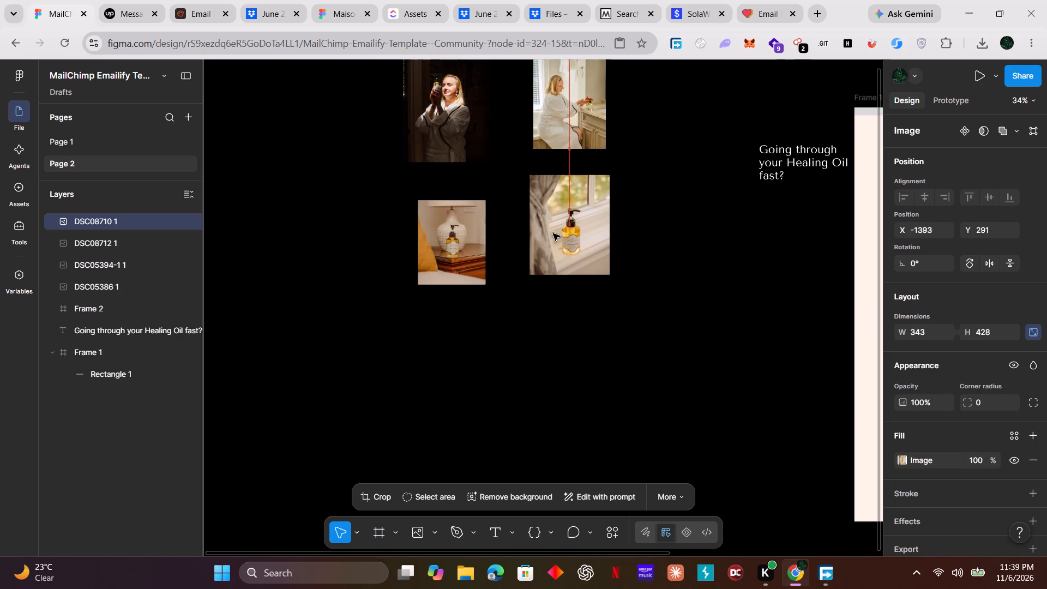
left_click_drag(553, 233, 557, 239)
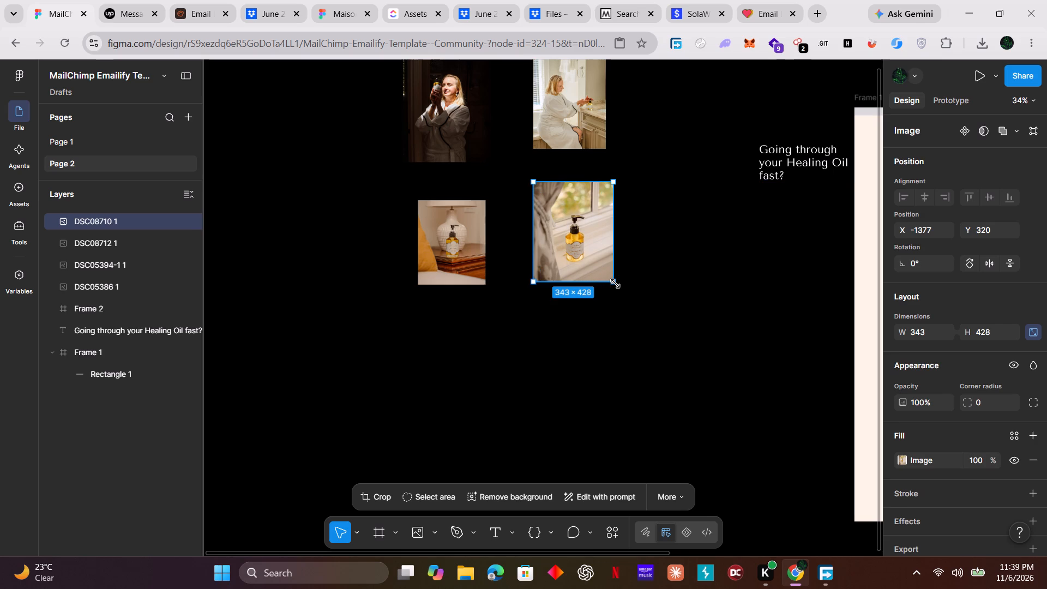
left_click_drag(615, 284, 599, 273)
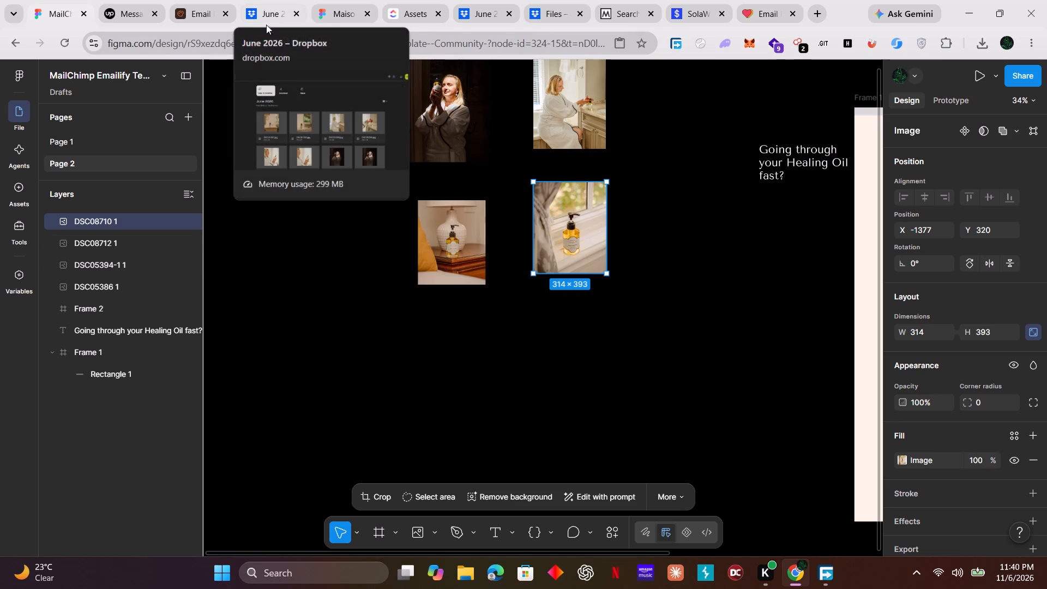
Start placing another image and compare DSC08778.jpg with DSC08779.jpg, the girl leaning beside the white pump bottle, in June 2026.
left_click(413, 537)
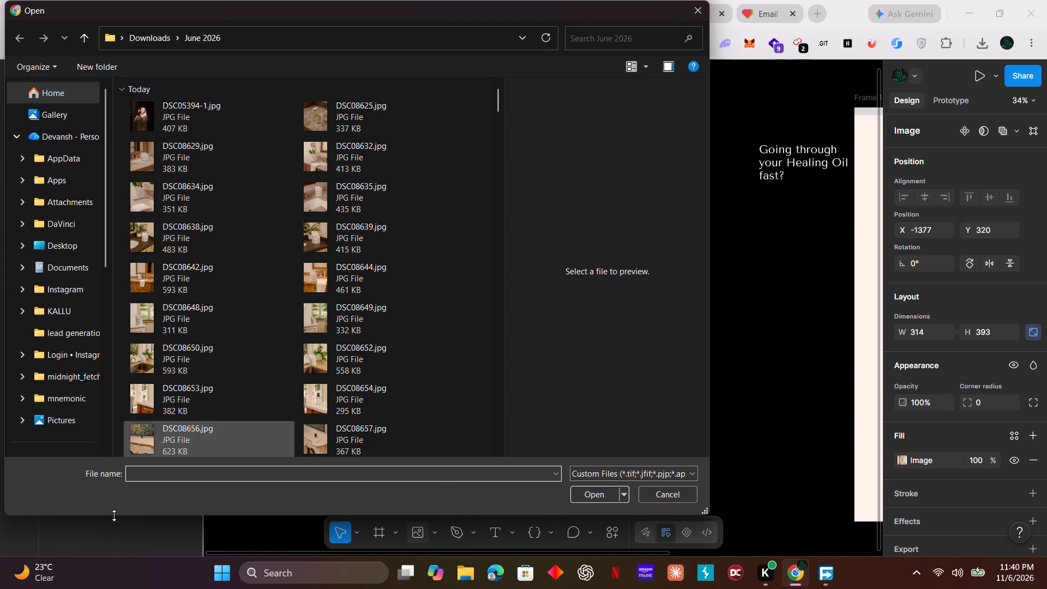
scroll(204, 384, "down", 2)
scroll(209, 334, "down", 3)
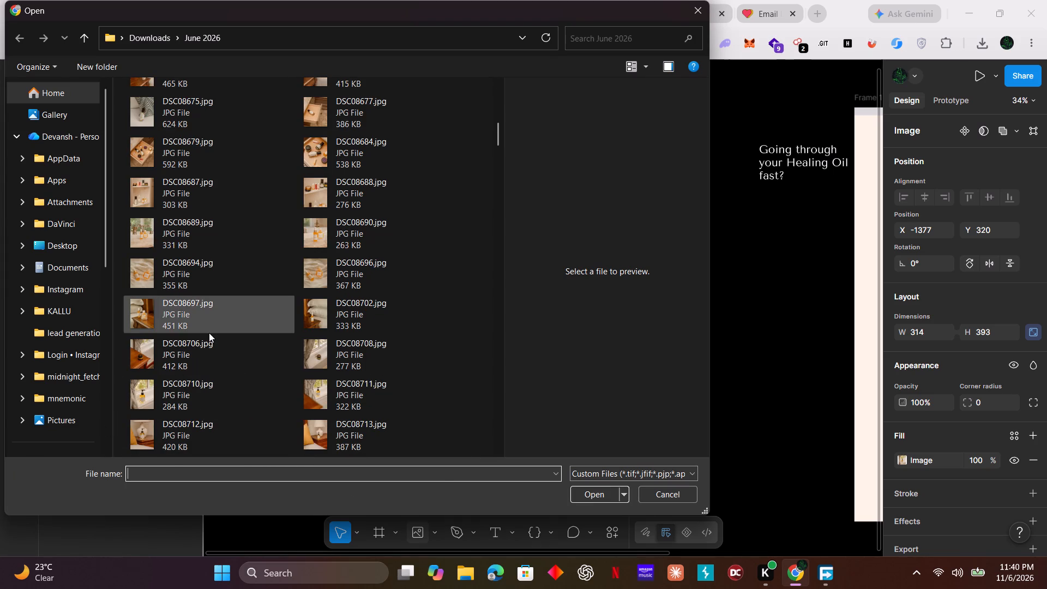
scroll(209, 333, "down", 2)
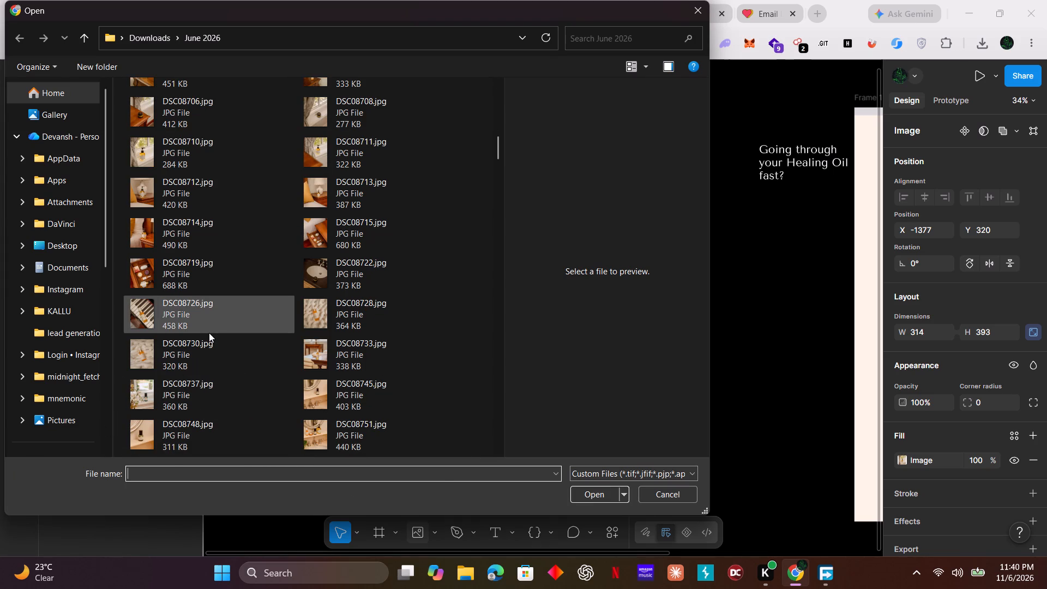
scroll(209, 333, "down", 2)
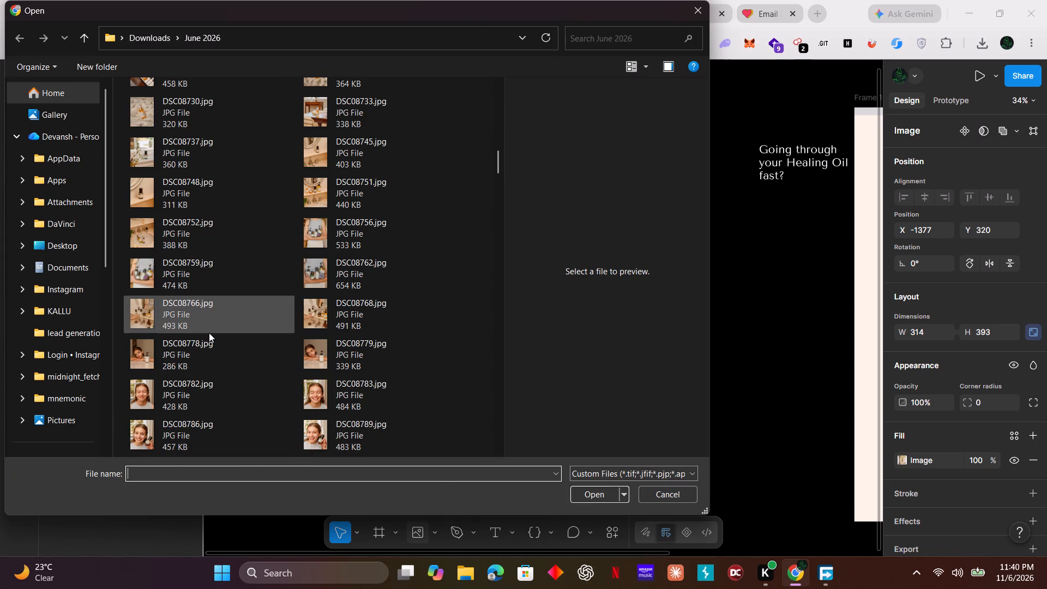
left_click(362, 350)
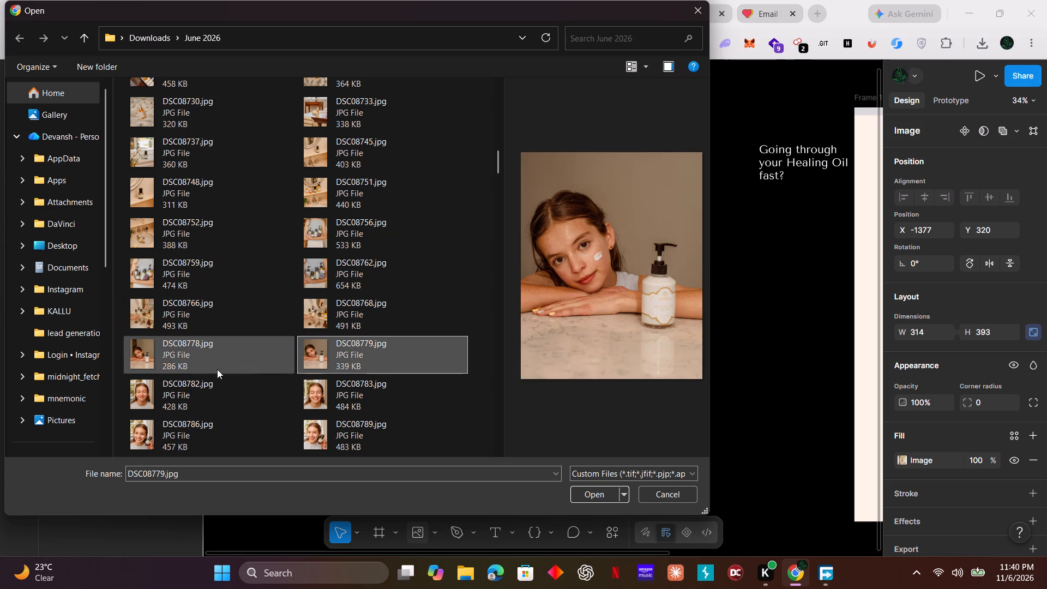
left_click(187, 361)
left_click(306, 353)
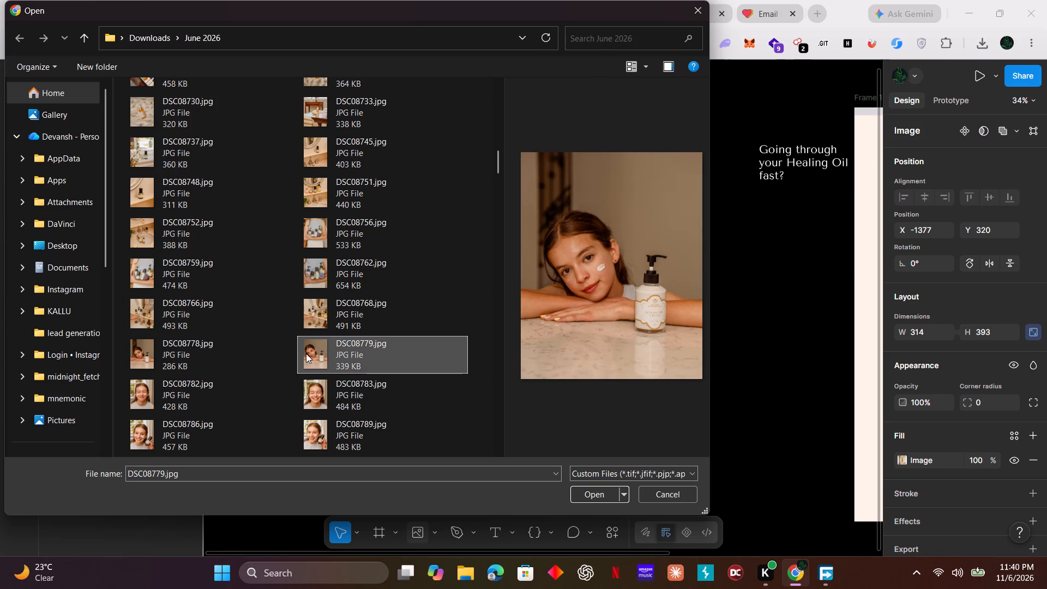
left_click(208, 360)
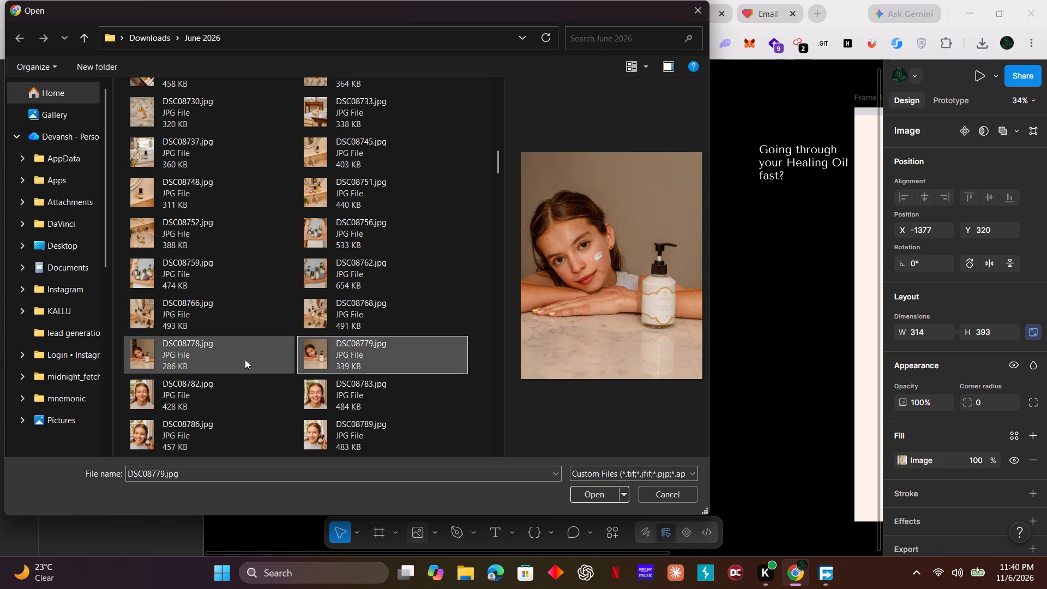
left_click(331, 353)
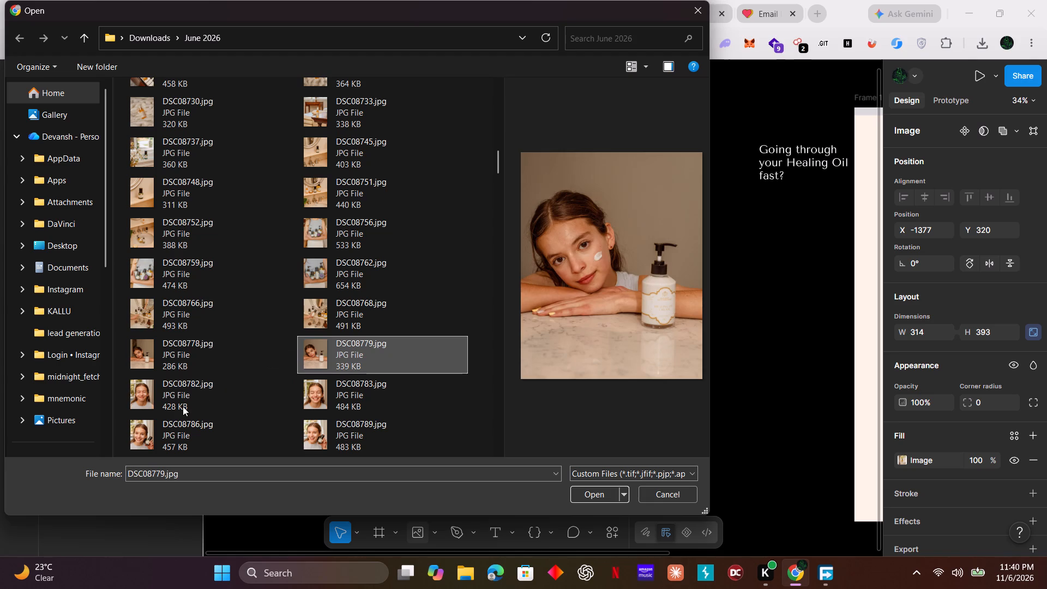
left_click(183, 406)
left_click(186, 364)
left_click(358, 354)
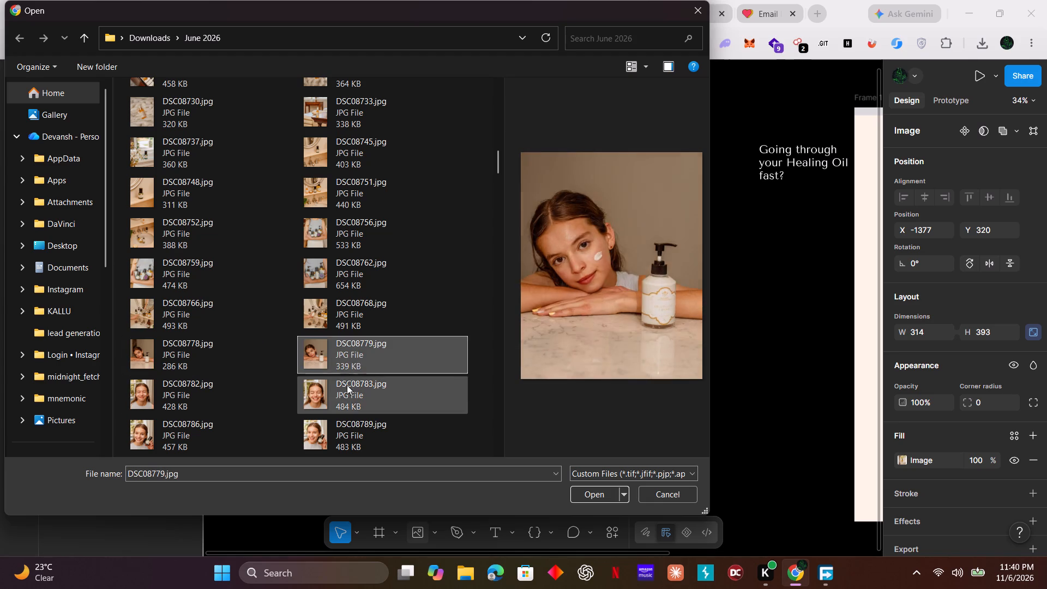
Preview the June 2026 photos from DSC08778.jpg to DSC08789.jpg, comparing the pump-bottle portrait with the smiling-girl shots.
left_click(351, 401)
scroll(346, 392, "down", 1)
left_click(347, 317)
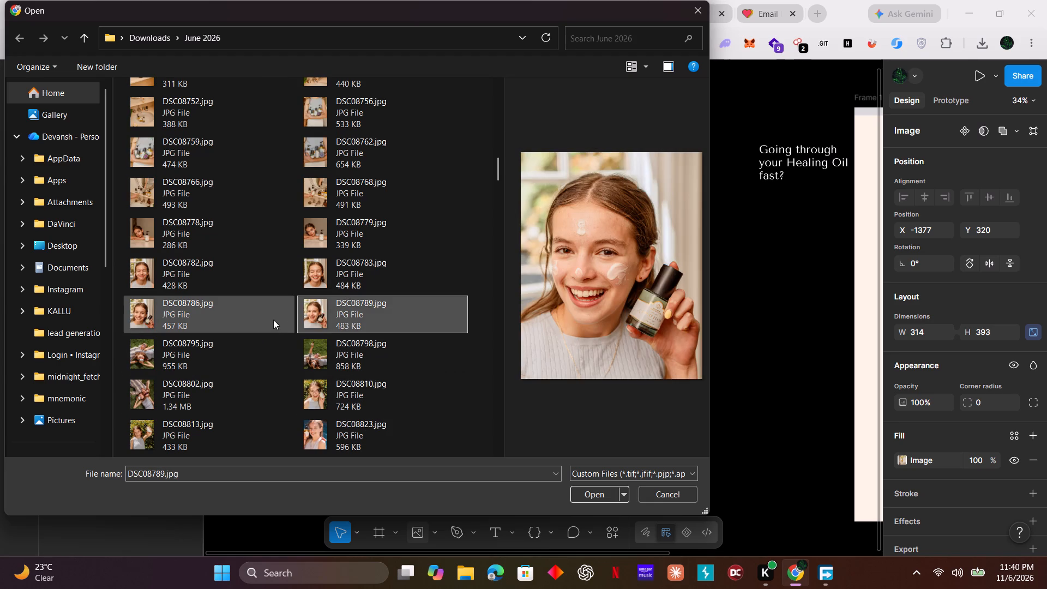
left_click(252, 320)
left_click(245, 286)
left_click(344, 281)
left_click(352, 241)
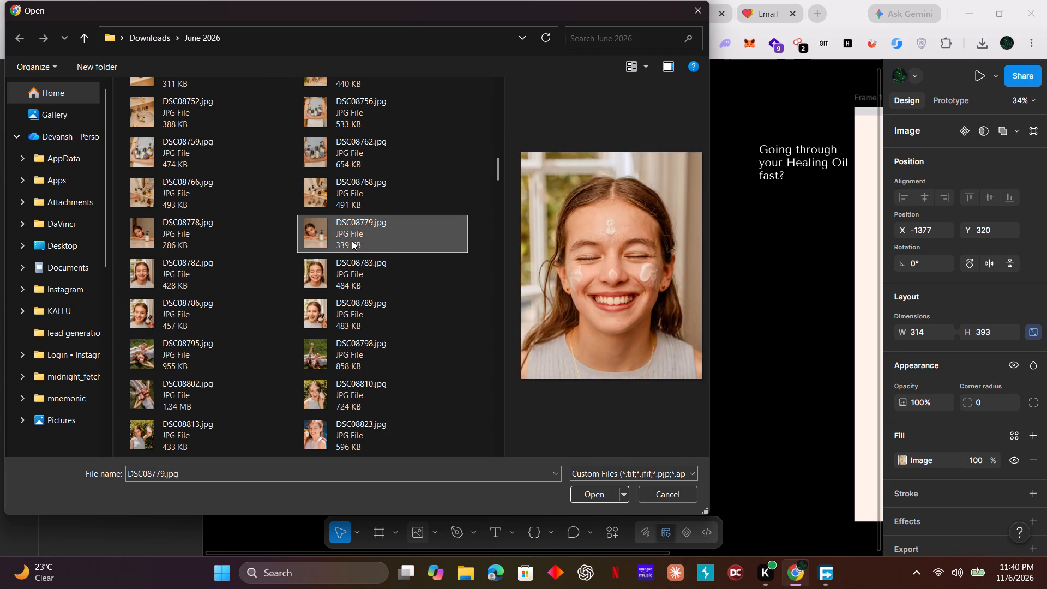
scroll(651, 347, "up", 1)
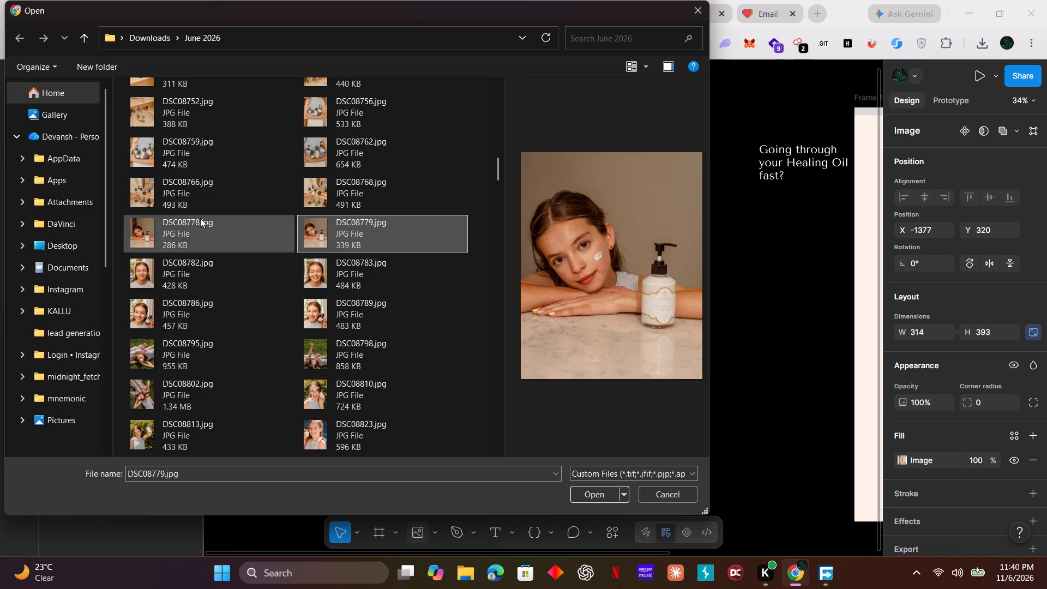
left_click(209, 237)
left_click(373, 227)
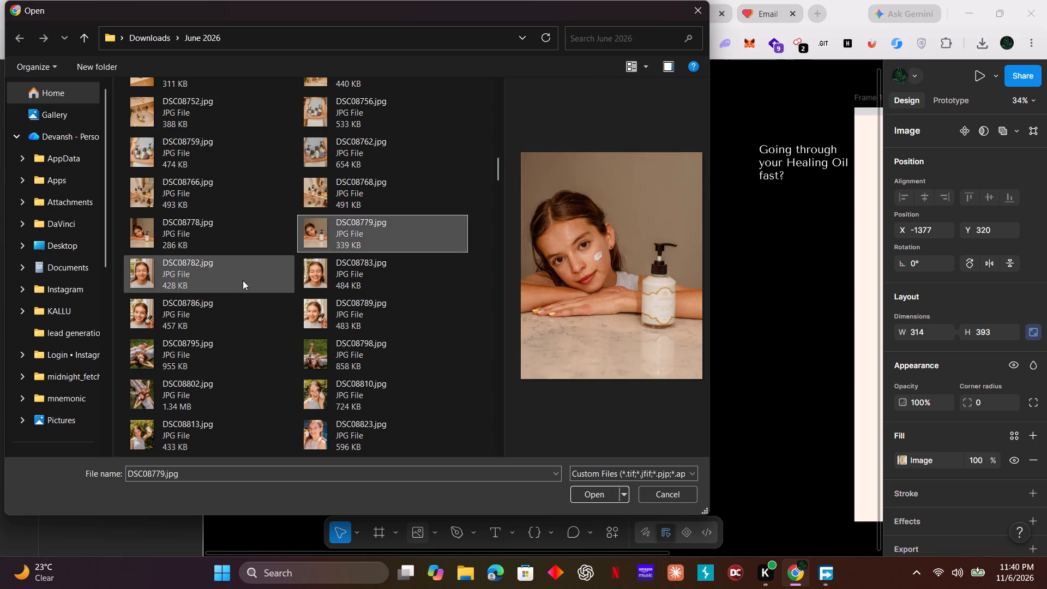
left_click(243, 280)
left_click(380, 270)
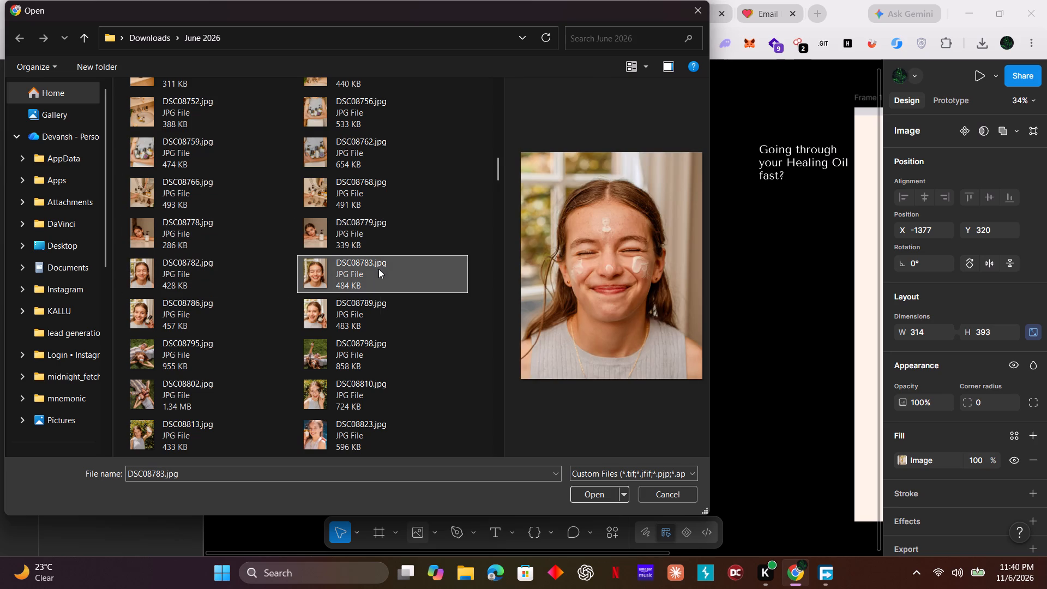
Place DSC08779.jpg, the girl leaning beside the white pump bottle, on the canvas.
left_click(368, 233)
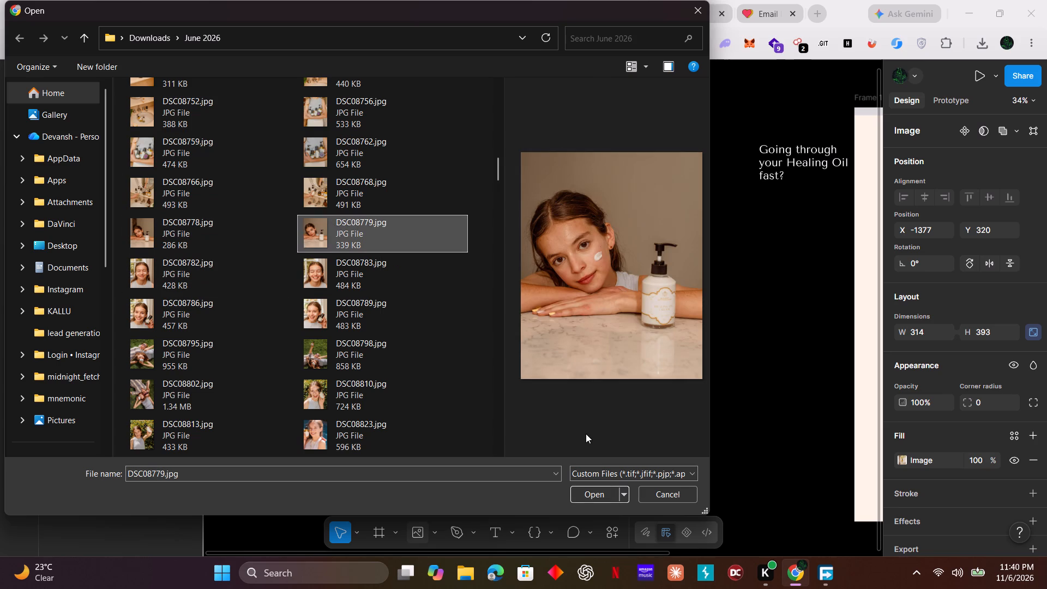
left_click(592, 498)
left_click(446, 319)
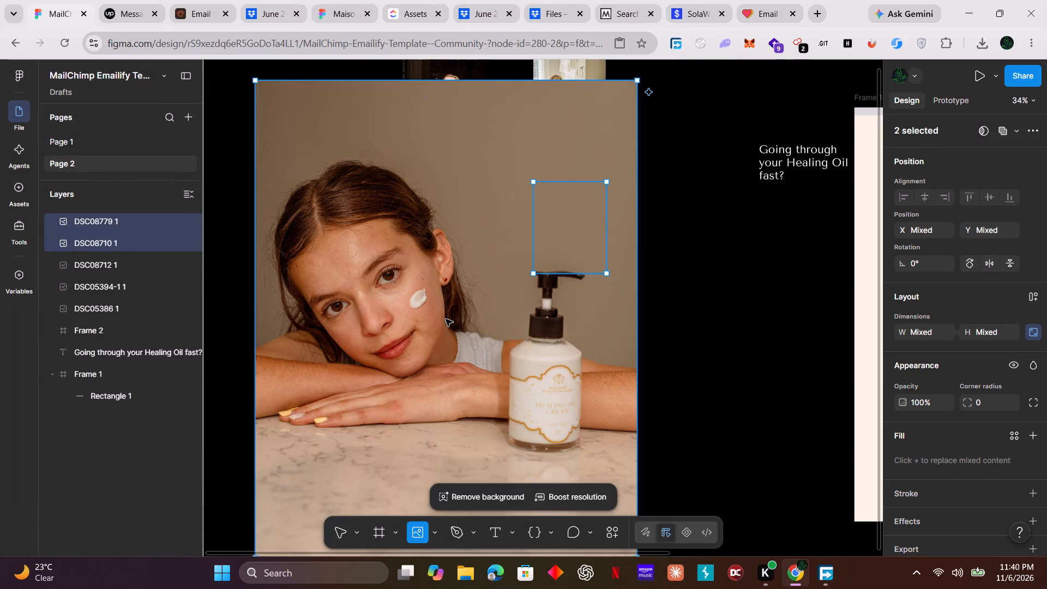
Scale the DSC08779 and DSC08710 photos down together, DSC08710 to about 250 × 313, and move DSC08710 out from behind the portrait.
scroll(644, 421, "down", 6)
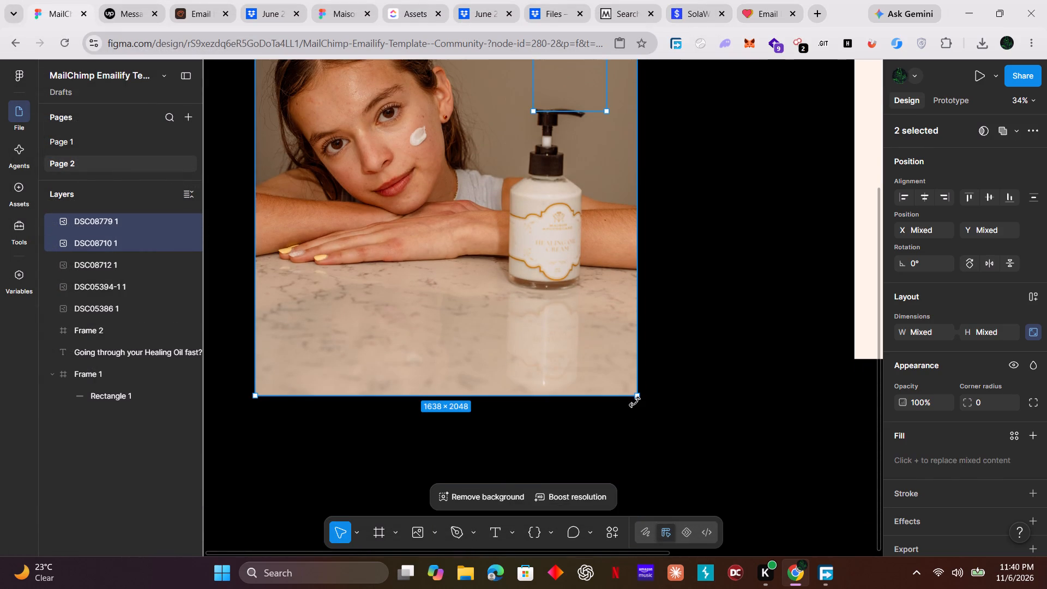
left_click_drag(635, 395, 519, 298)
left_click_drag(493, 269, 696, 480)
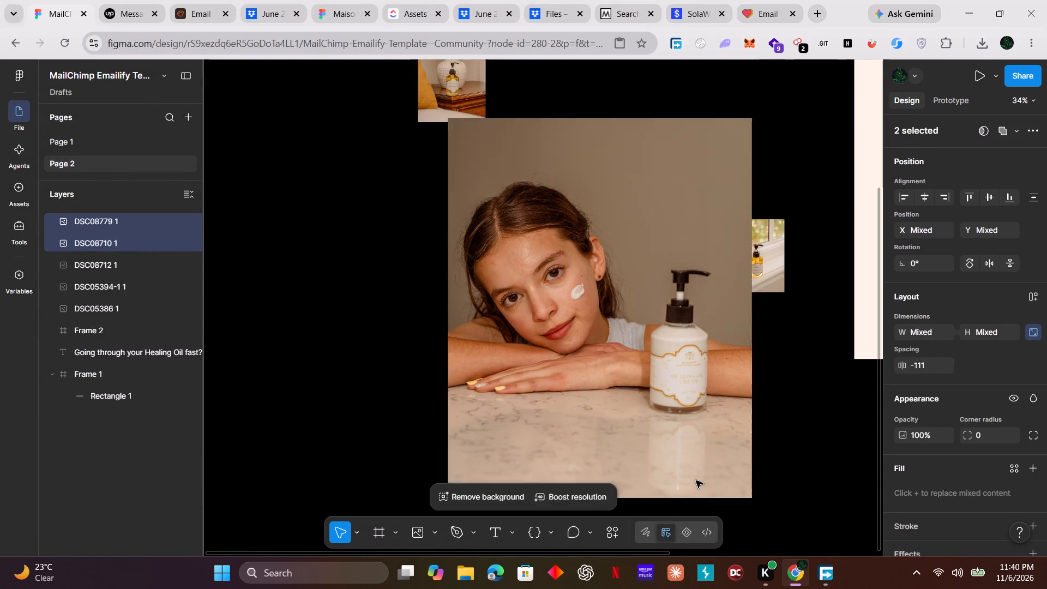
left_click_drag(696, 480, 697, 477)
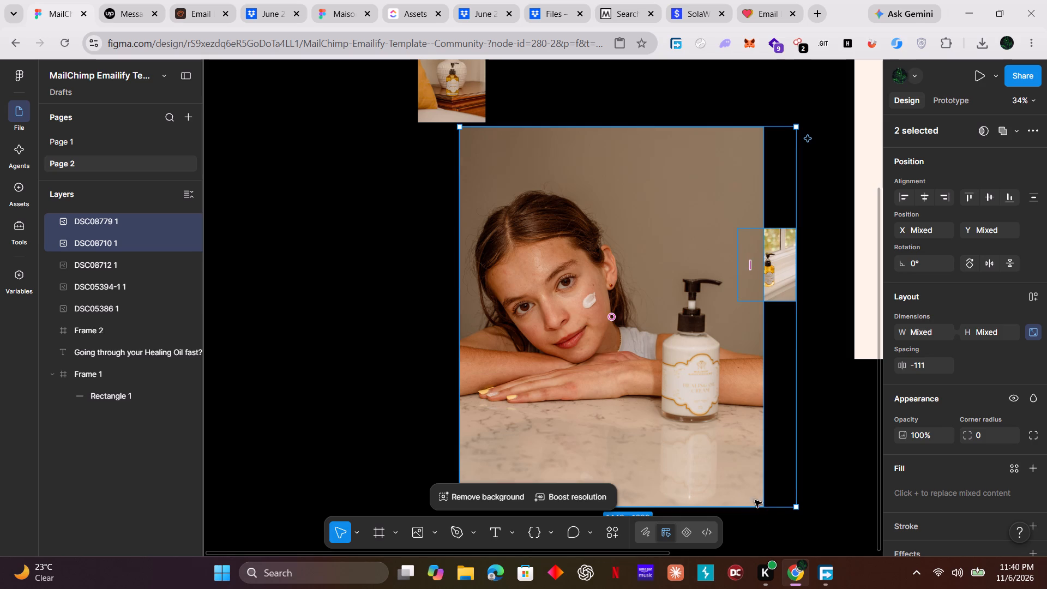
left_click(811, 468)
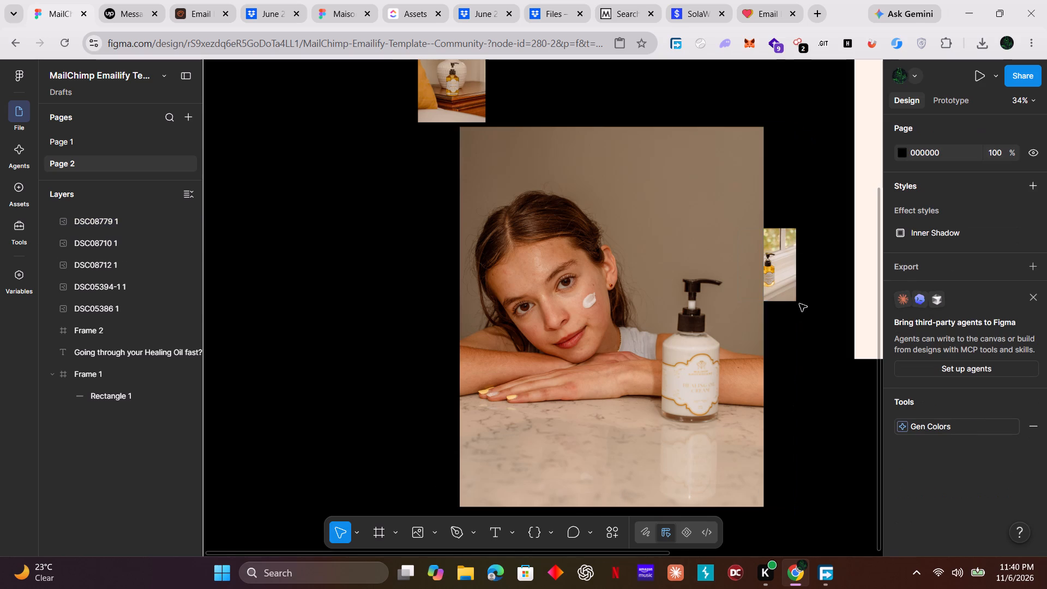
left_click_drag(787, 279, 638, 111)
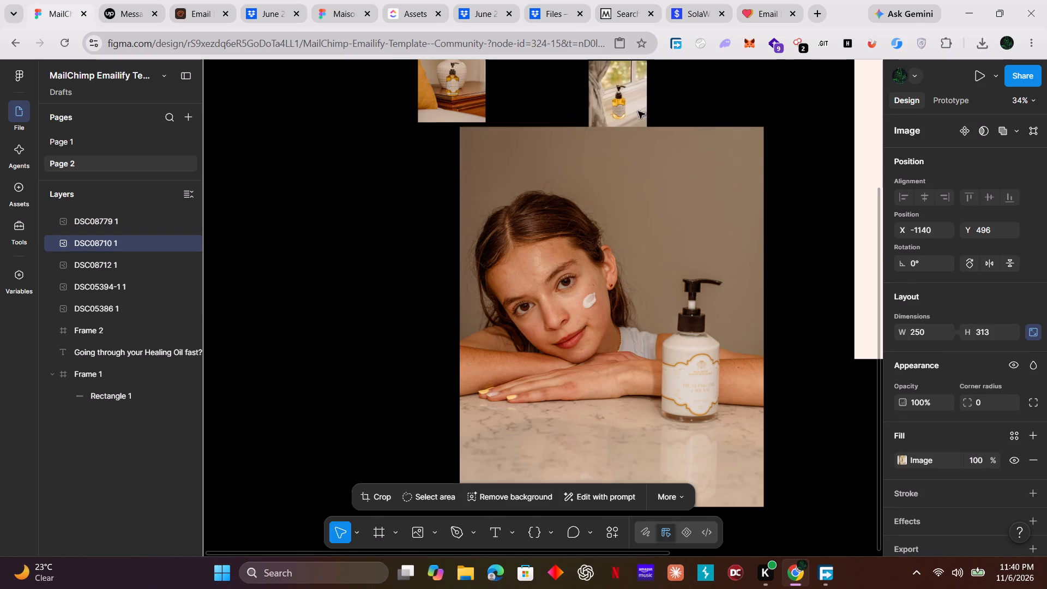
left_click_drag(638, 111, 645, 97)
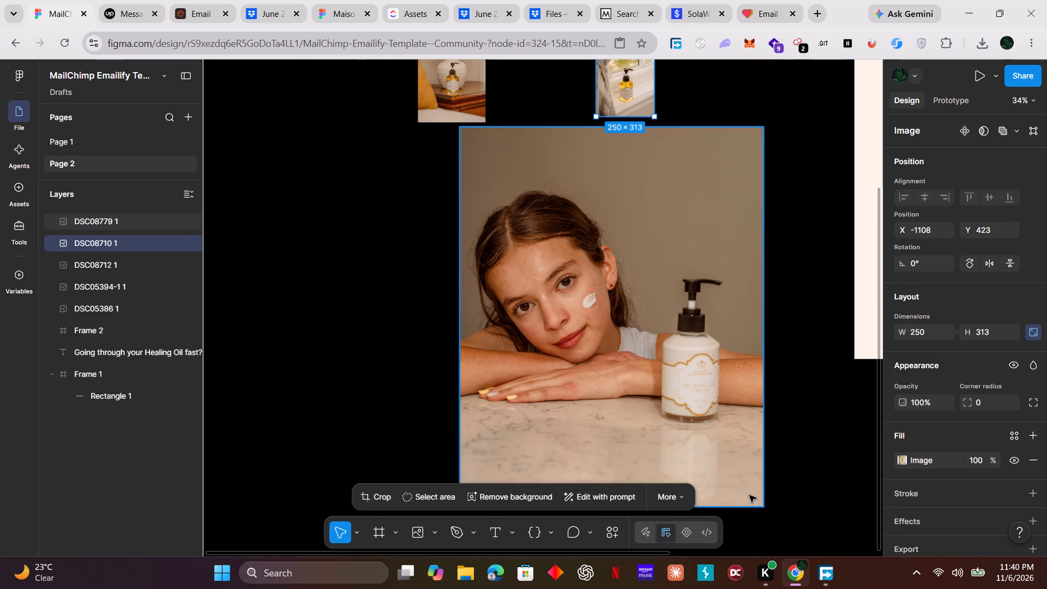
Scale the DSC08779 portrait down proportionally to about 363 × 454 and move it below the lamp photo.
left_click(745, 498)
left_click_drag(762, 504, 503, 236)
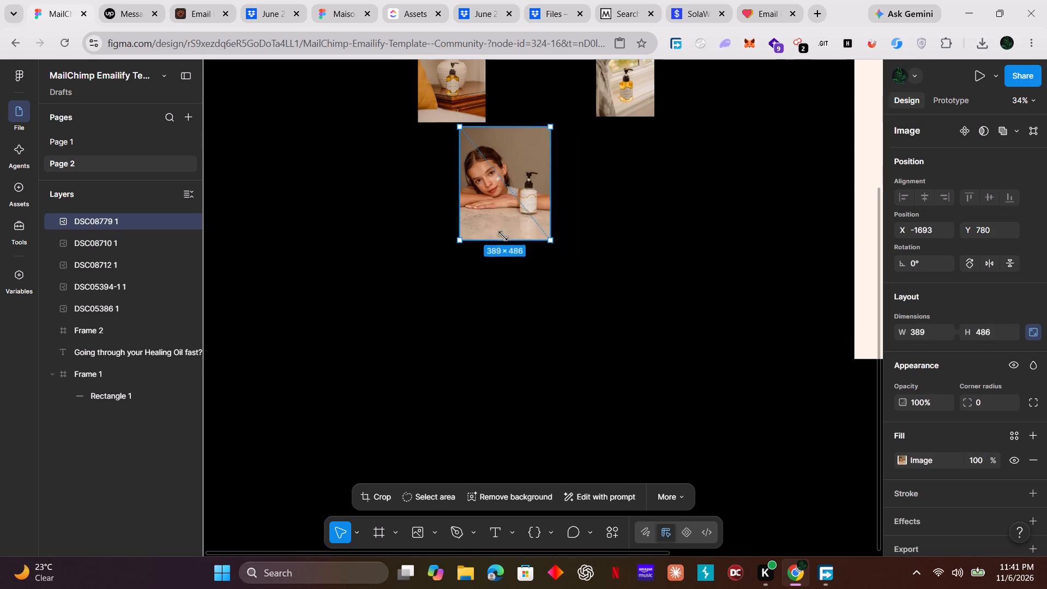
left_click_drag(503, 236, 500, 232)
left_click_drag(502, 202, 443, 259)
Move DSC08710 closer beside the lamp photo and align DSC08779 directly beneath the lamp photo, at about X -1872, Y 812.
scroll(647, 327, "up", 2)
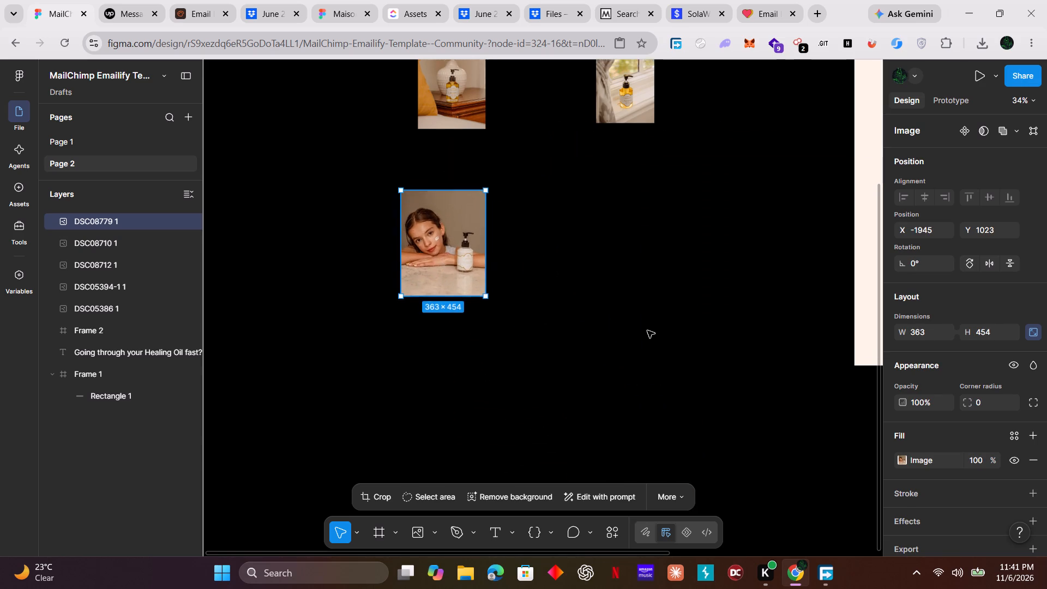
scroll(647, 330, "up", 7)
scroll(535, 347, "down", 8)
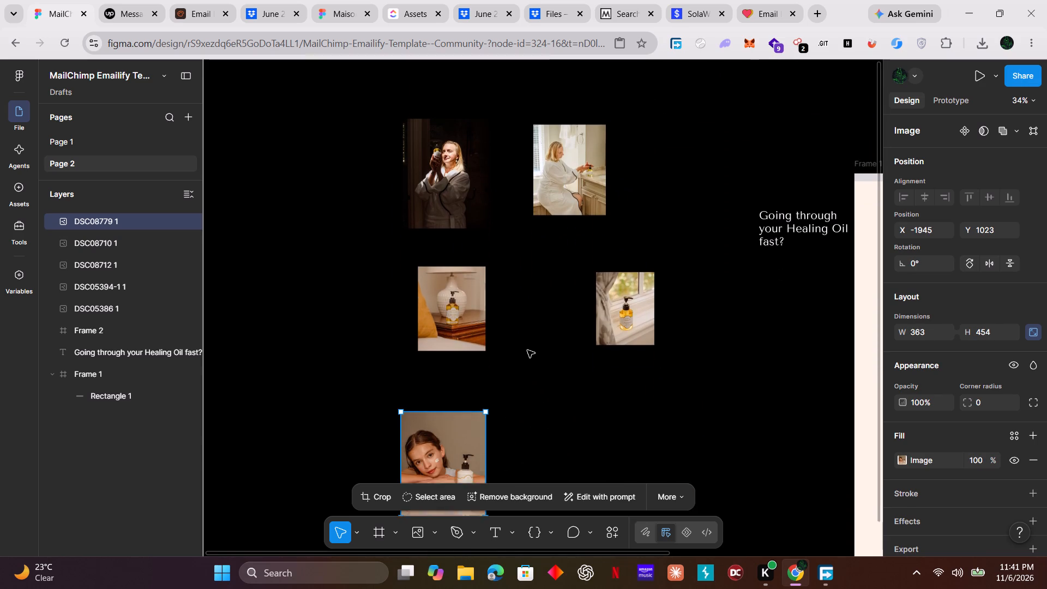
scroll(527, 350, "down", 2)
left_click_drag(617, 304, 535, 297)
left_click_drag(442, 432, 456, 383)
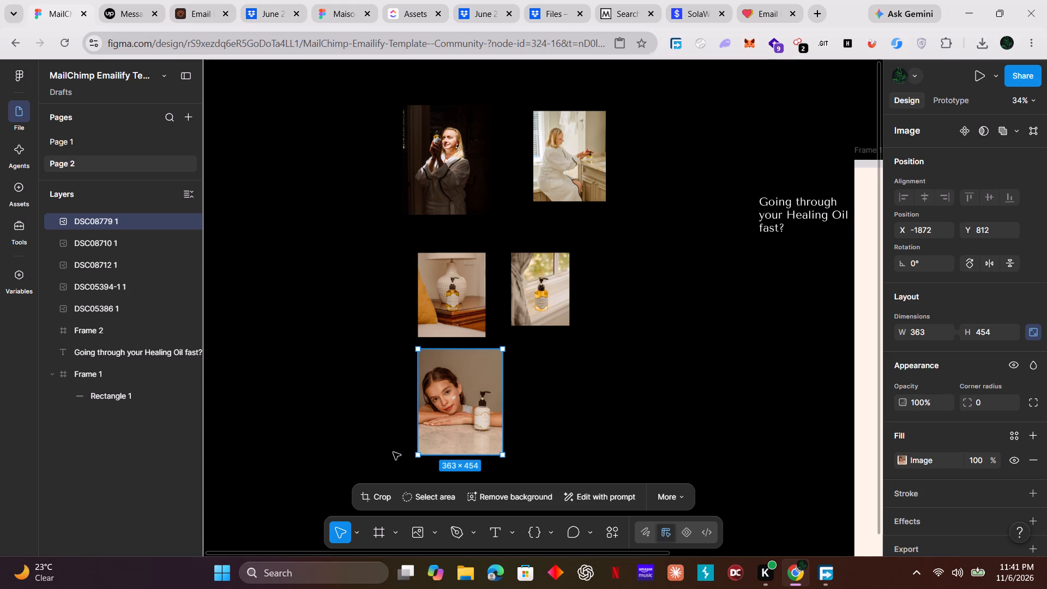
left_click(607, 447)
Start placing another image and preview June 2026 photos between DSC08737.jpg and DSC08798.jpg, comparing the window, portrait and lawn shots.
left_click(417, 531)
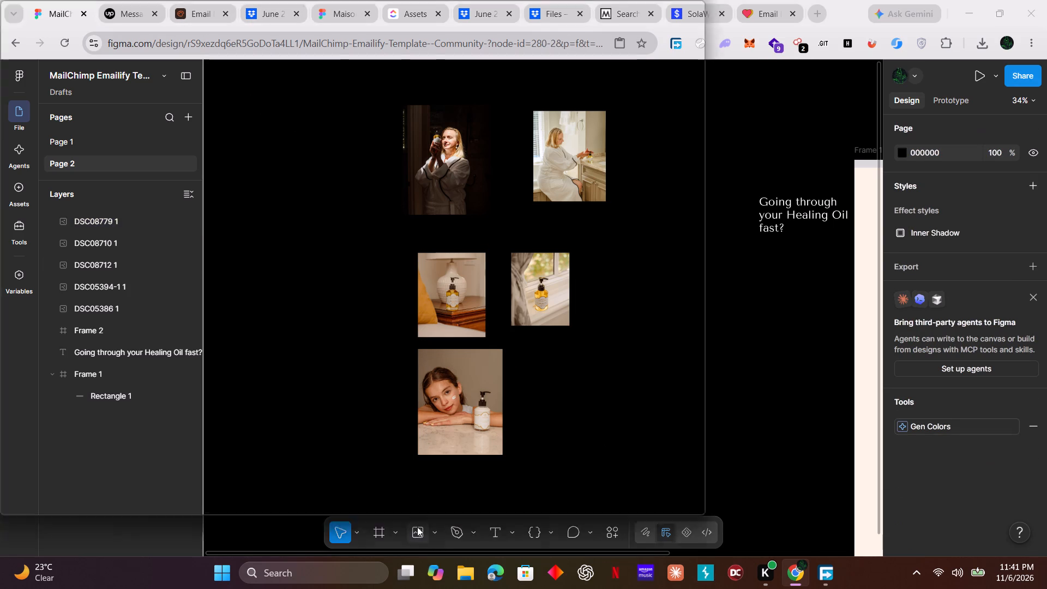
scroll(292, 221, "down", 4)
scroll(291, 267, "down", 3)
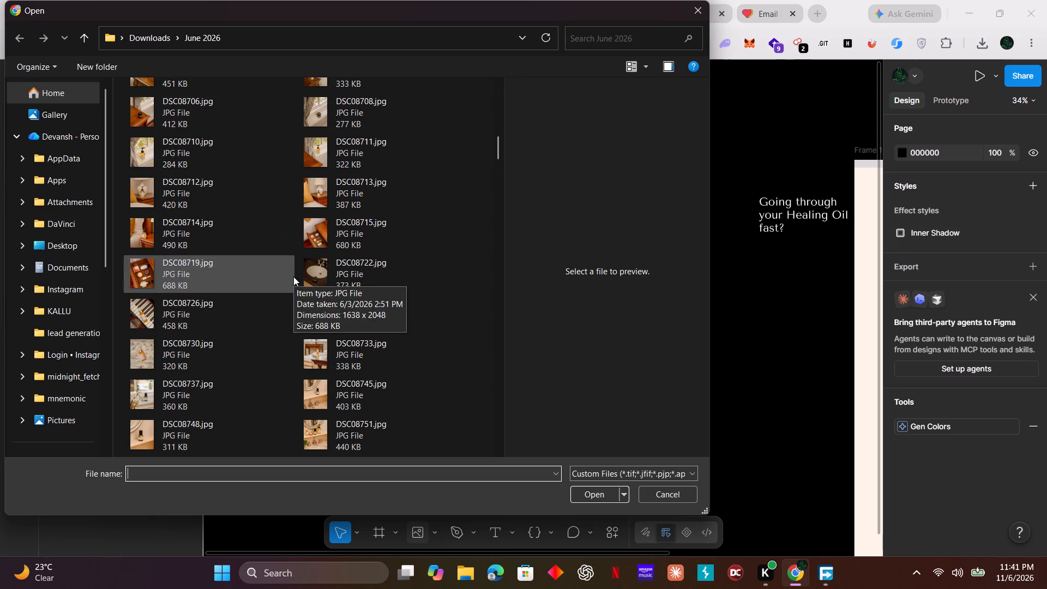
left_click(332, 399)
left_click(234, 394)
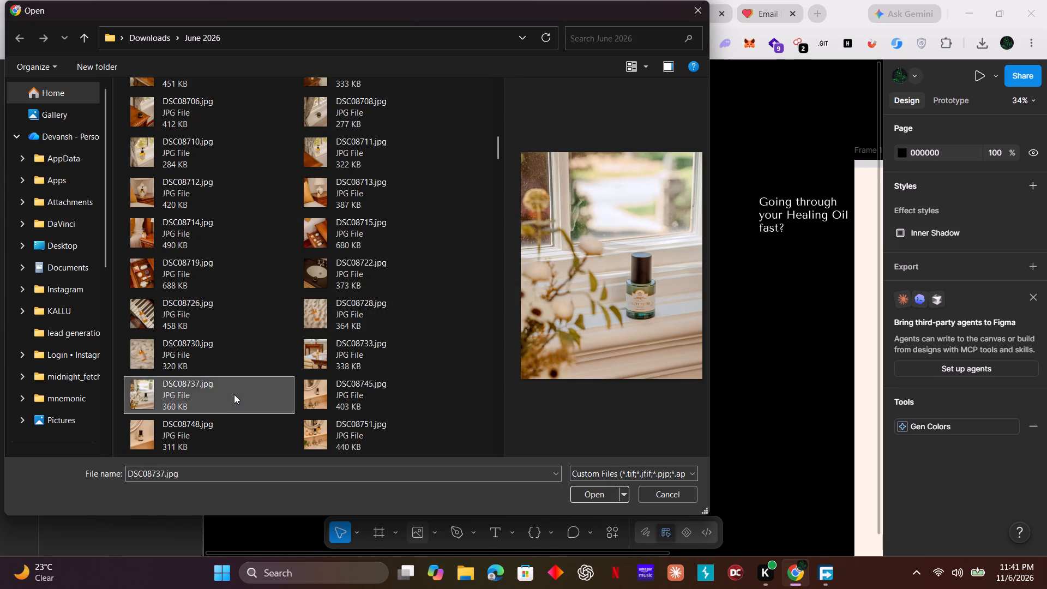
scroll(234, 394, "down", 3)
left_click(221, 316)
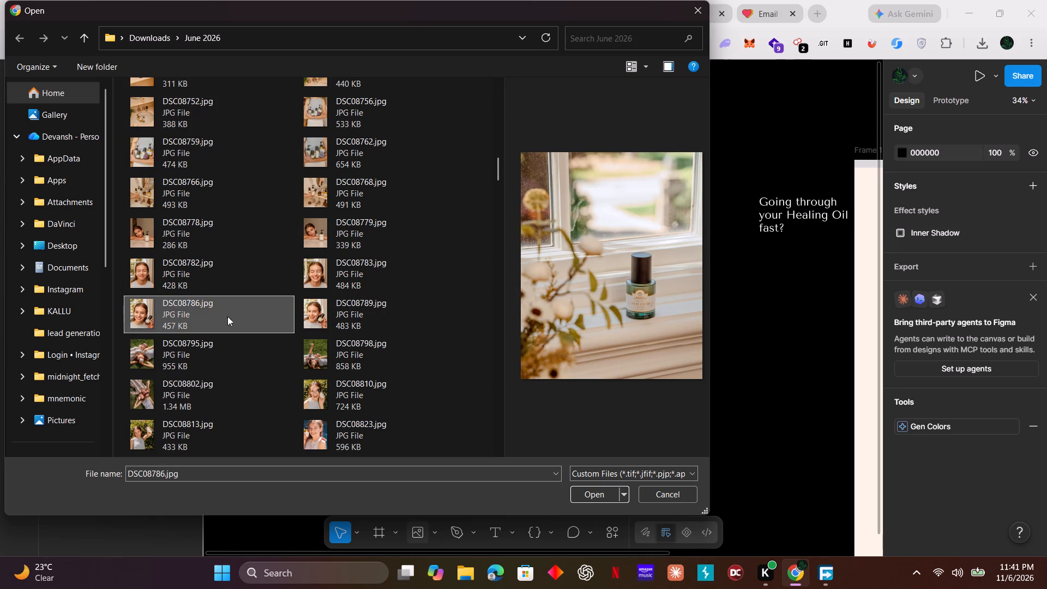
left_click(284, 316)
left_click(290, 318)
left_click(311, 323)
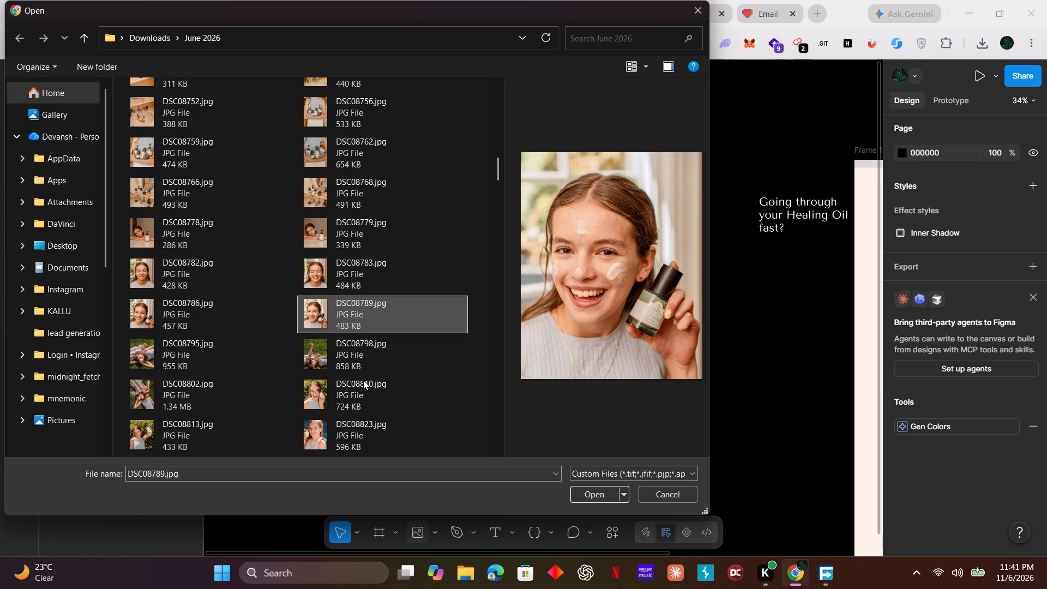
left_click(350, 341)
left_click(212, 339)
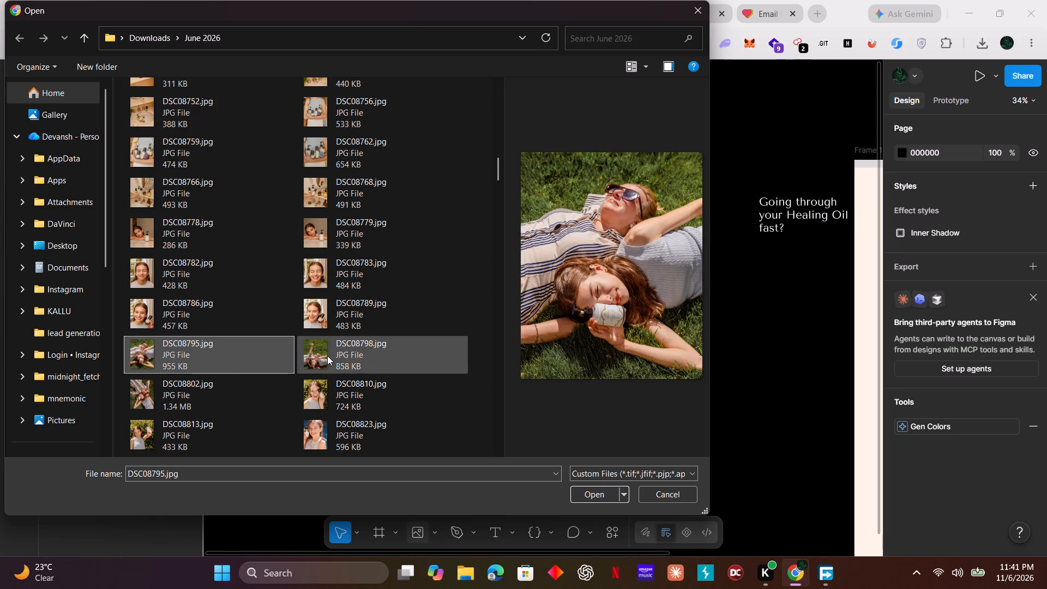
left_click(330, 352)
left_click(235, 352)
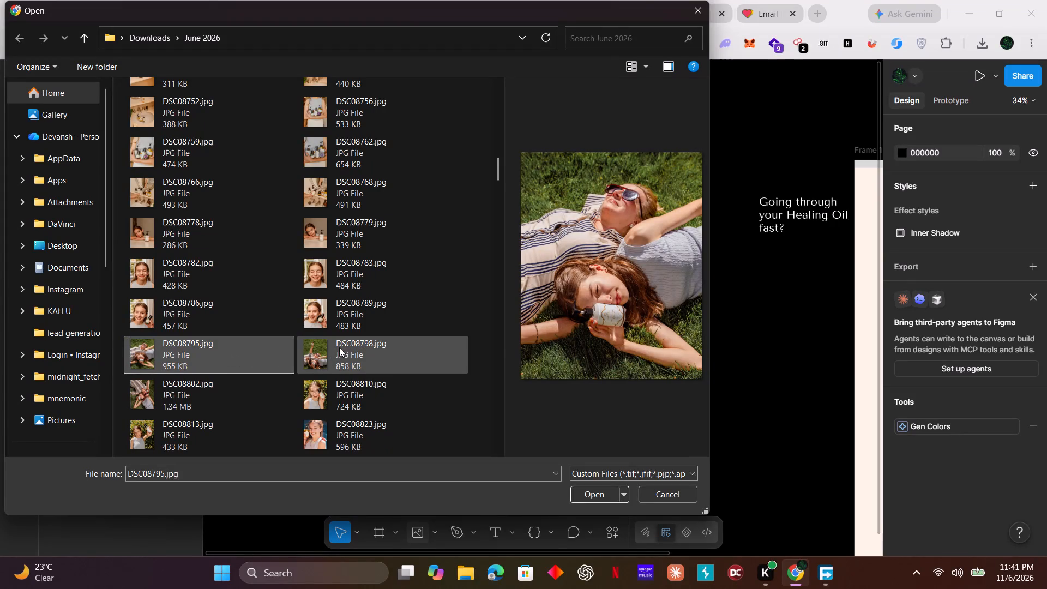
Place DSC08798.jpg, the two people lying on the grass with a bottle raised, on the canvas.
left_click(339, 347)
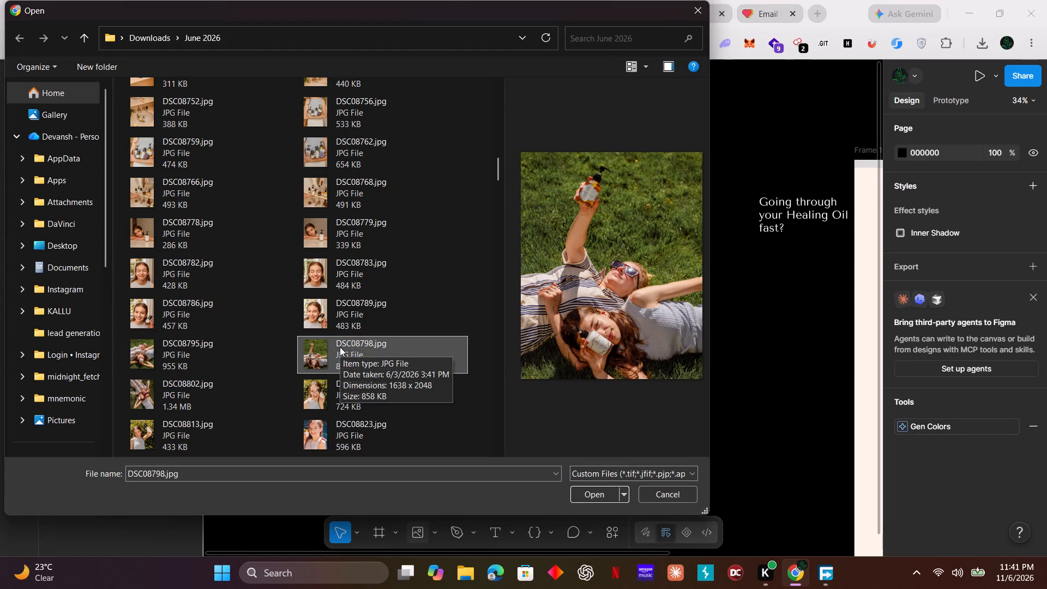
double_click(340, 347)
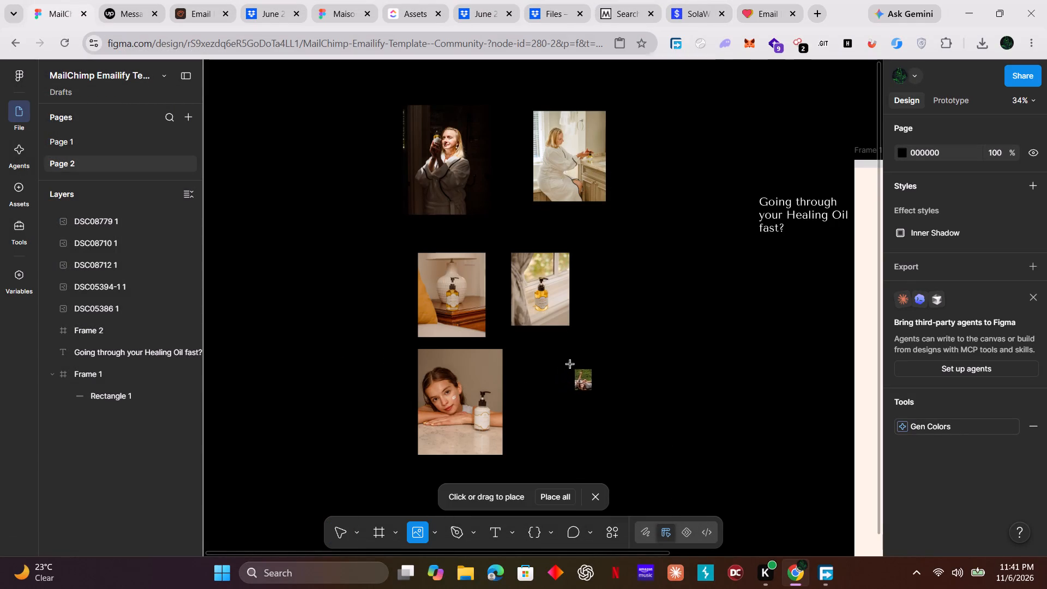
left_click(643, 404)
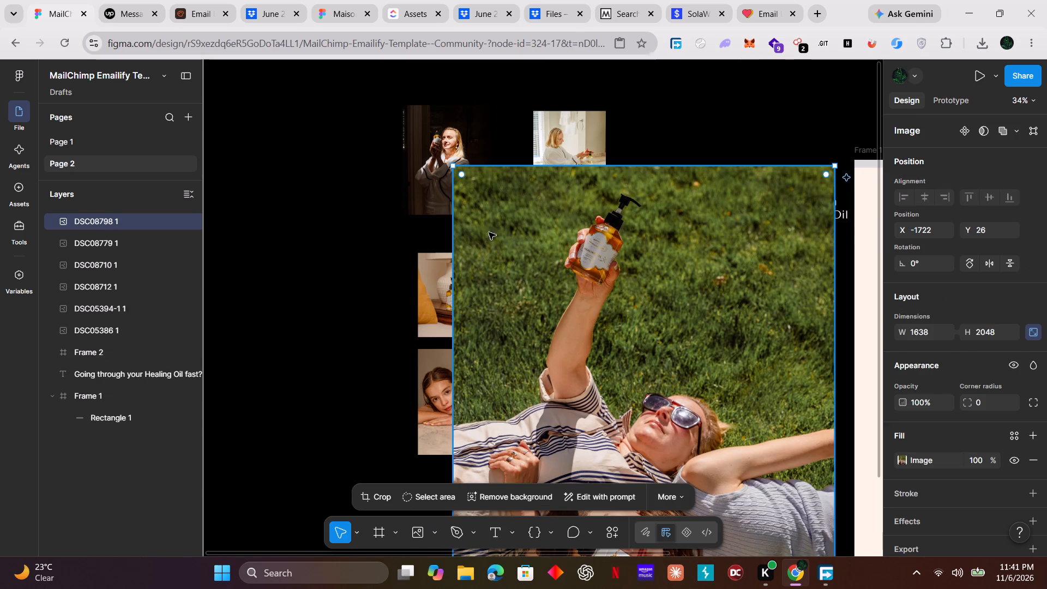
Scale the DSC08798 lawn photo down proportionally to about 271 × 338 and move it to the right of the windowsill photo.
left_click_drag(456, 166, 616, 414)
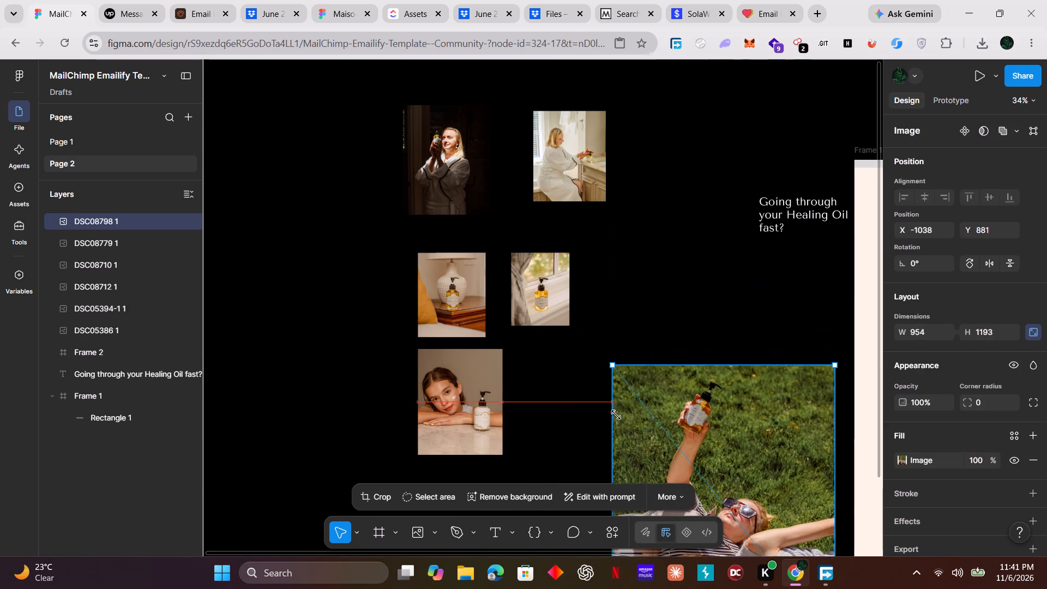
left_click_drag(616, 414, 701, 505)
left_click_drag(772, 520, 675, 259)
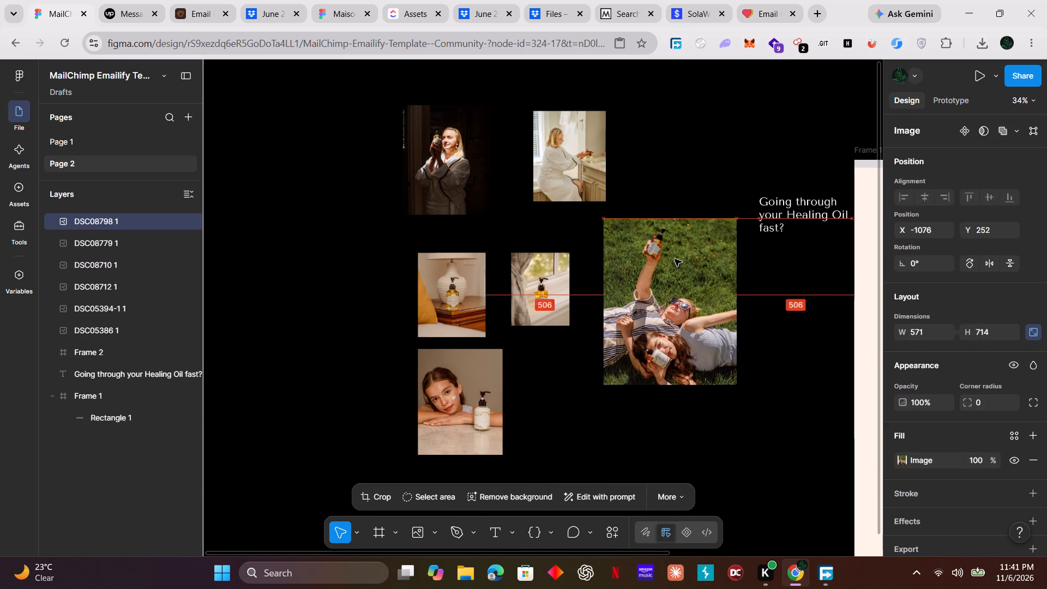
left_click_drag(675, 259, 675, 259)
left_click(743, 386)
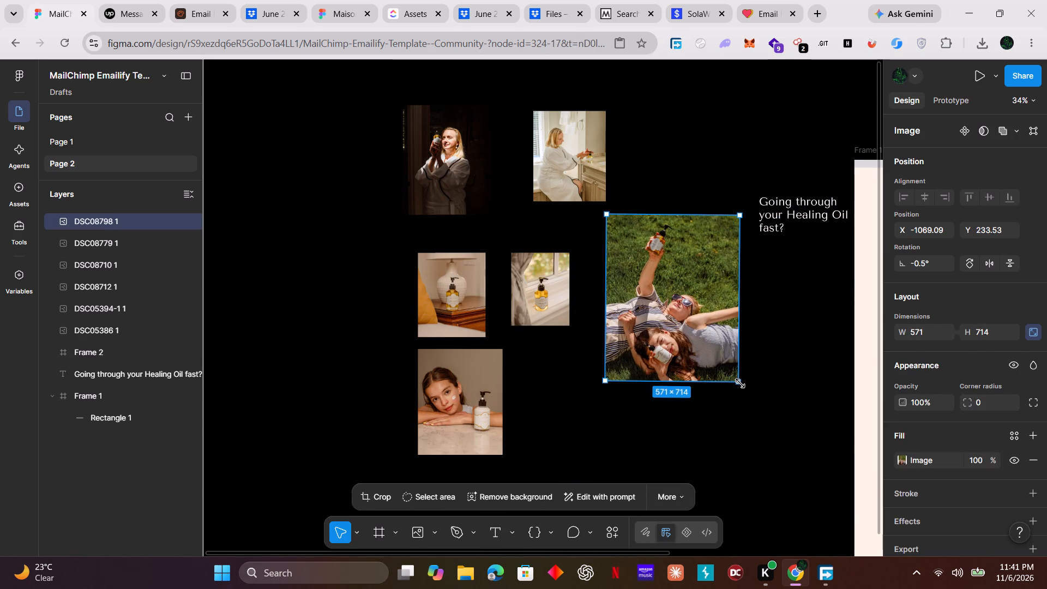
left_click_drag(738, 383, 669, 292)
left_click(673, 301)
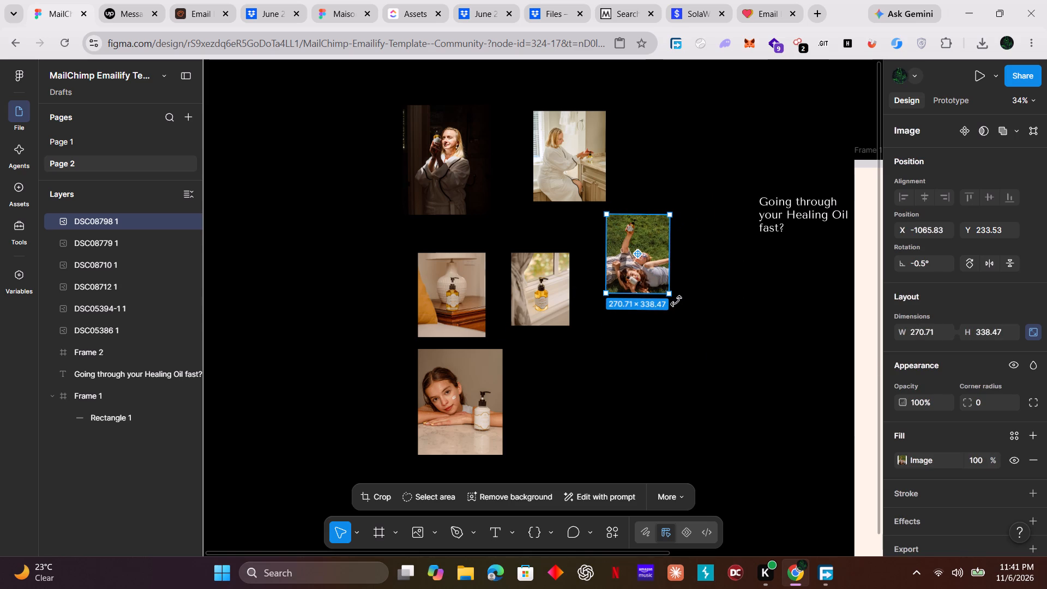
Set the DSC08798 lawn photo's rotation to 0°.
left_click(925, 265)
left_click(925, 265)
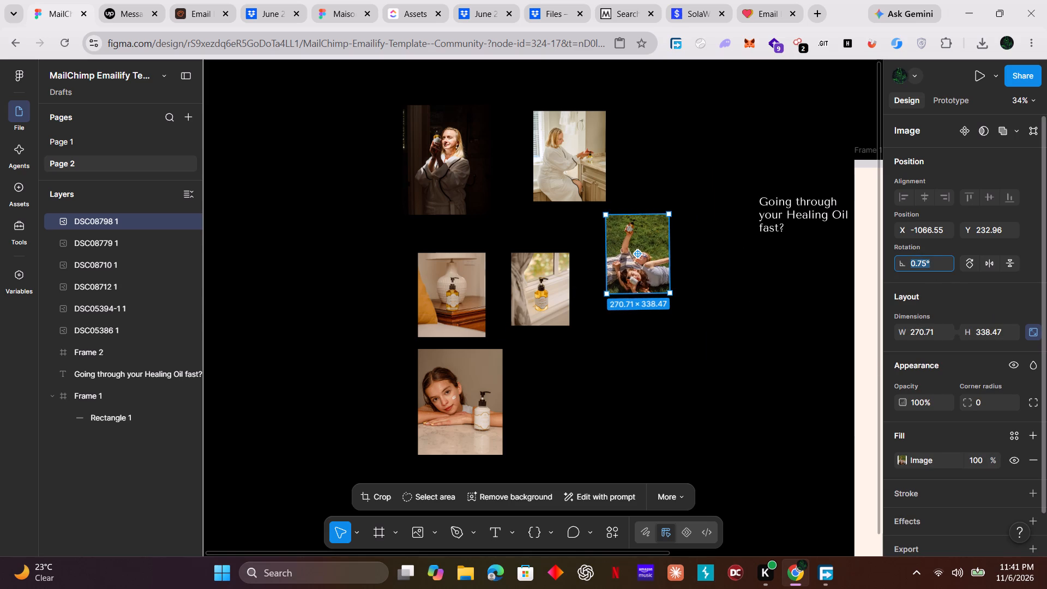
key("Return")
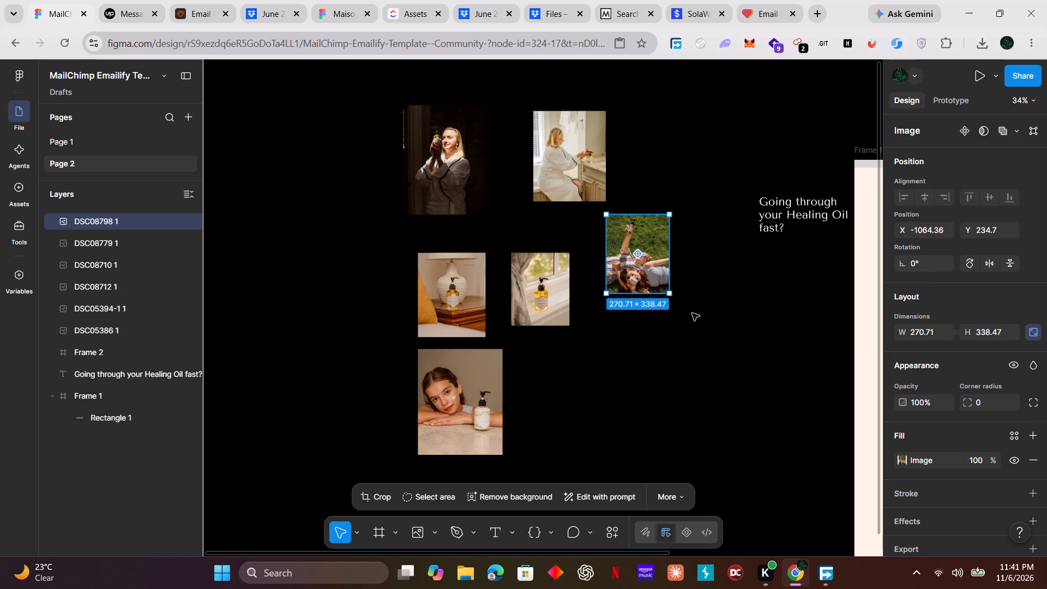
Position the DSC08798 lawn photo beside the girl's portrait with their top edges aligned, at about X -1436, Y 812.
left_click(710, 345)
left_click_drag(646, 278, 579, 430)
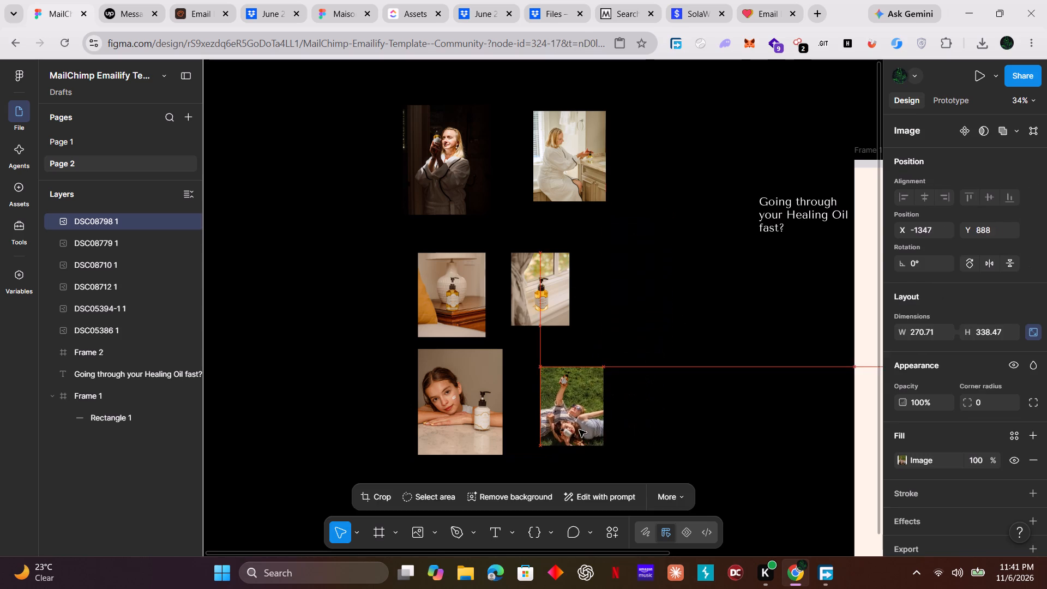
left_click_drag(579, 430, 559, 415)
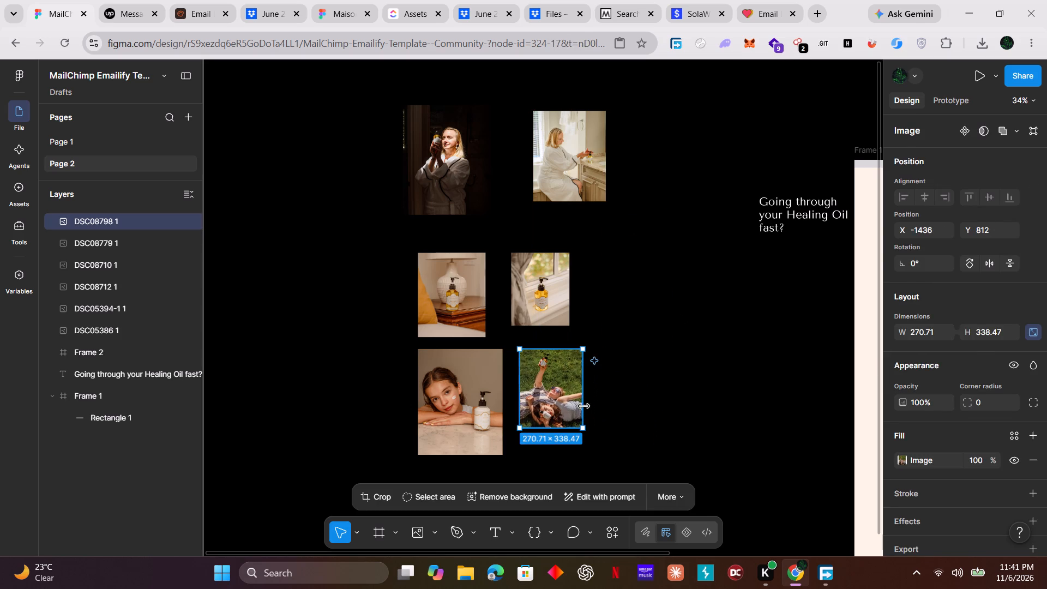
Set the DSC08798 lawn photo's width to 600 with its proportions locked.
left_click(653, 436)
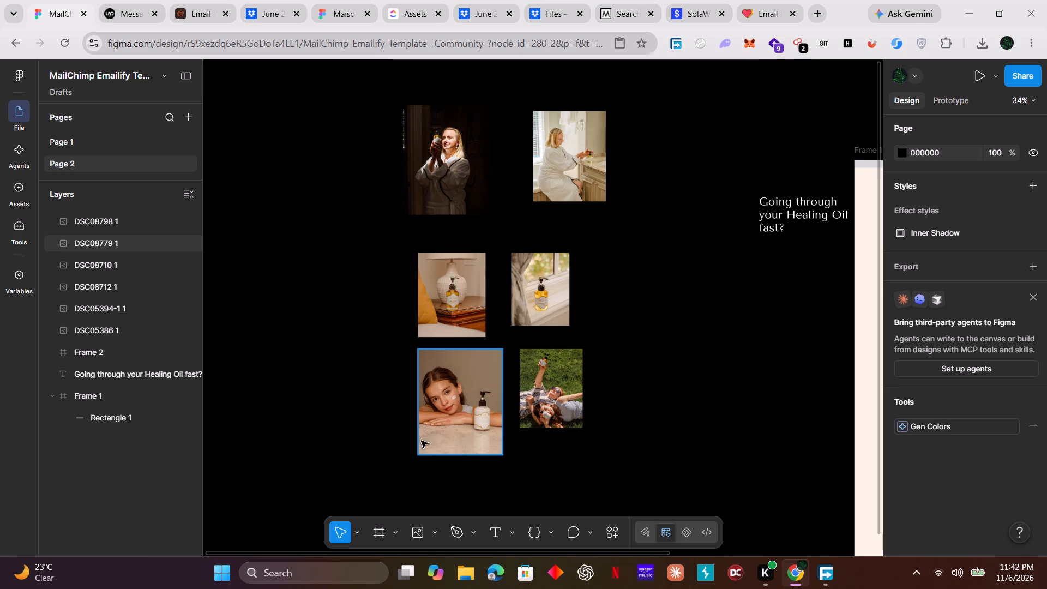
left_click(545, 404, "shift")
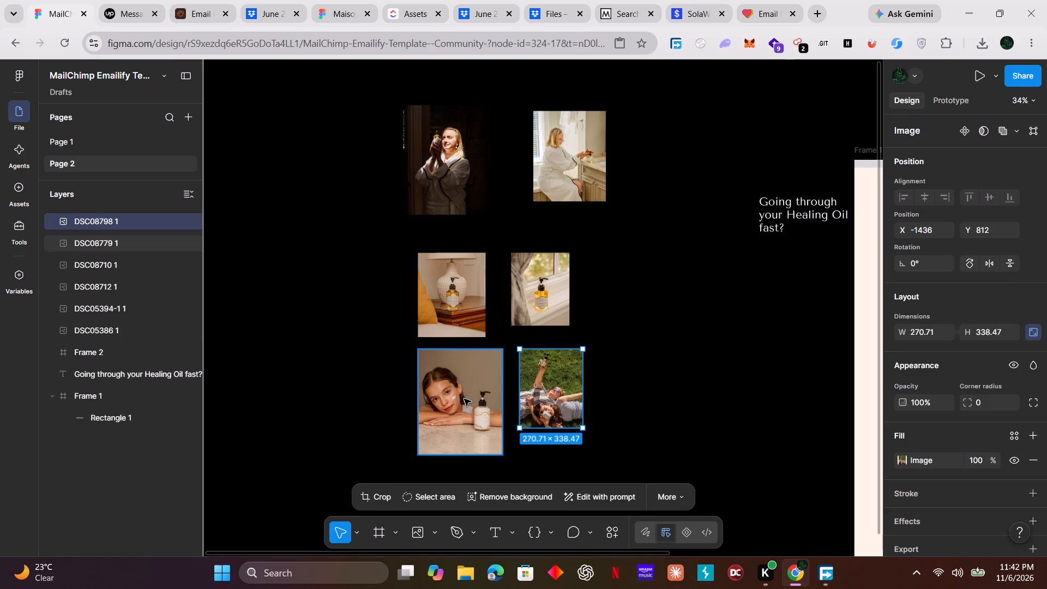
left_click(713, 396)
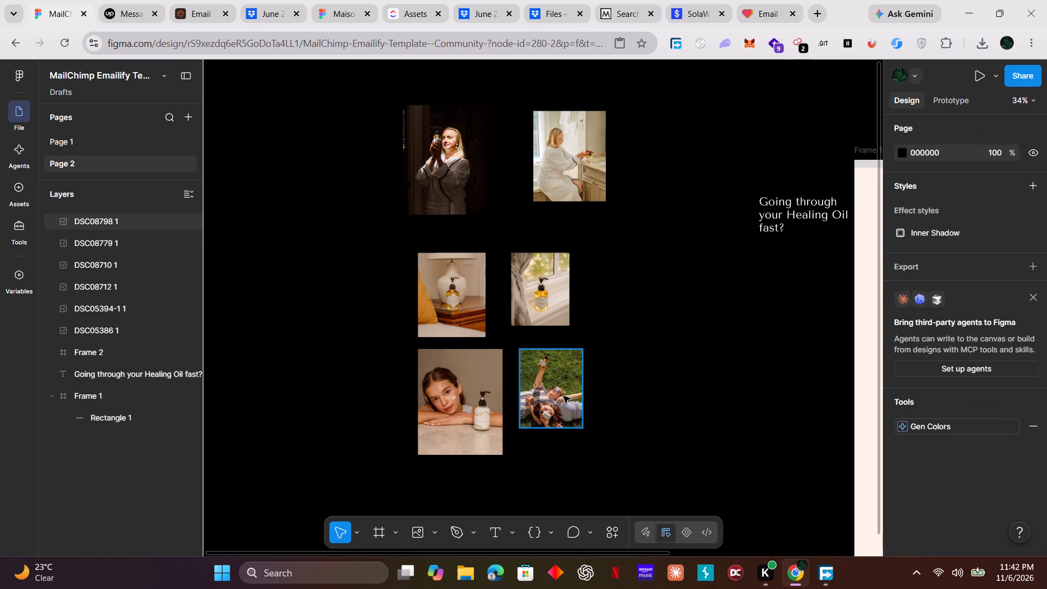
left_click(562, 395)
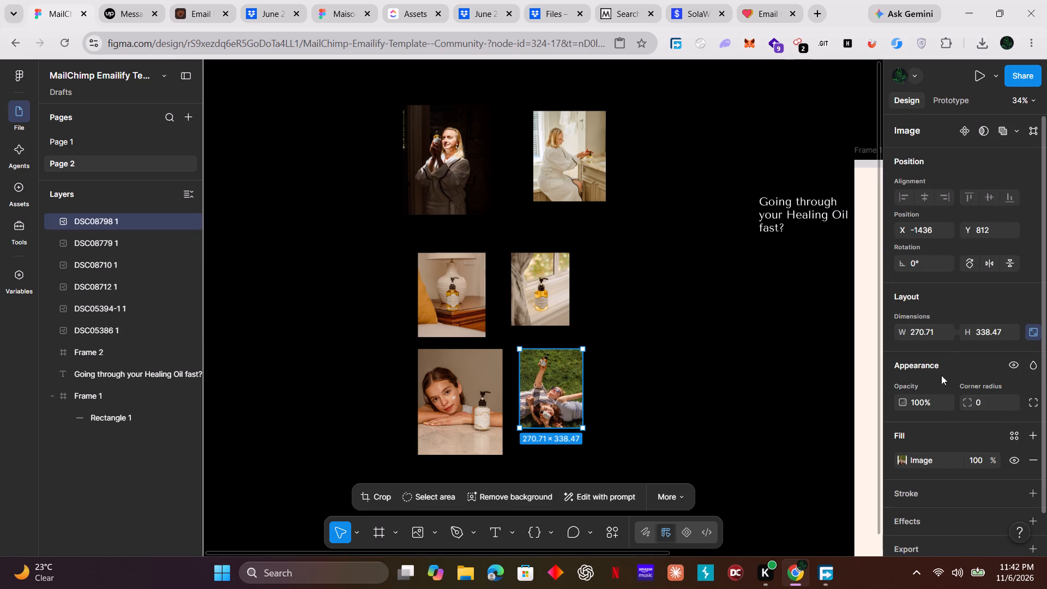
left_click(921, 333)
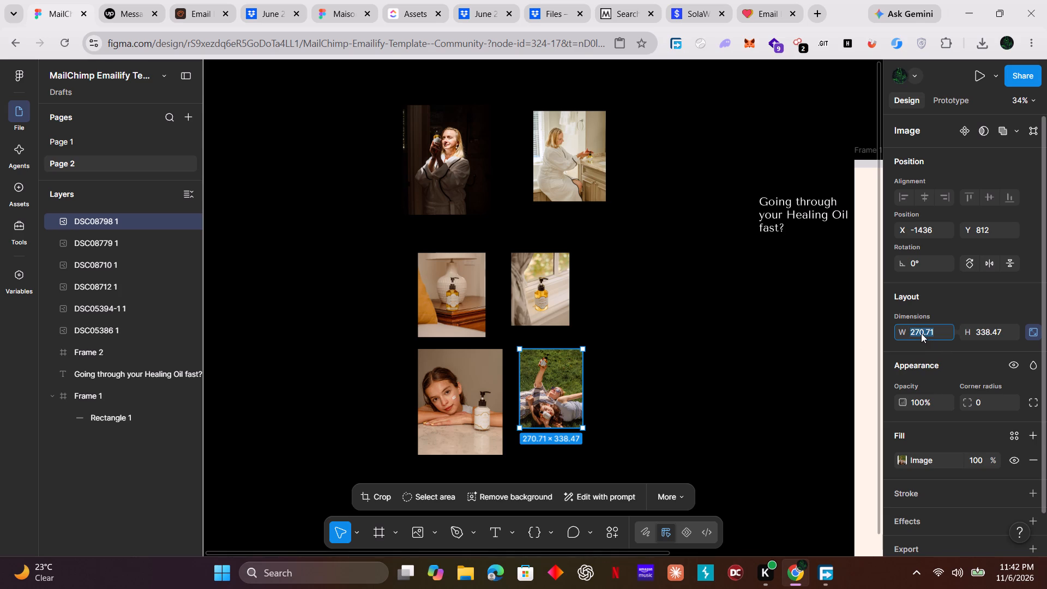
type("600")
key("Return")
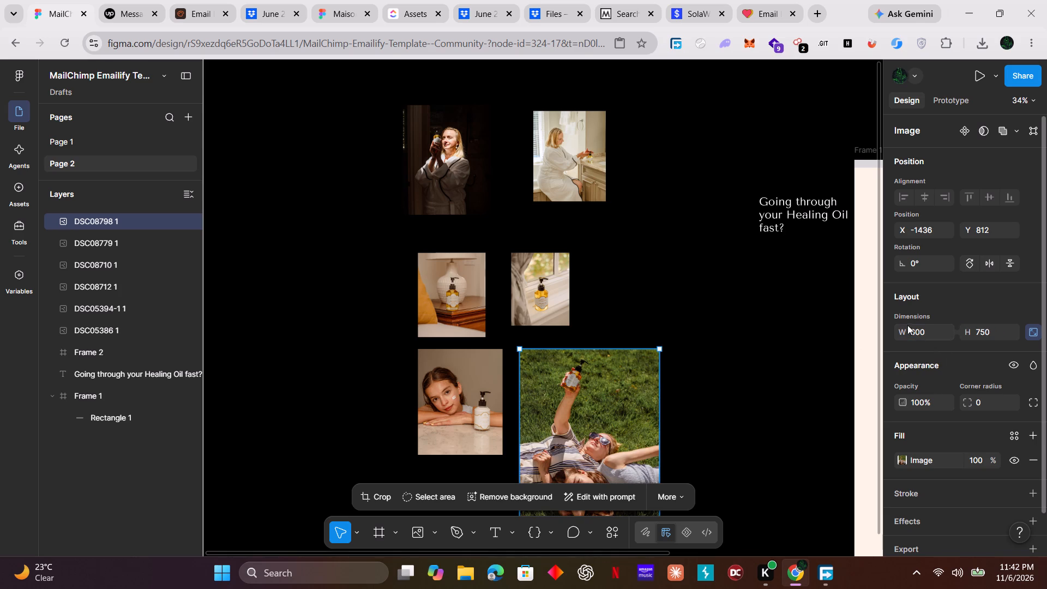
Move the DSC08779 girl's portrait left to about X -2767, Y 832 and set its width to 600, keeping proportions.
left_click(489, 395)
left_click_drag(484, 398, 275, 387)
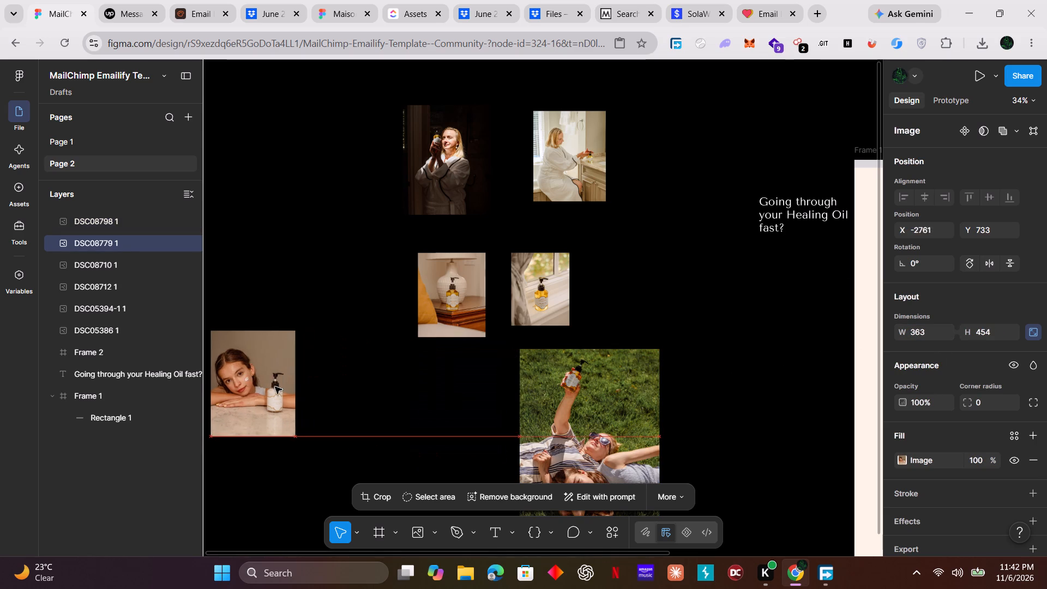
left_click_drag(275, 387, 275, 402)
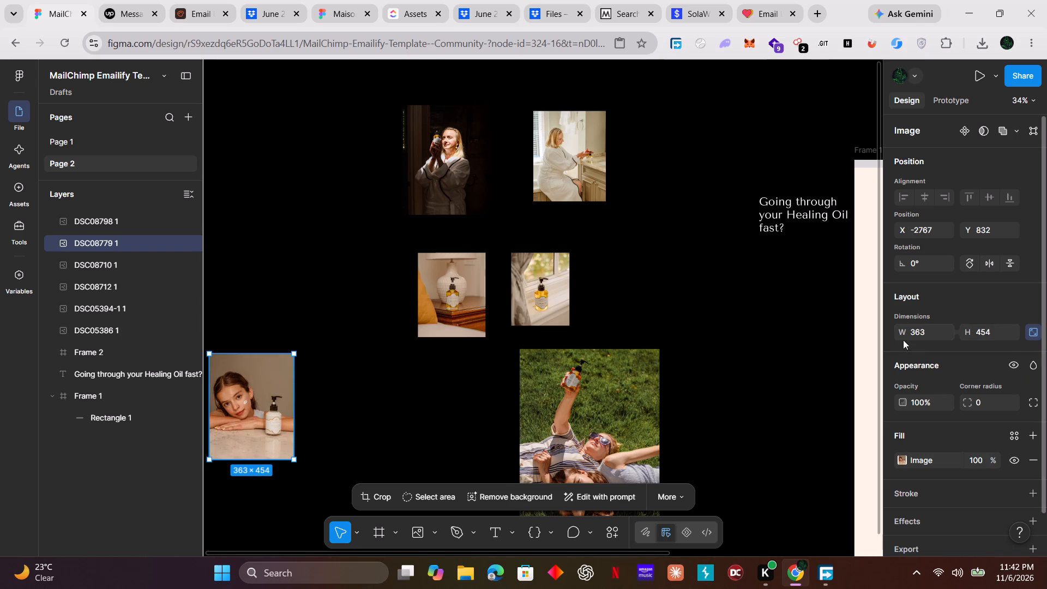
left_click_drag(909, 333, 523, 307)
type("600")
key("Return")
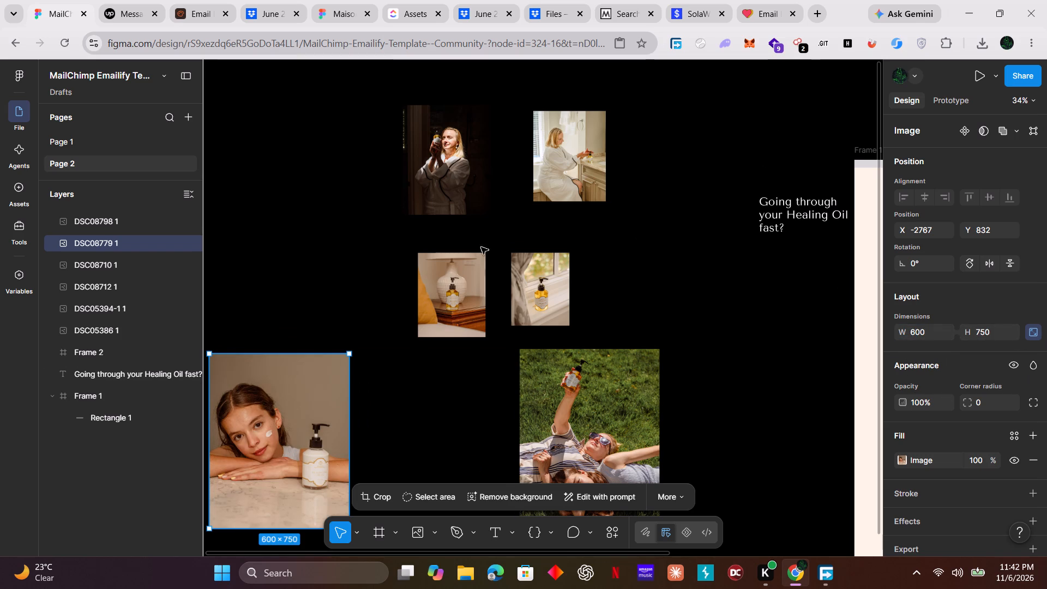
Set the dark DSC05394-1 photo's width to 600 proportionally and move it left to about X -2620, Y -170.
left_click(454, 194)
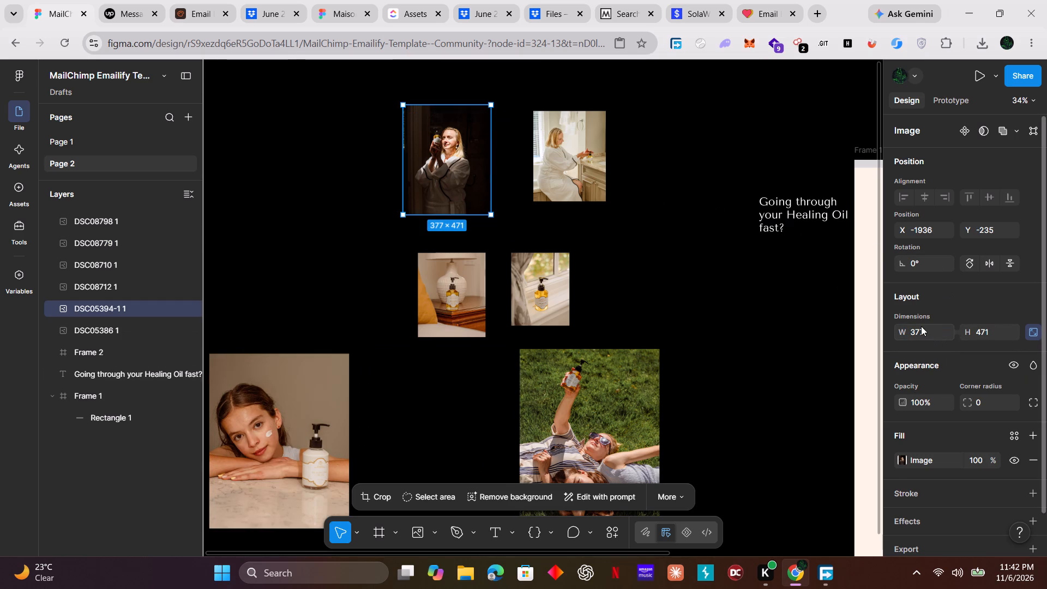
left_click(921, 326)
type("600")
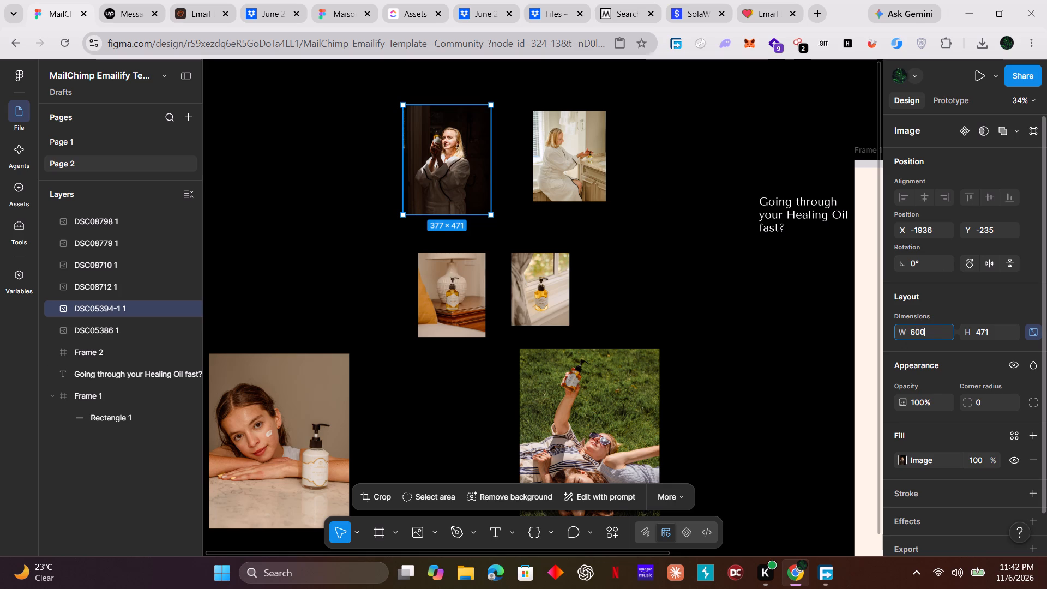
key("Return")
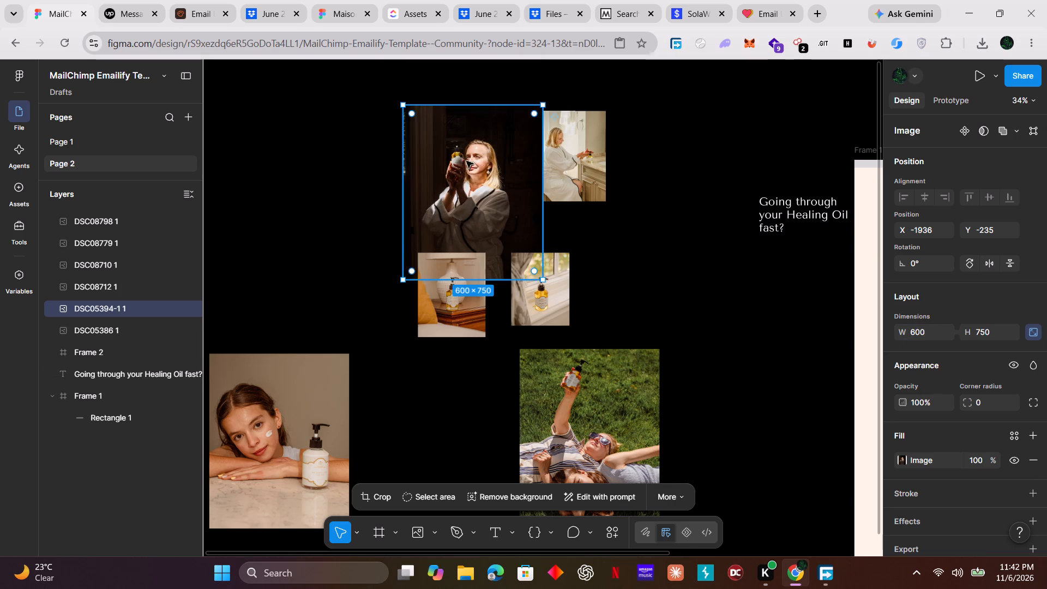
left_click_drag(466, 161, 300, 159)
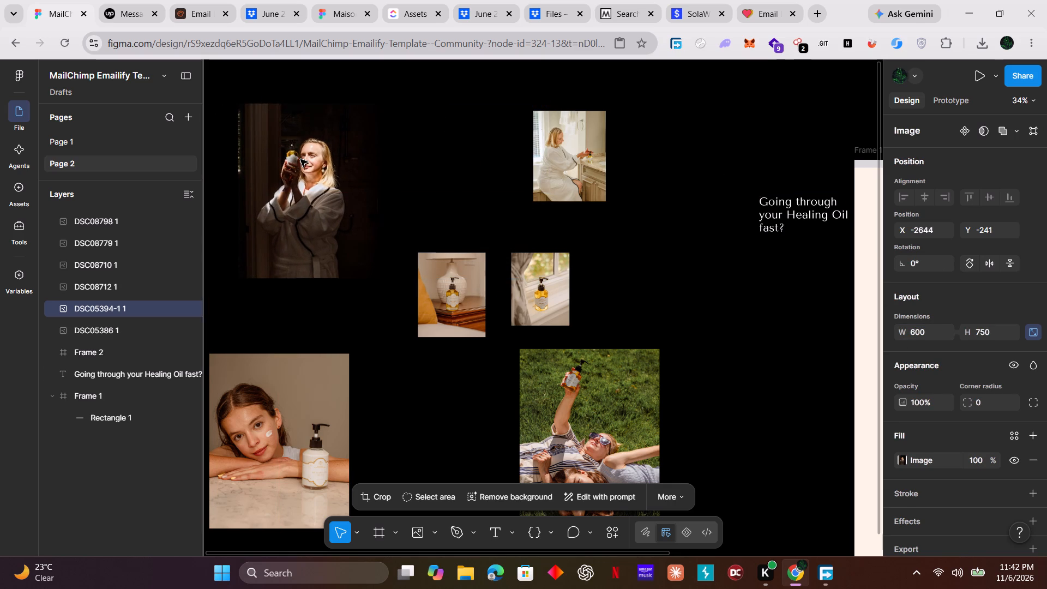
left_click_drag(300, 159, 302, 164)
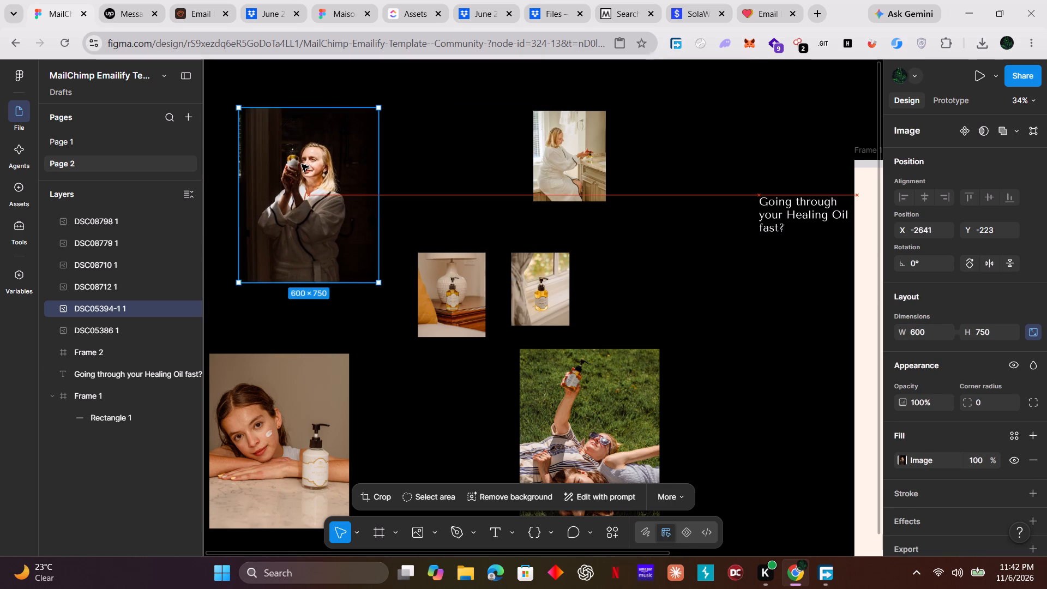
left_click_drag(302, 164, 306, 179)
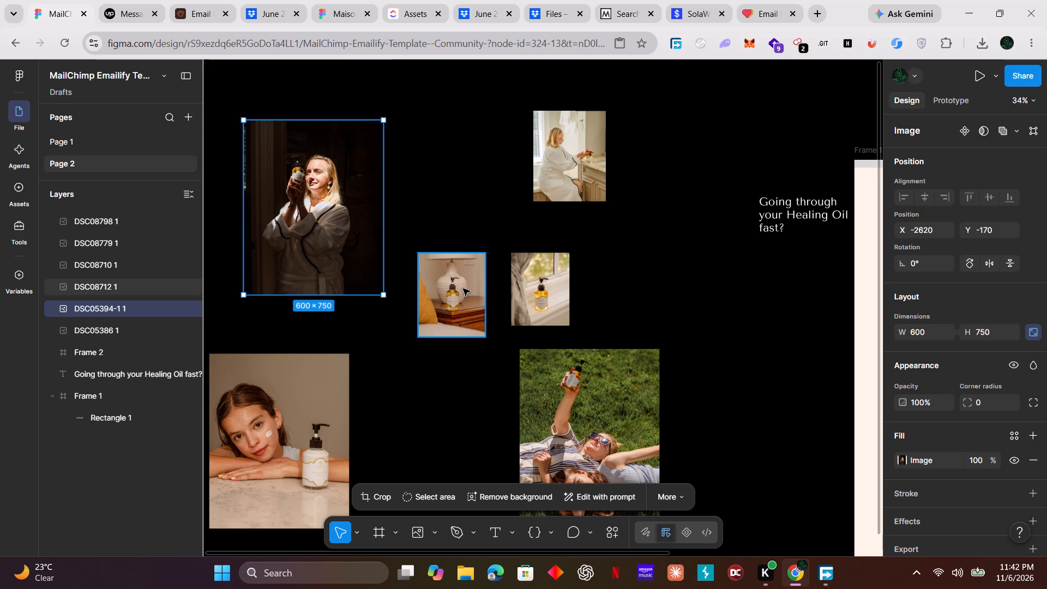
Delete the DSC08779 portrait of the girl.
left_click(326, 407)
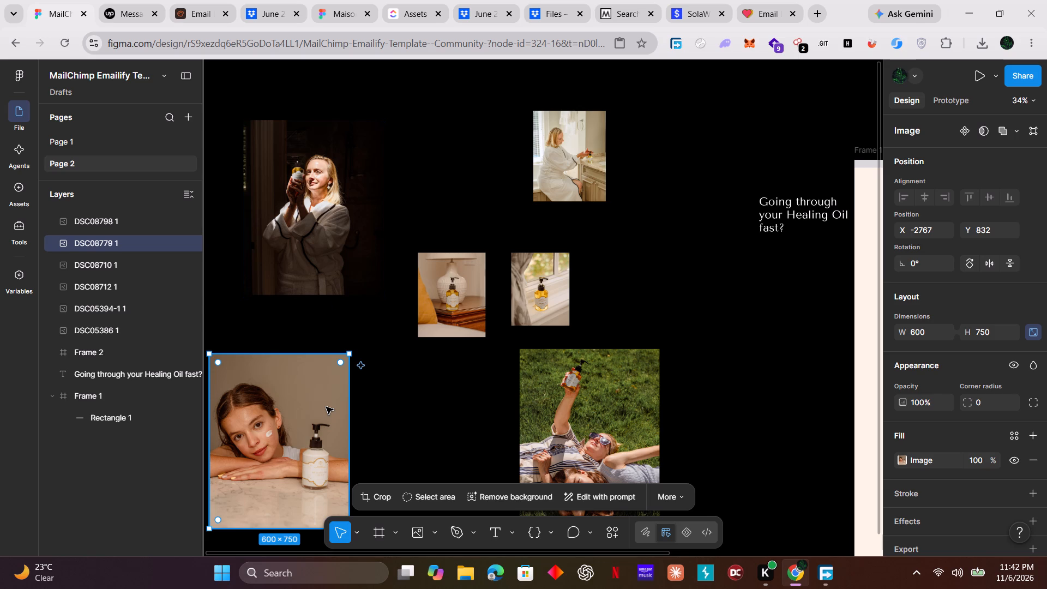
key("BackSpace")
Move the DSC08710 windowsill photo below the dark robe photo at X -2620, Y 874 and set its width to 600 proportionally.
scroll(713, 392, "down", 2)
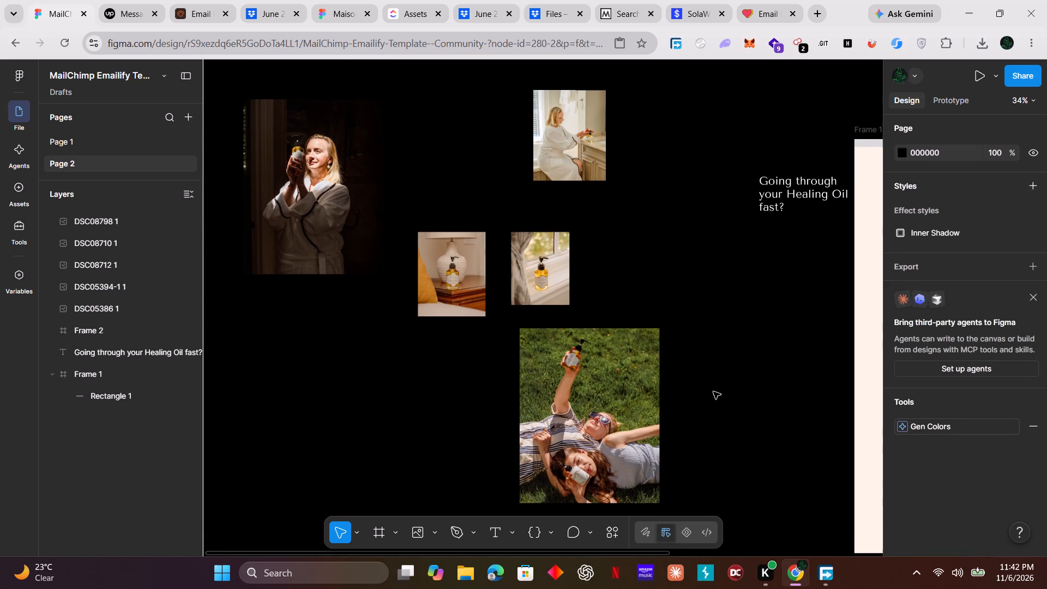
scroll(713, 392, "down", 2)
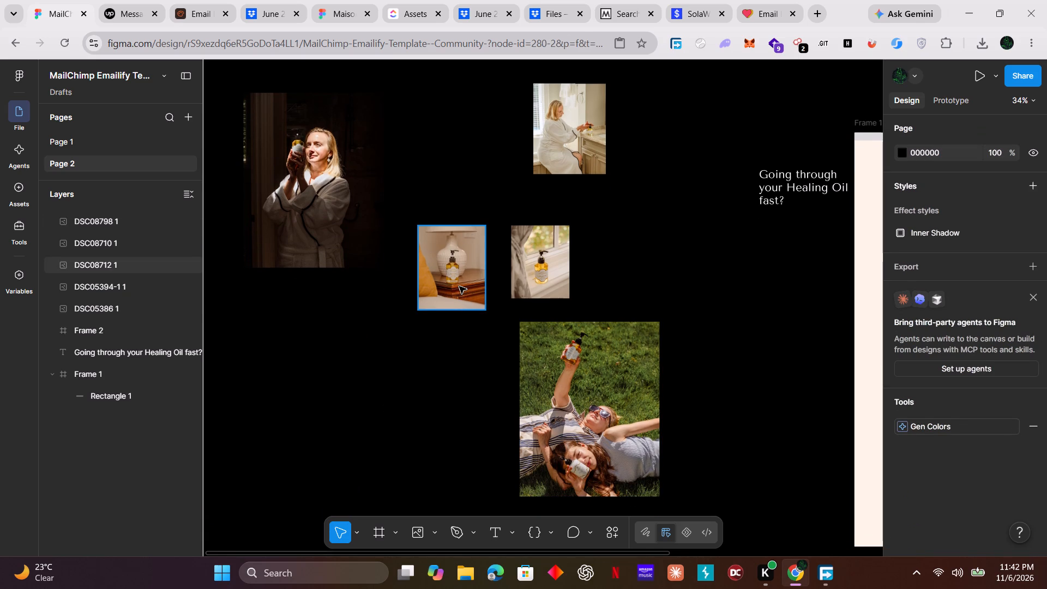
left_click(548, 286)
left_click_drag(540, 278, 275, 387)
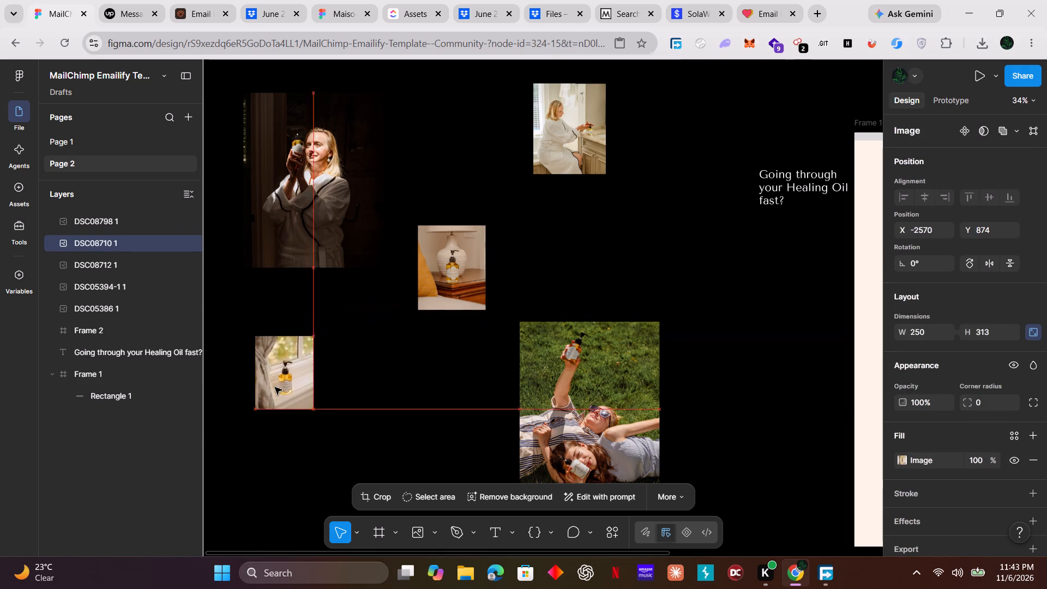
left_click_drag(275, 387, 275, 386)
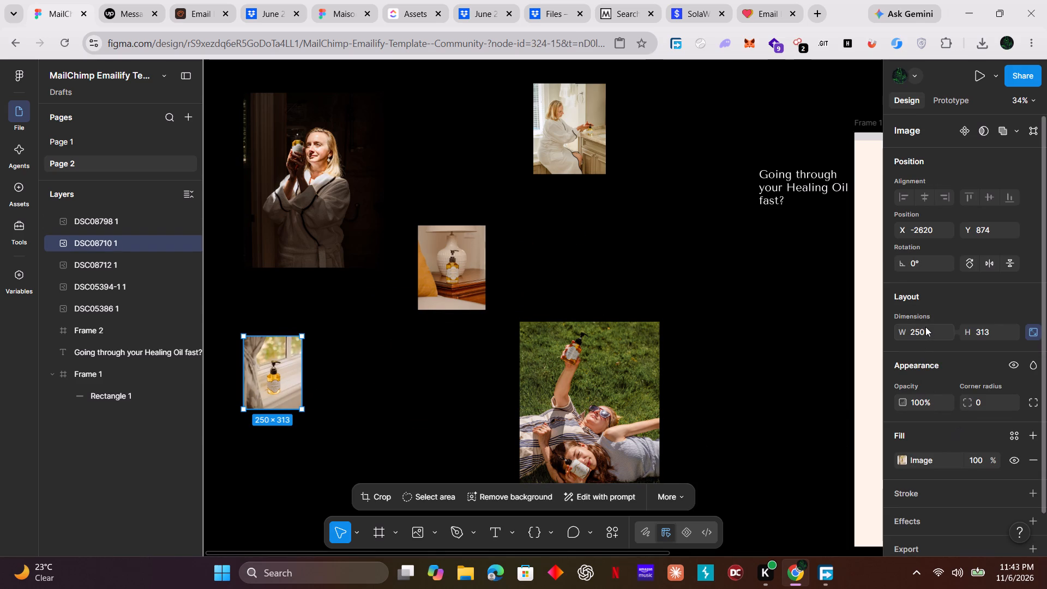
left_click(925, 327)
key("6")
key("0")
key("0")
key("Return")
left_click(725, 288)
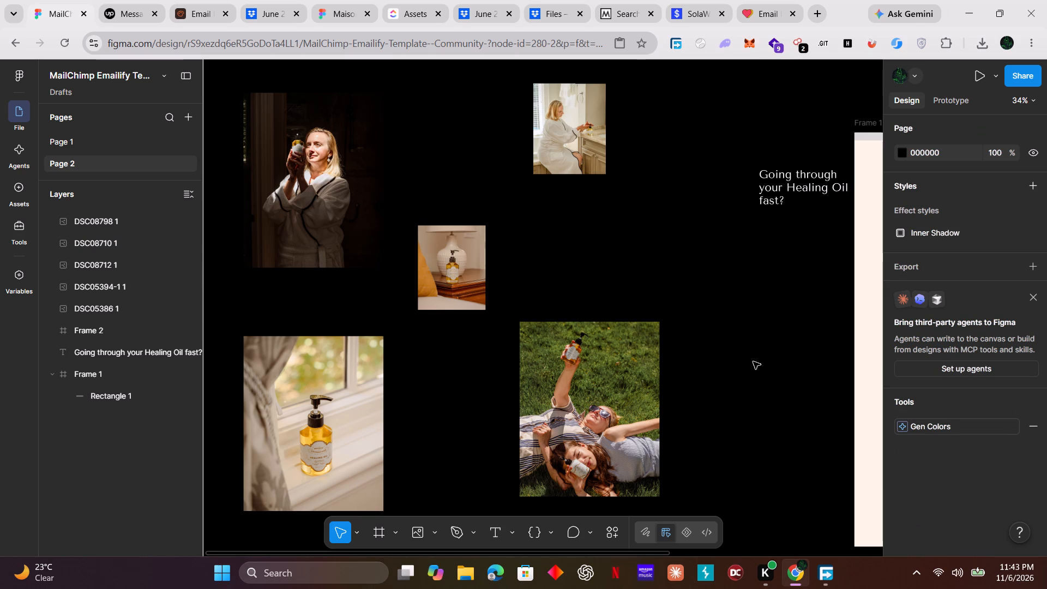
Move the DSC08712 bedside lamp photo above the lawn photo, to about X -1222, Y 315.
scroll(754, 360, "down", 3)
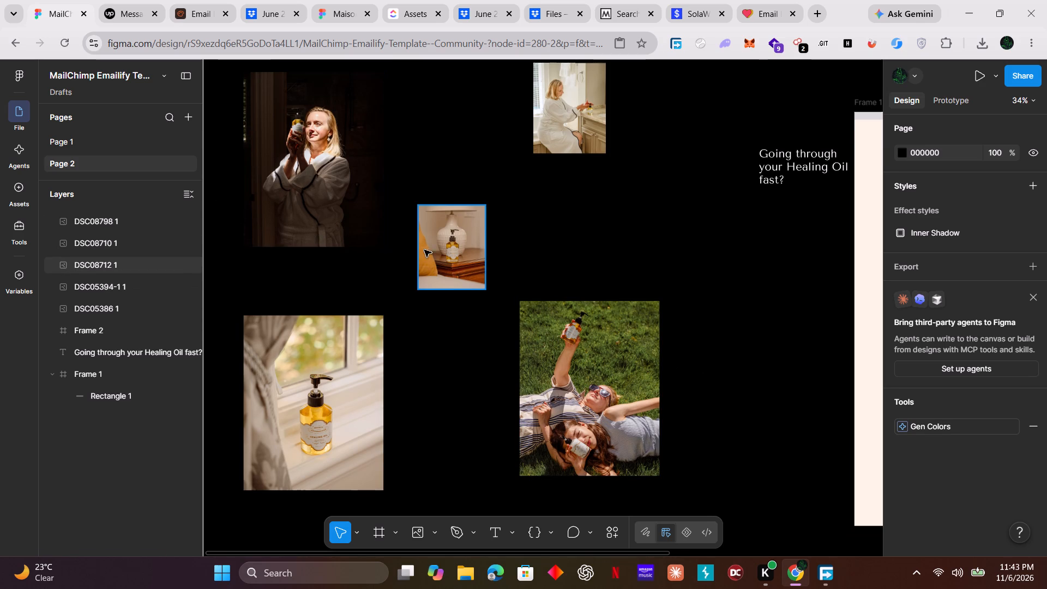
left_click_drag(454, 255, 604, 235)
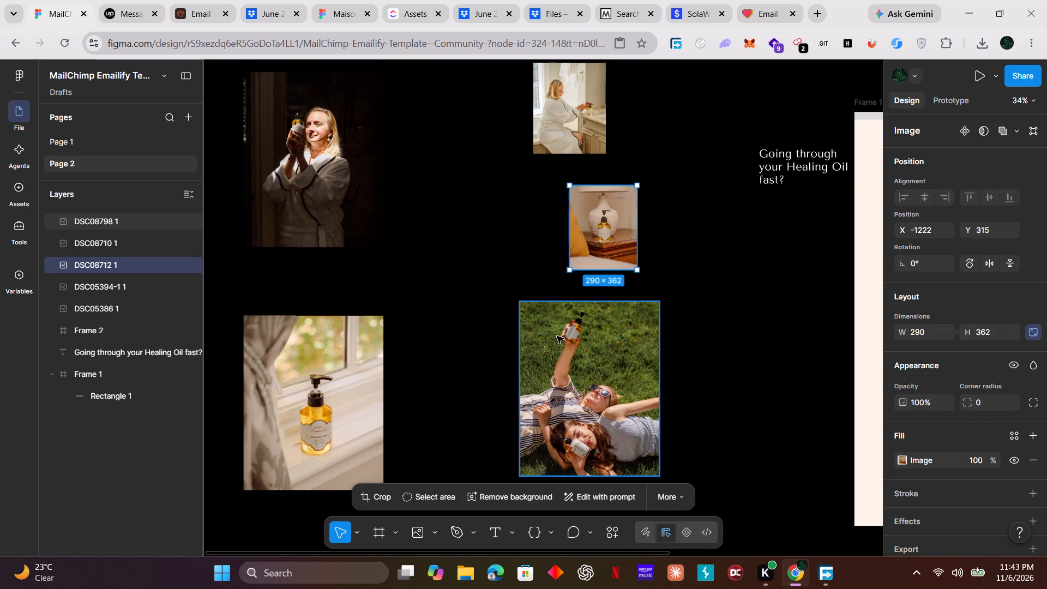
Move the DSC08798 lawn photo directly below the windowsill photo, left-aligned with it at about X -2620, Y 1689.
left_click_drag(573, 390, 475, 394)
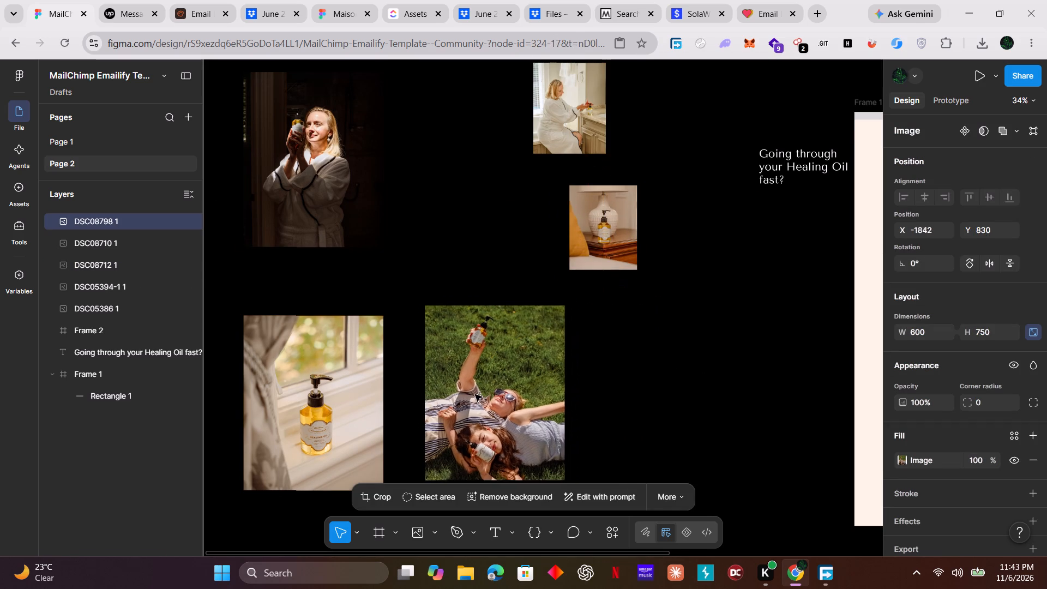
left_click_drag(475, 394, 299, 496)
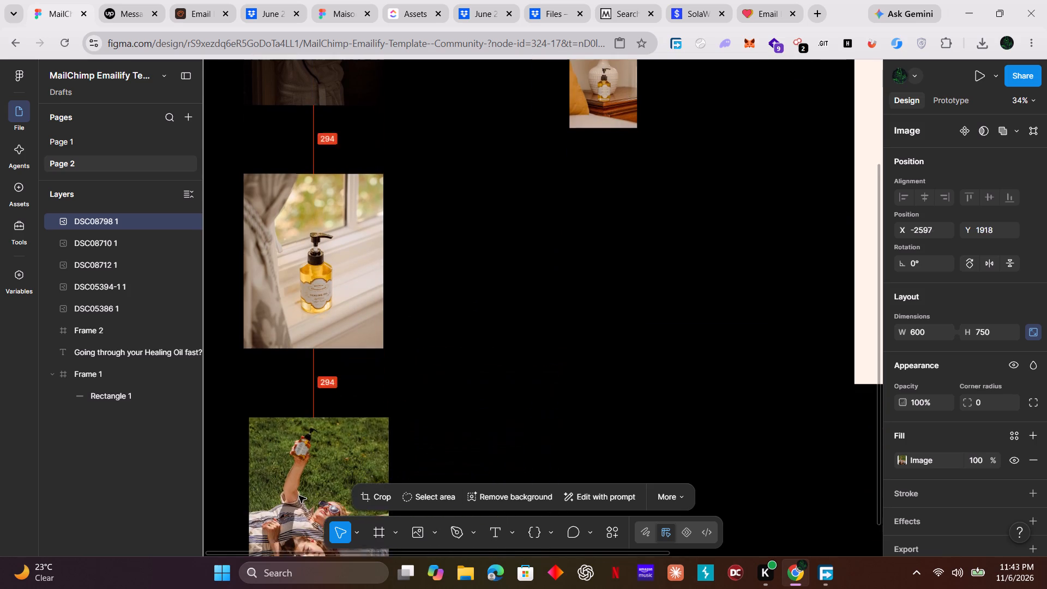
left_click_drag(299, 496, 300, 453)
Move the dark DSC05394-1 photo down to just above the windowsill photo, at about X -2620, Y 61.
scroll(504, 390, "up", 7)
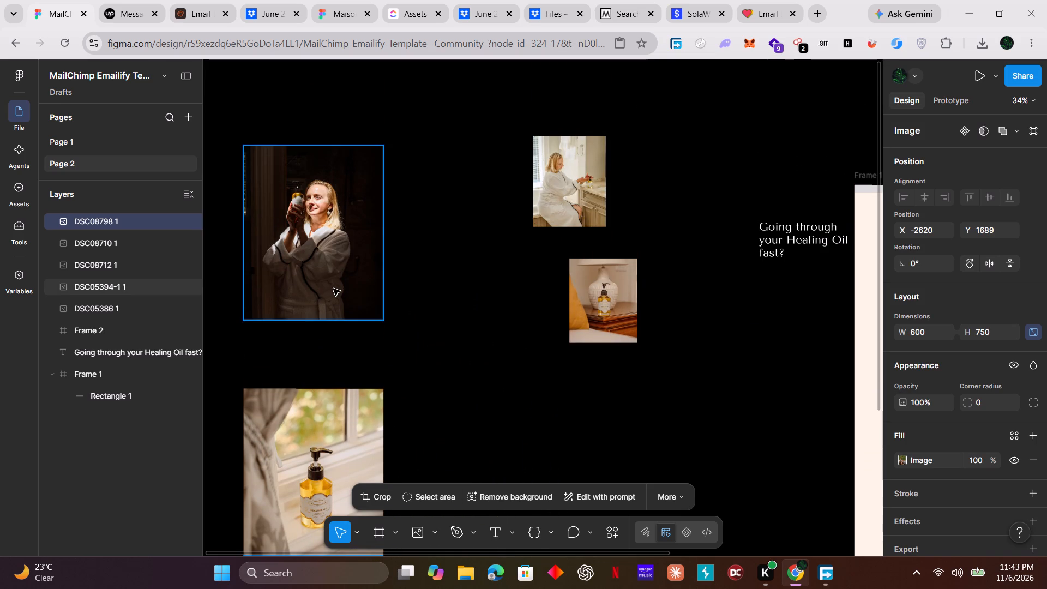
left_click_drag(333, 284, 333, 338)
Select the stacked dark robe, windowsill and lawn photos, search plugins for "gif" and open TinyImage Compressor on them.
scroll(421, 394, "down", 8)
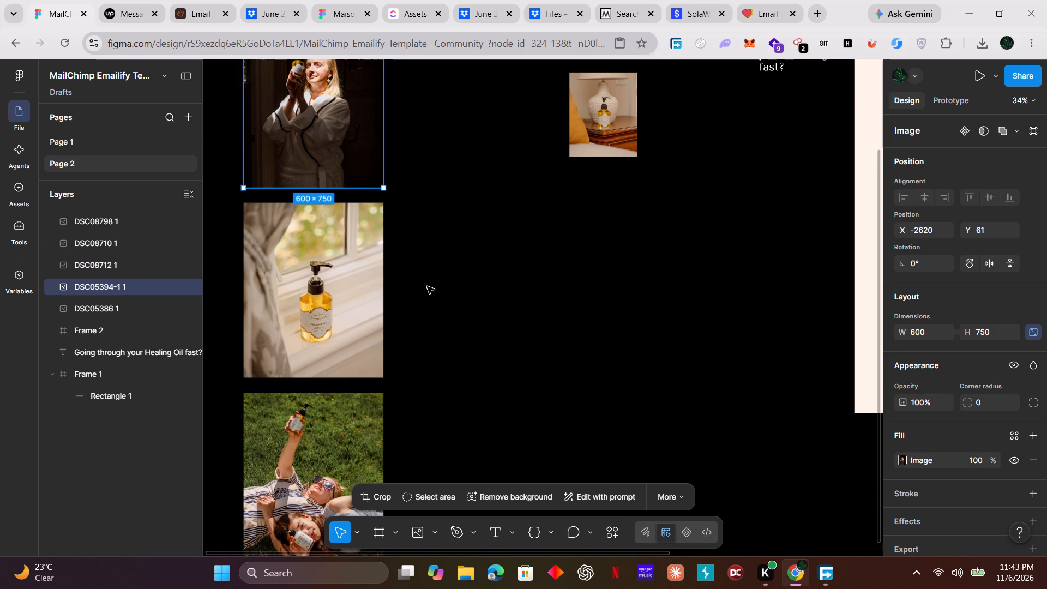
left_click(340, 283, "shift")
left_click(330, 448, "shift")
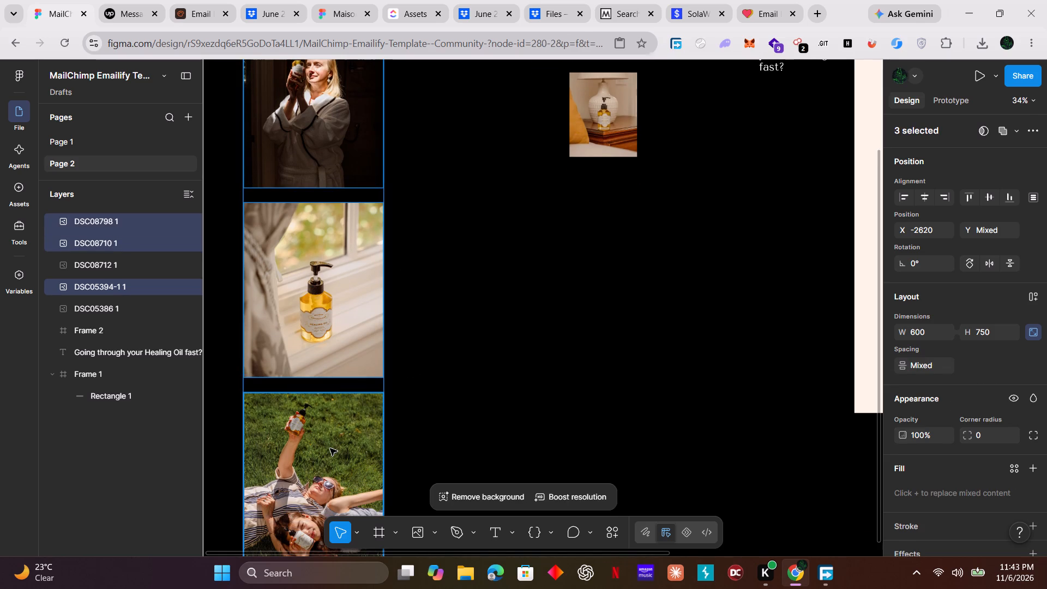
right_click(318, 289)
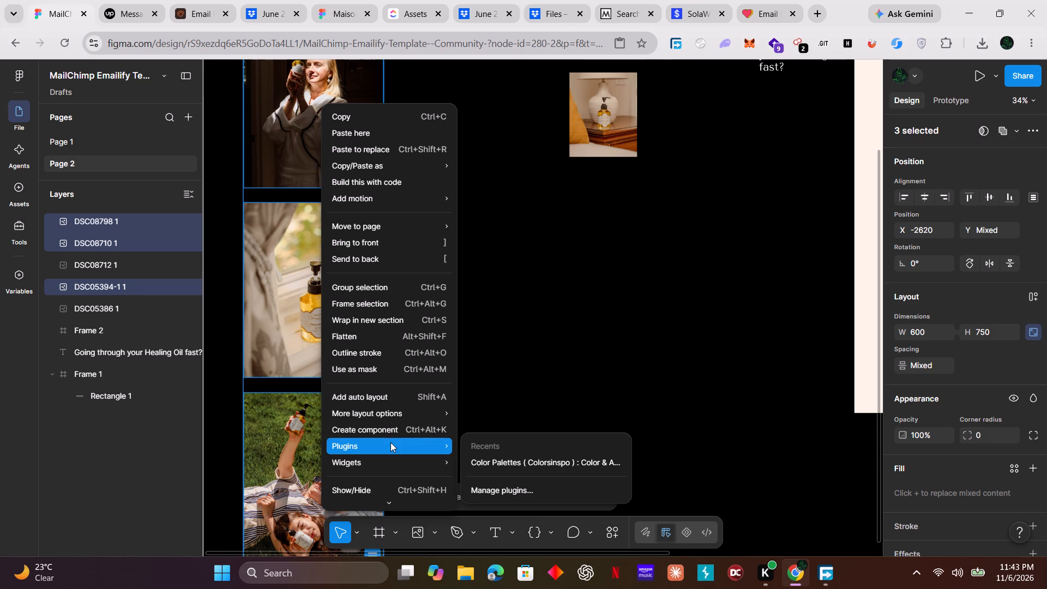
left_click(491, 491)
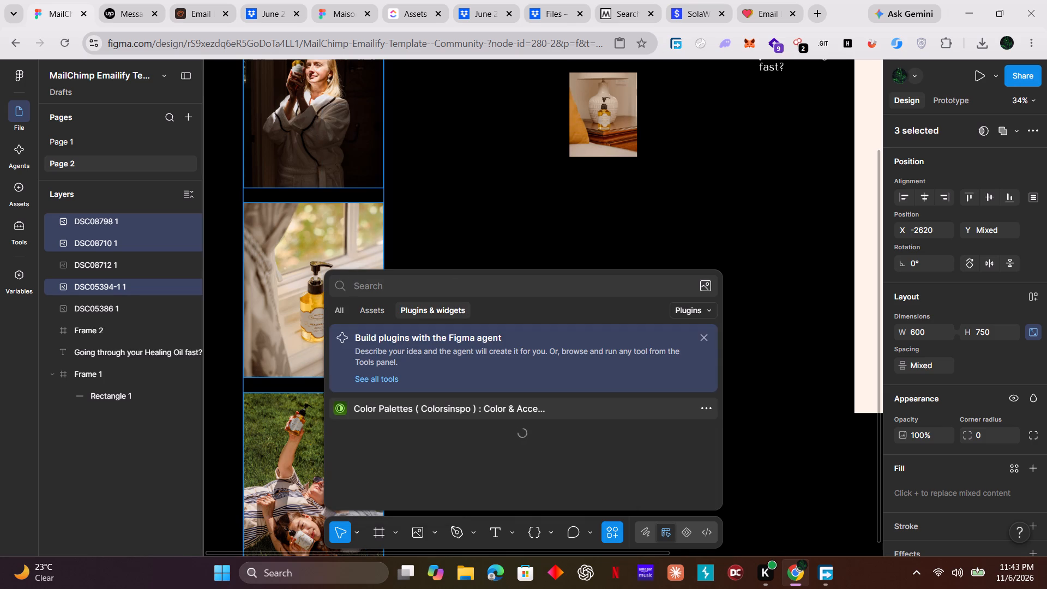
type("gif")
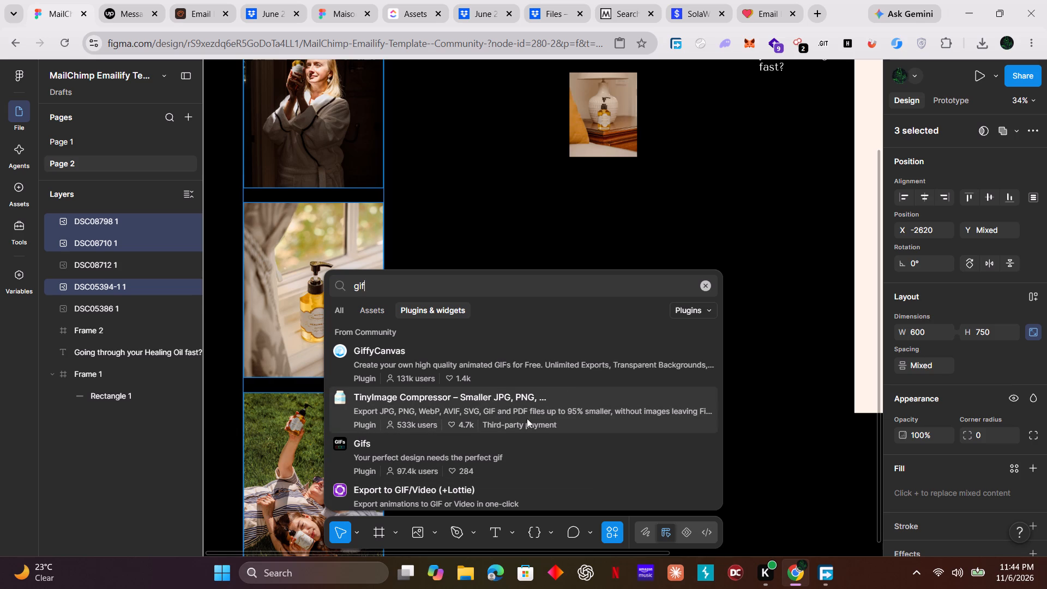
left_click(405, 398)
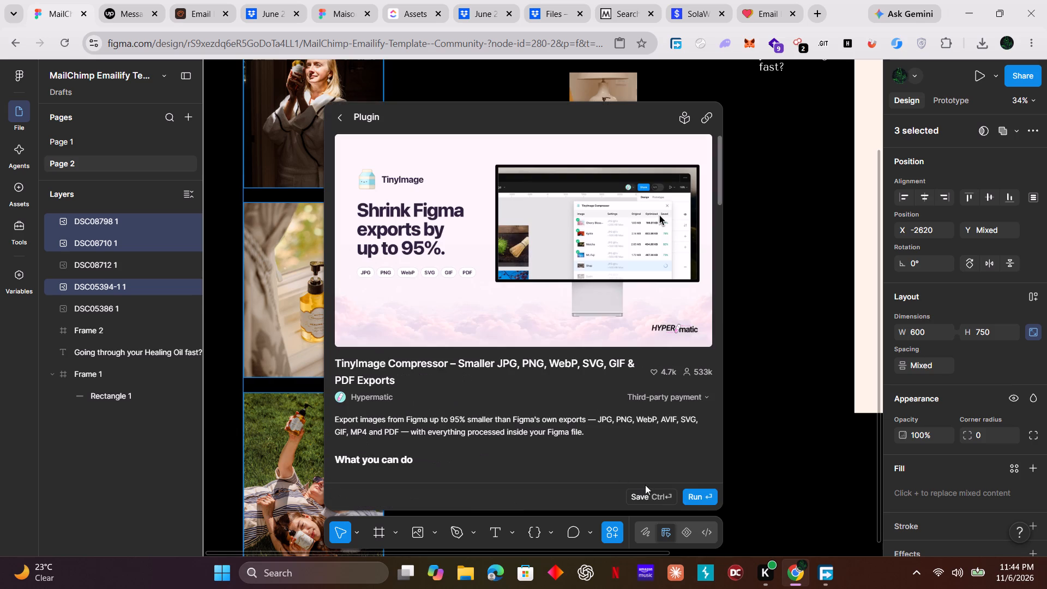
left_click(694, 497)
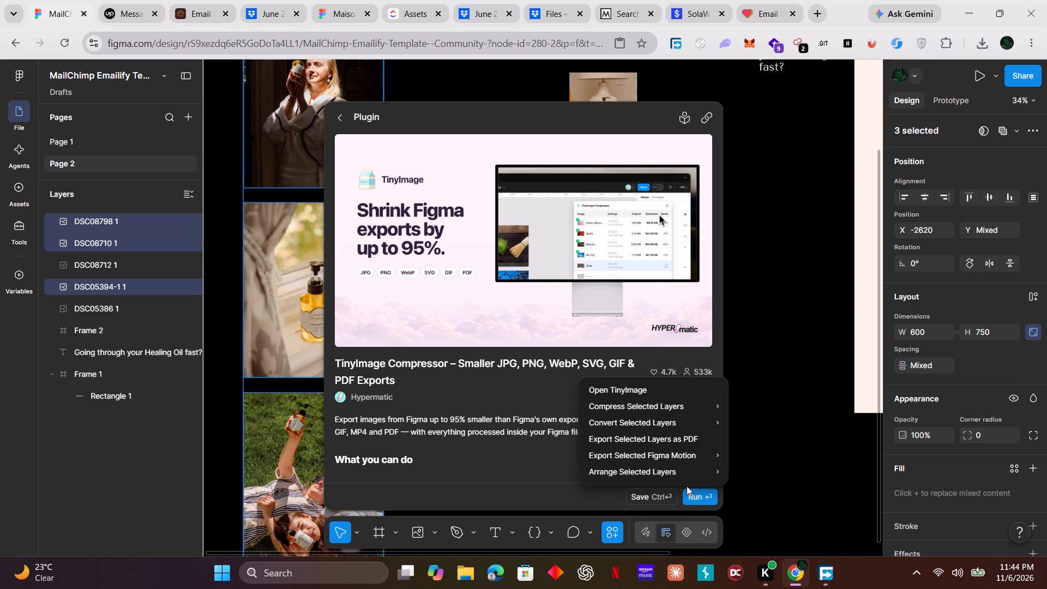
left_click(642, 395)
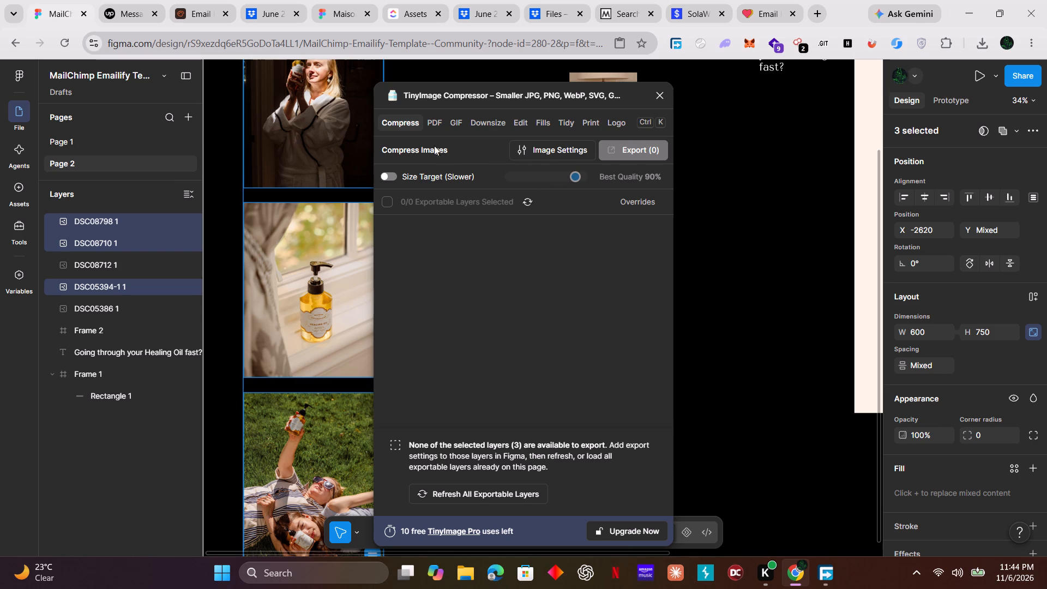
Export the three selected photos as an animated GIF at 710 ms per frame, and close TinyImage.
left_click(456, 118)
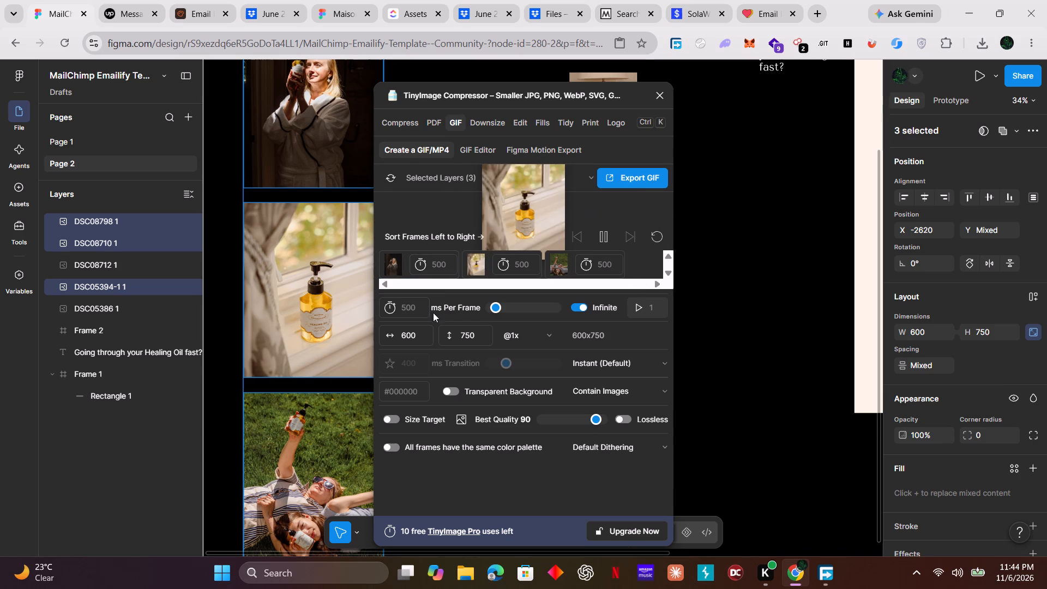
left_click(494, 310)
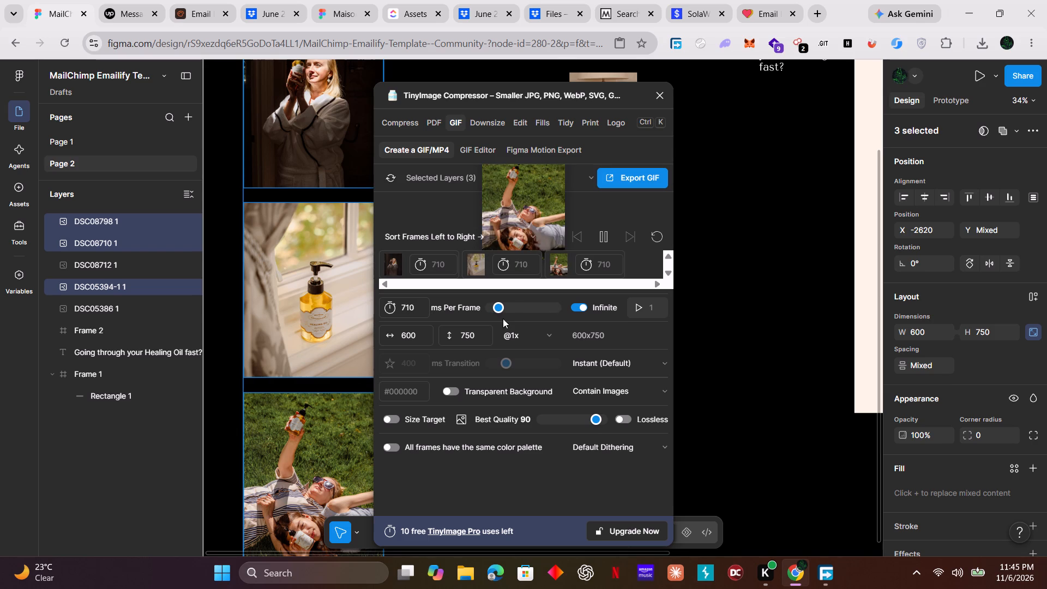
left_click(624, 180)
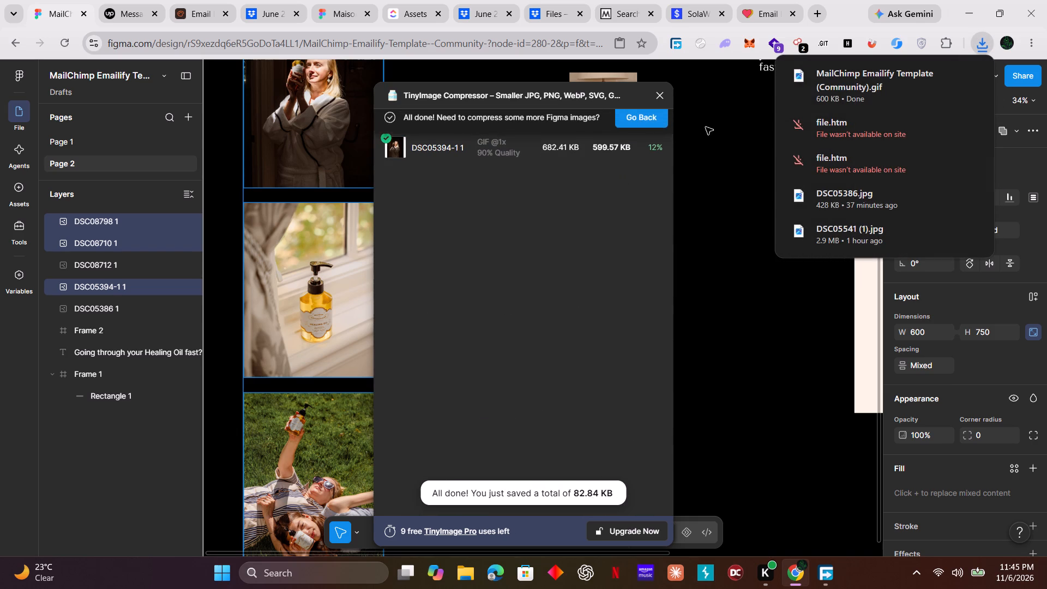
left_click(655, 124)
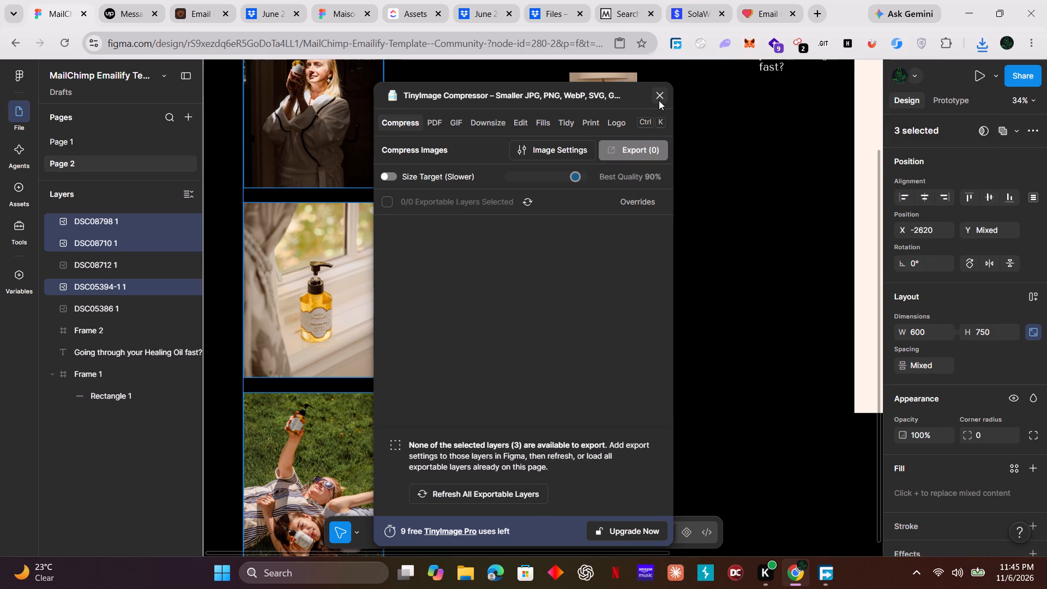
left_click(659, 100)
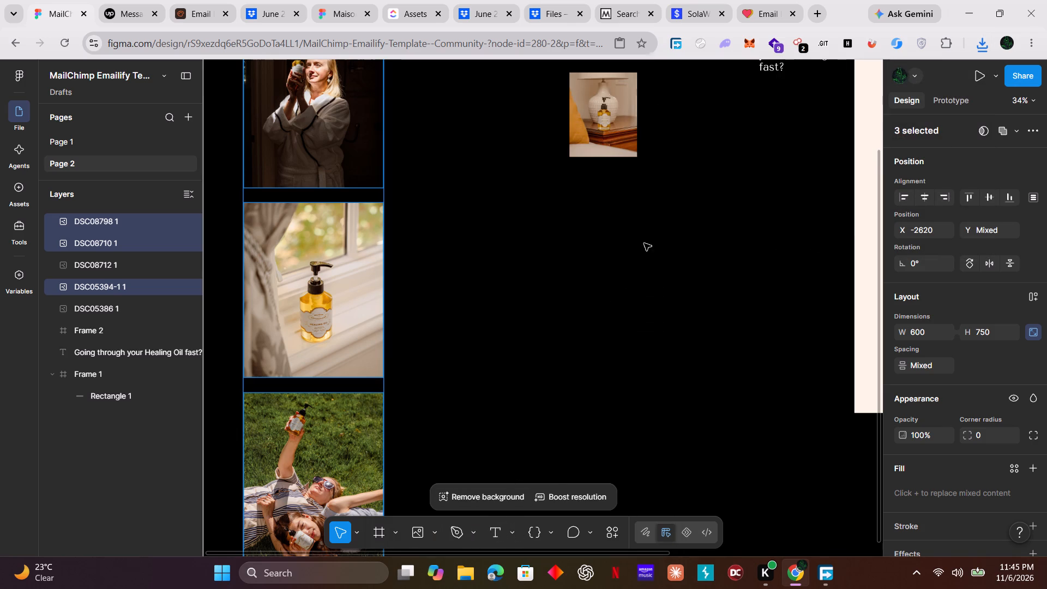
Import MailChimp Emailify Template (Community).gif from the Downloads folder and place it in Frame 1.
scroll(664, 302, "down", 4)
scroll(664, 302, "down", 5, "ctrl")
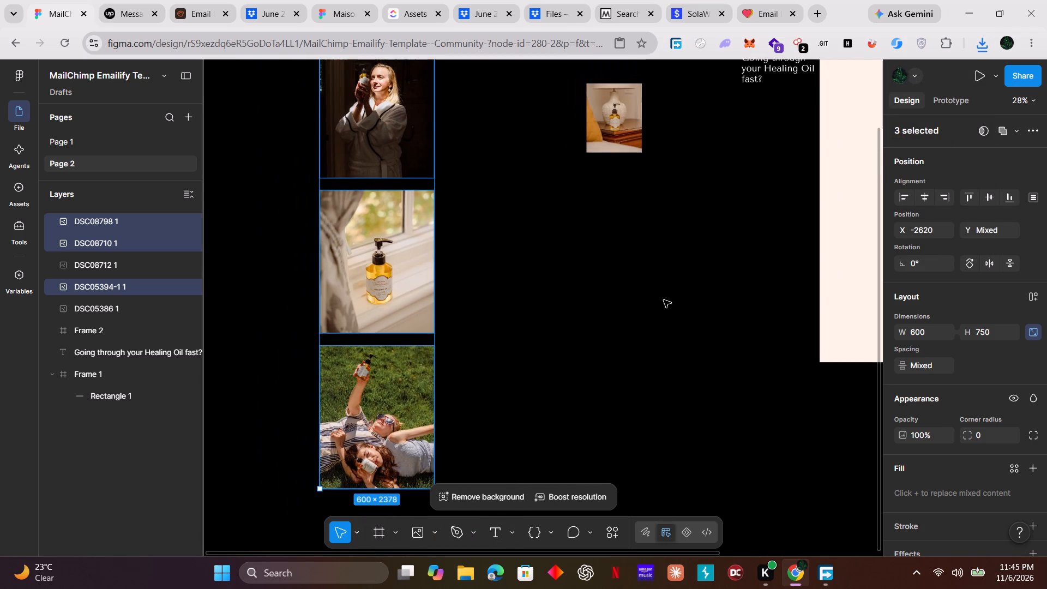
scroll(664, 300, "down", 13, "shift")
scroll(573, 384, "up", 3)
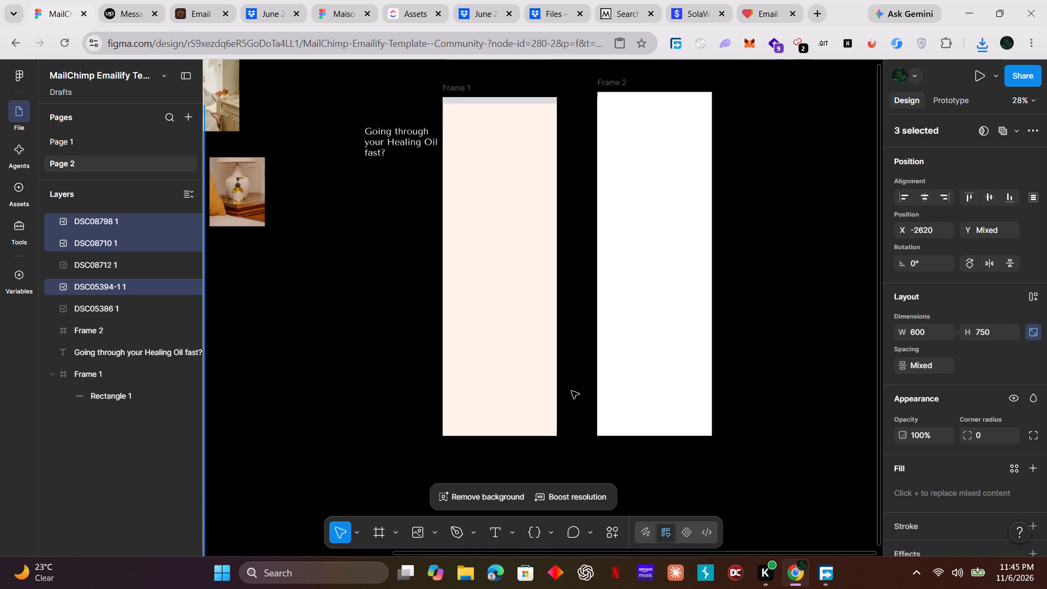
scroll(571, 391, "up", 6)
scroll(382, 405, "down", 8)
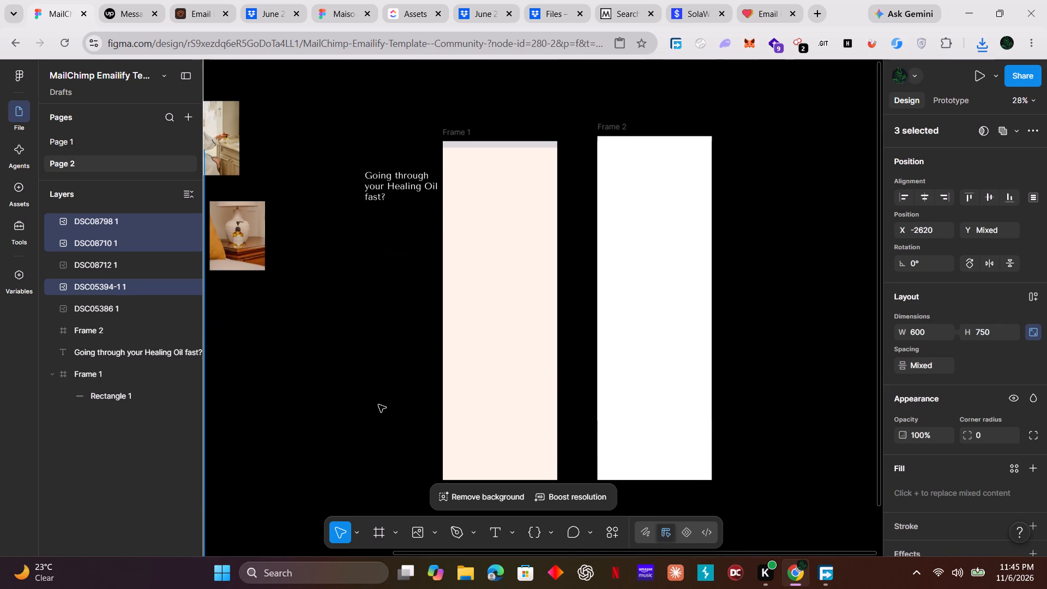
left_click(420, 535)
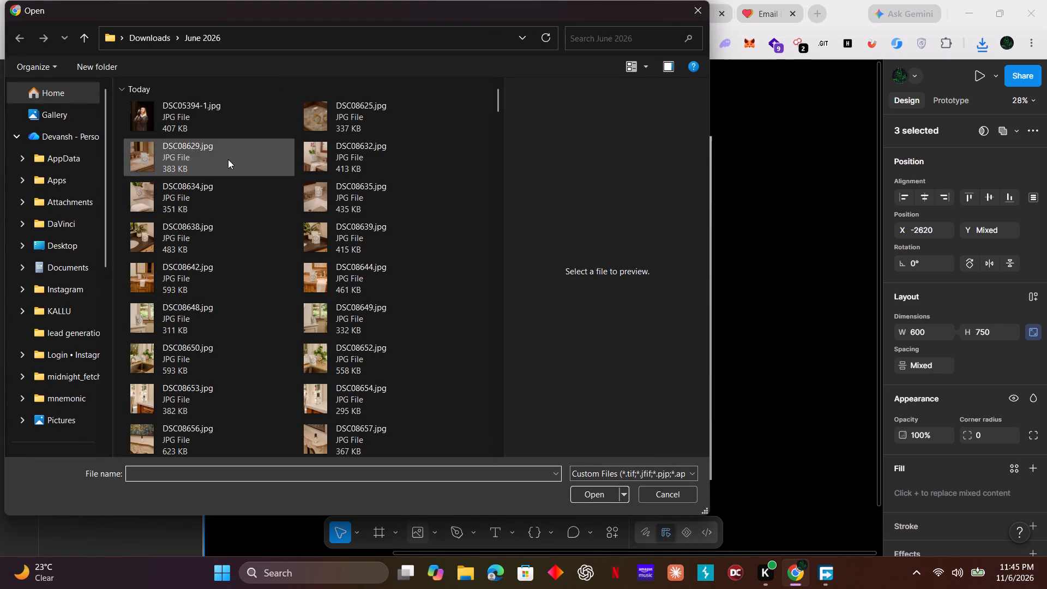
scroll(228, 158, "up", 2)
scroll(220, 123, "down", 5)
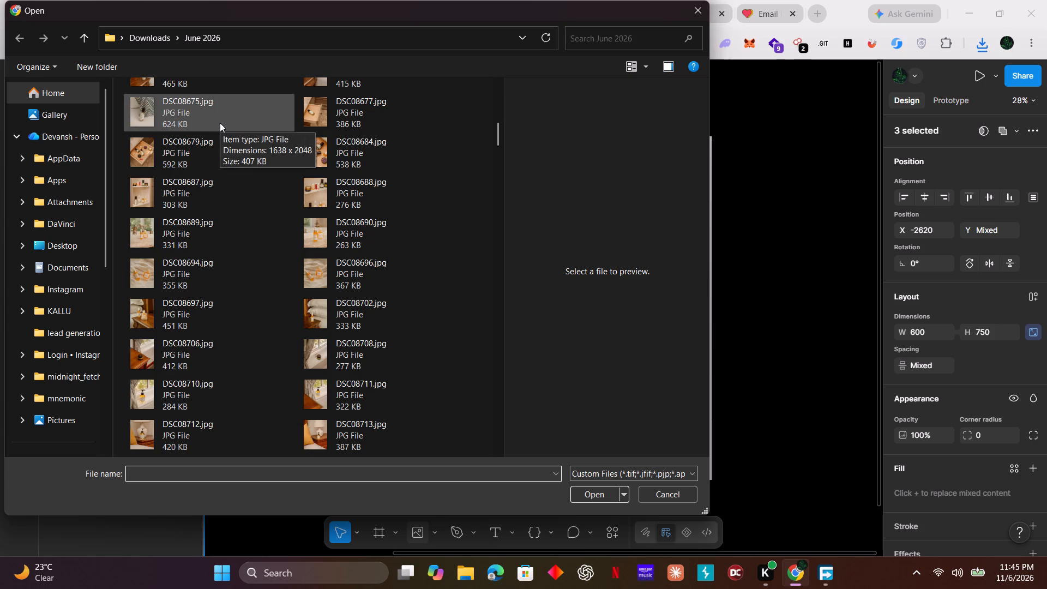
left_click(164, 31)
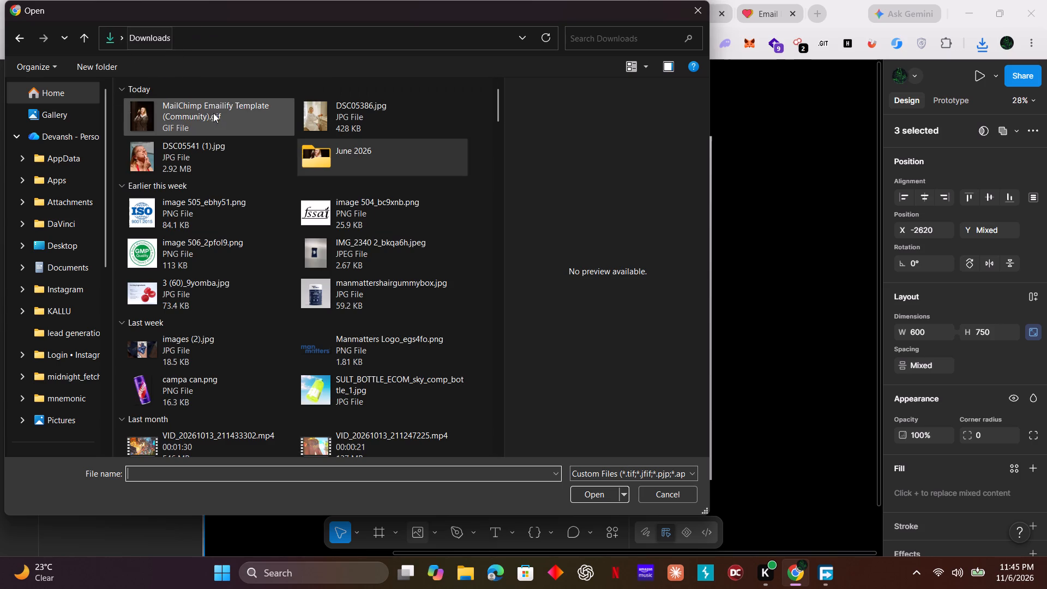
left_click(236, 116)
left_click(236, 116)
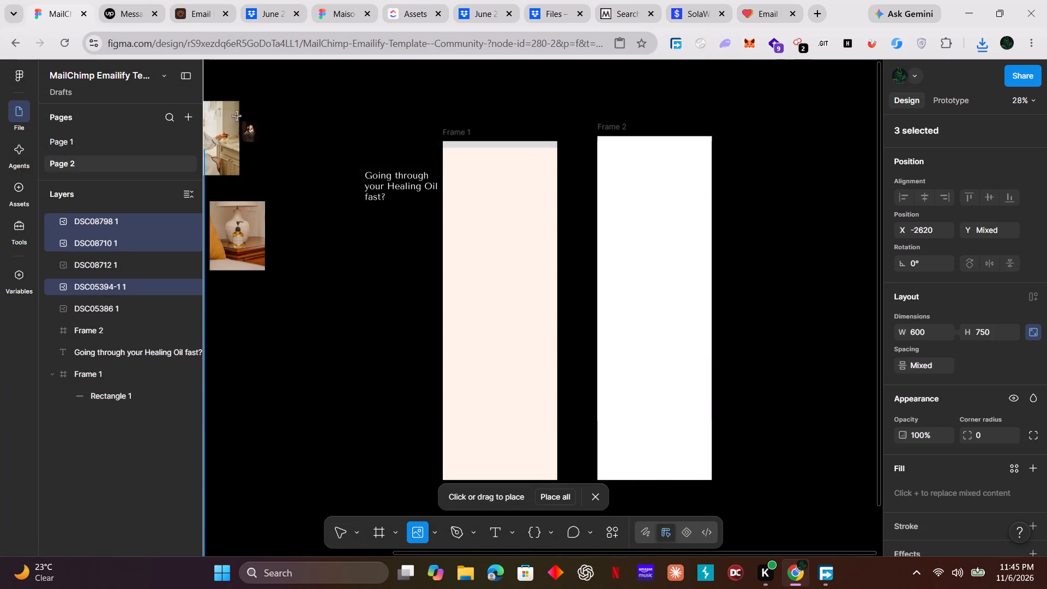
left_click(478, 193)
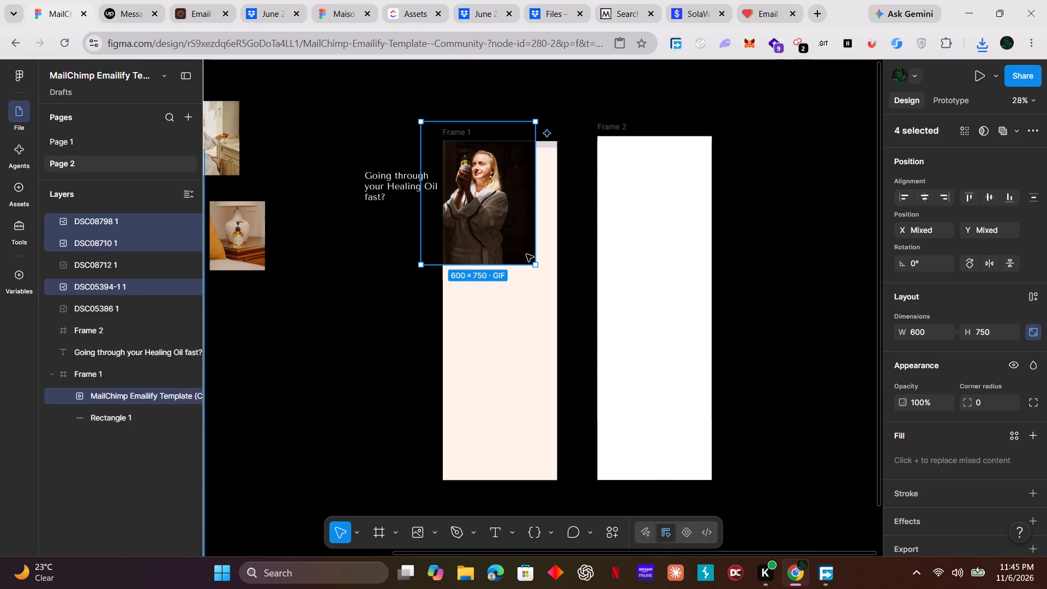
Position the GIF across the full width of Frame 1 just below the top strip, at X 0, Y 51.
left_click_drag(484, 202, 502, 227)
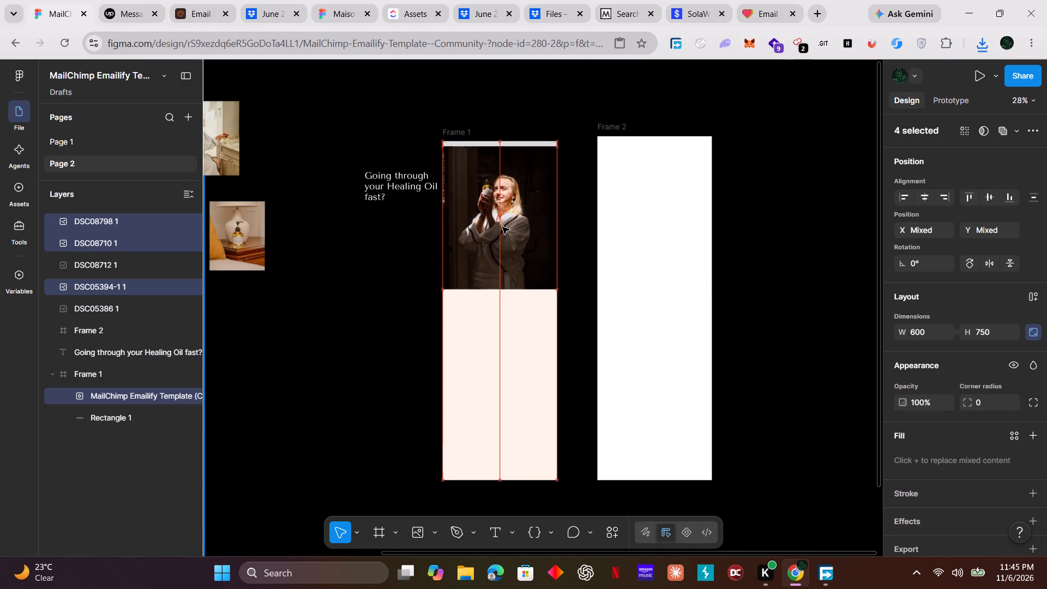
left_click_drag(502, 227, 503, 223)
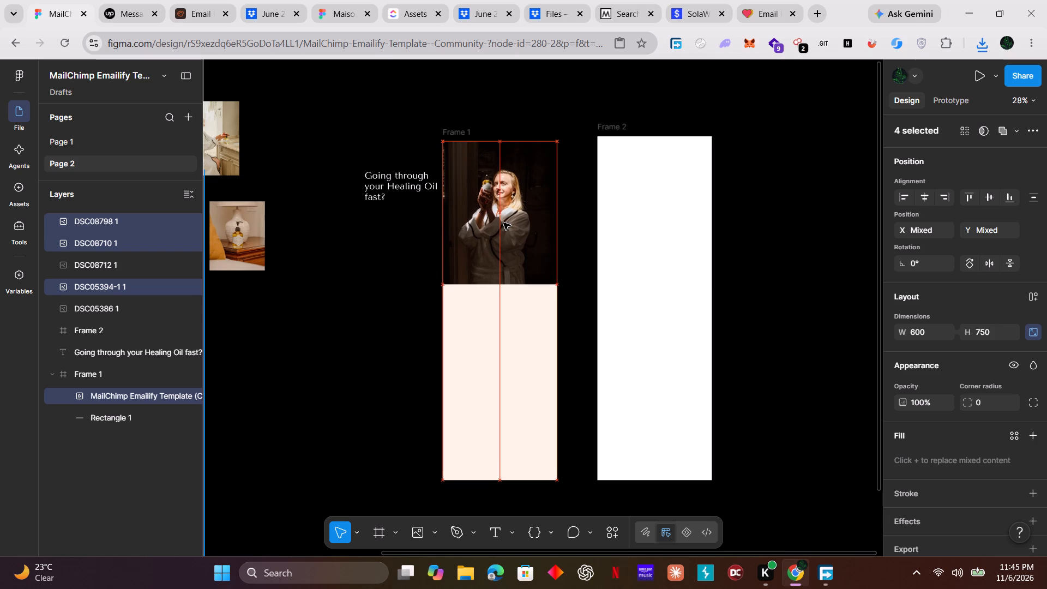
left_click_drag(503, 223, 506, 231)
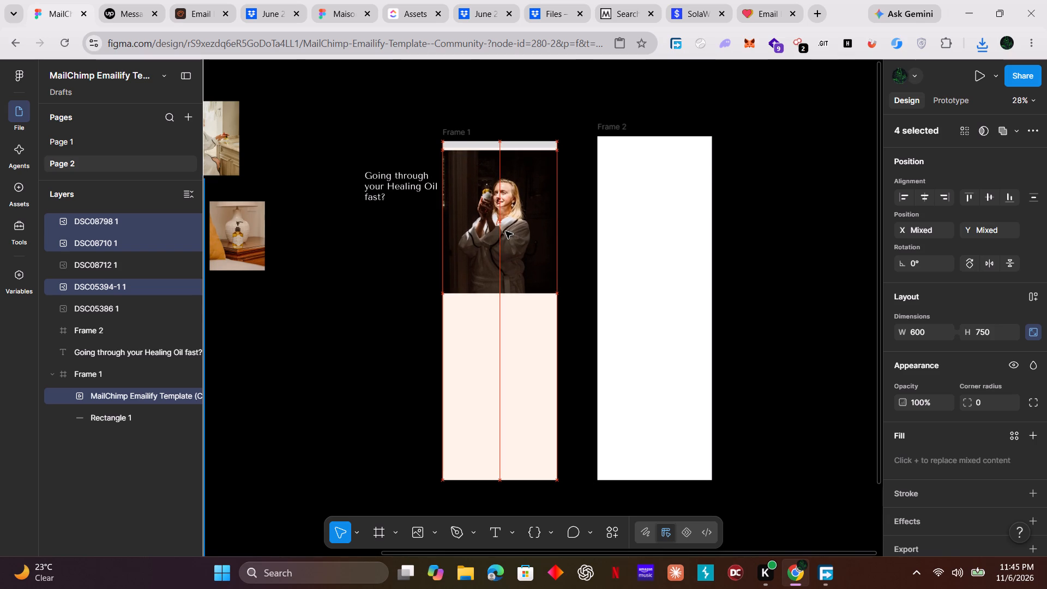
left_click_drag(506, 231, 506, 232)
left_click(404, 312)
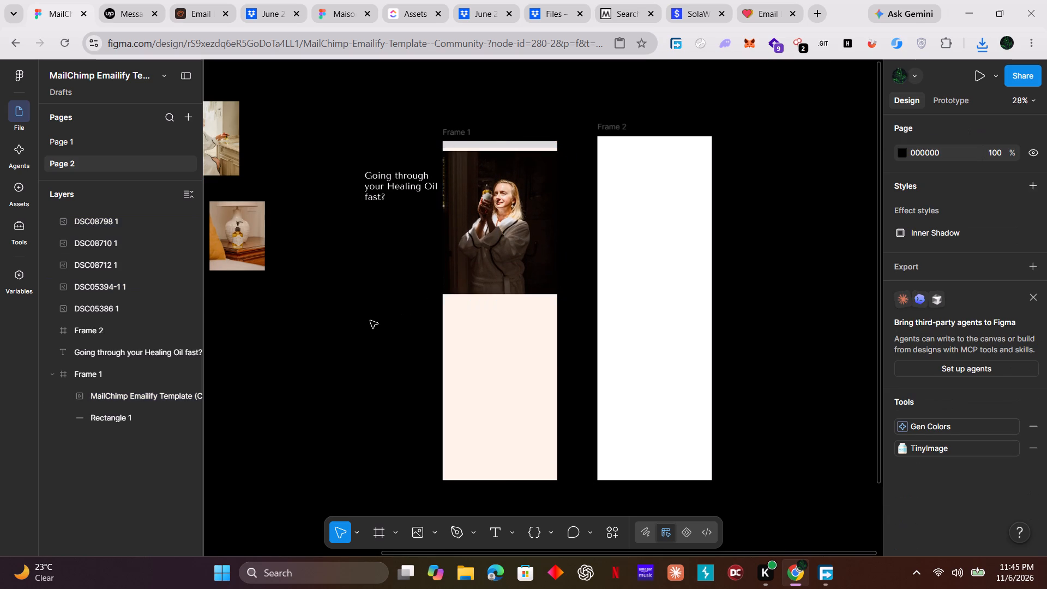
Preview the GIF's playback in its fill settings, and leave the GIF deselected.
double_click(488, 265)
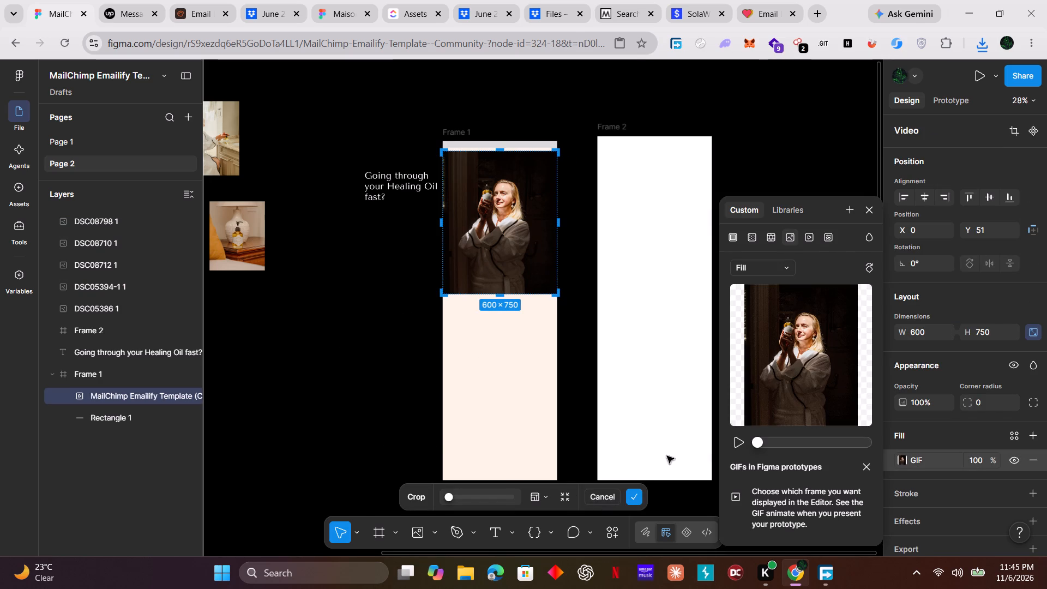
left_click(734, 439)
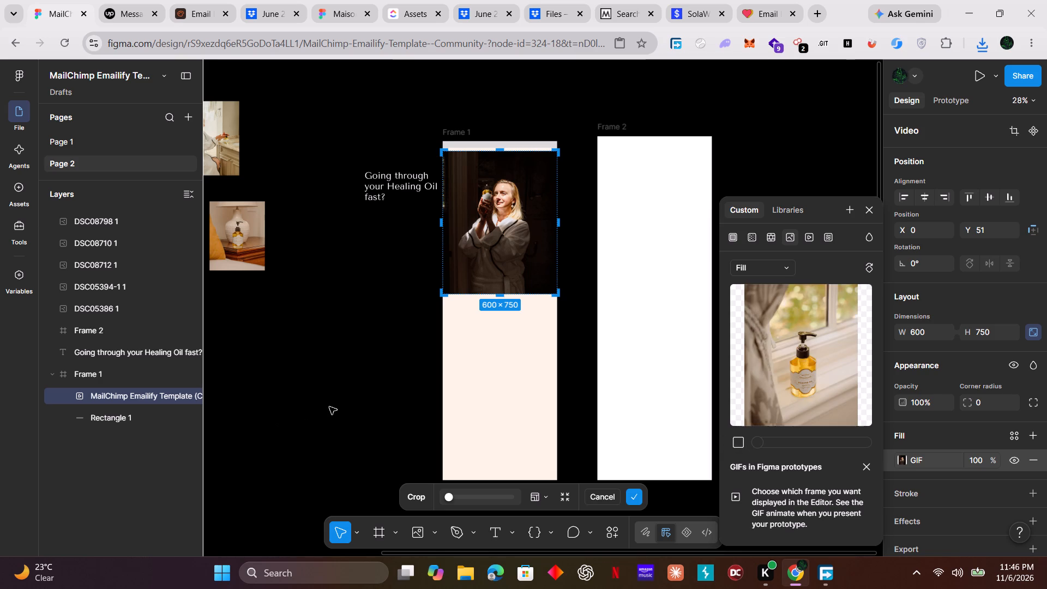
left_click(364, 411)
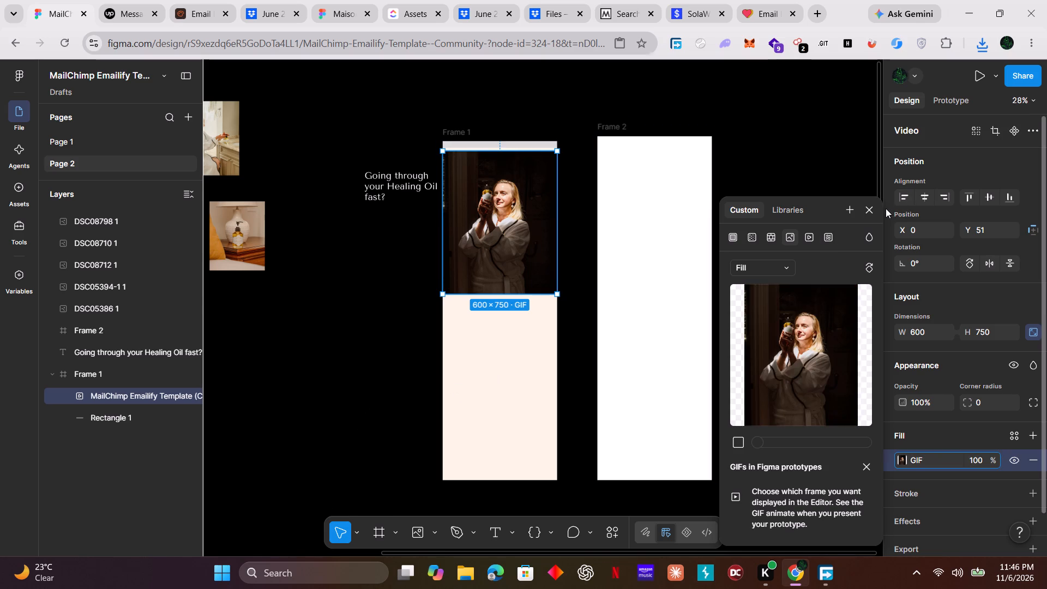
left_click(867, 207)
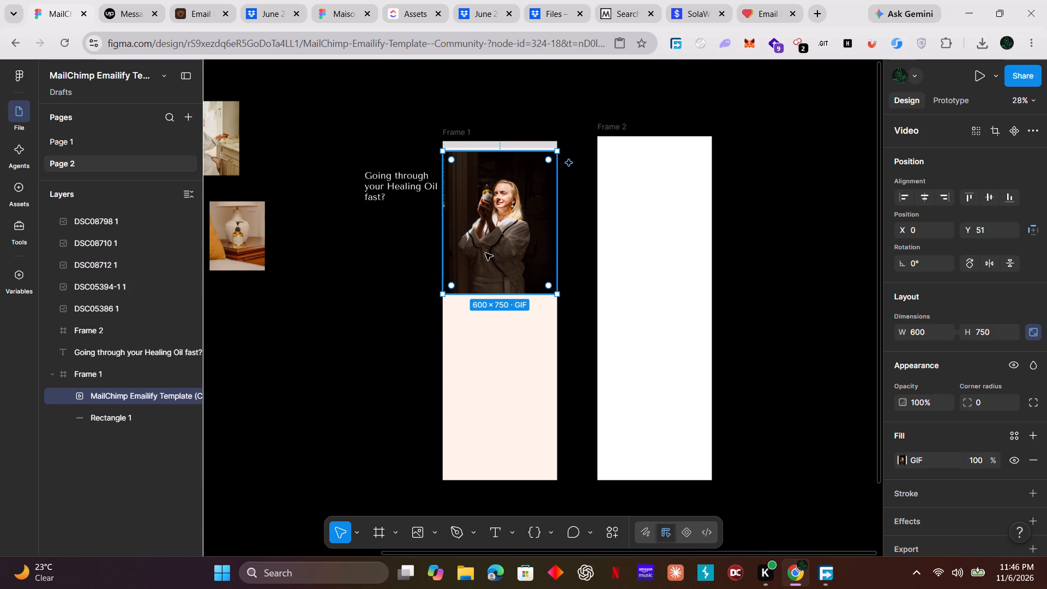
left_click(333, 346)
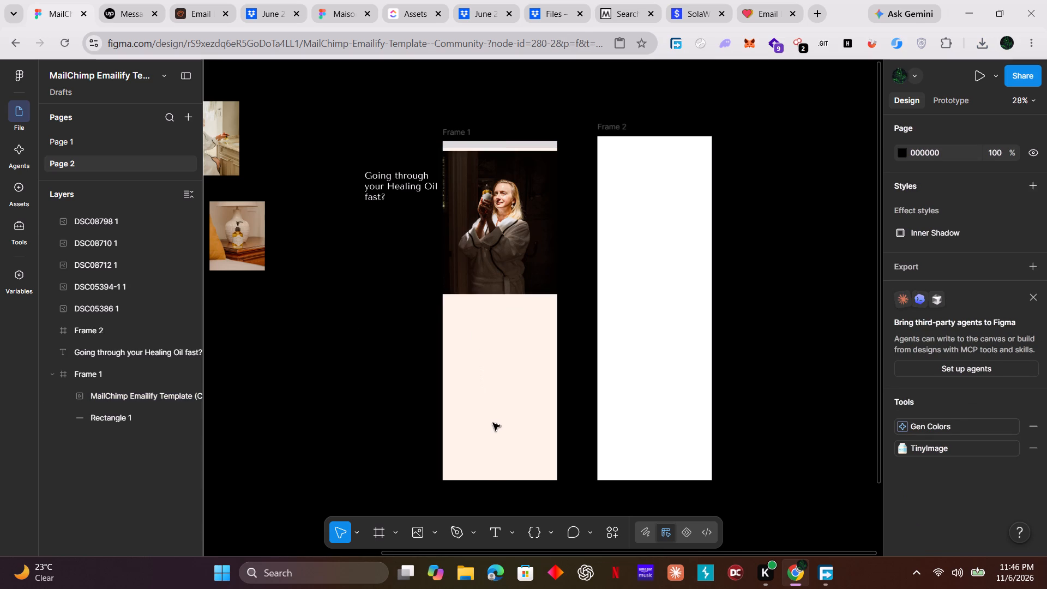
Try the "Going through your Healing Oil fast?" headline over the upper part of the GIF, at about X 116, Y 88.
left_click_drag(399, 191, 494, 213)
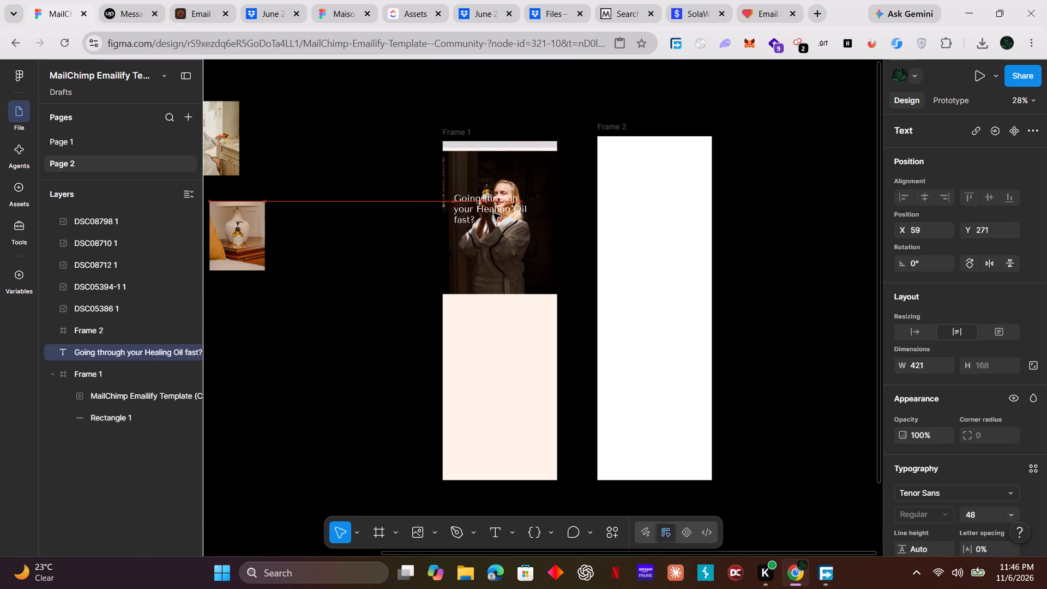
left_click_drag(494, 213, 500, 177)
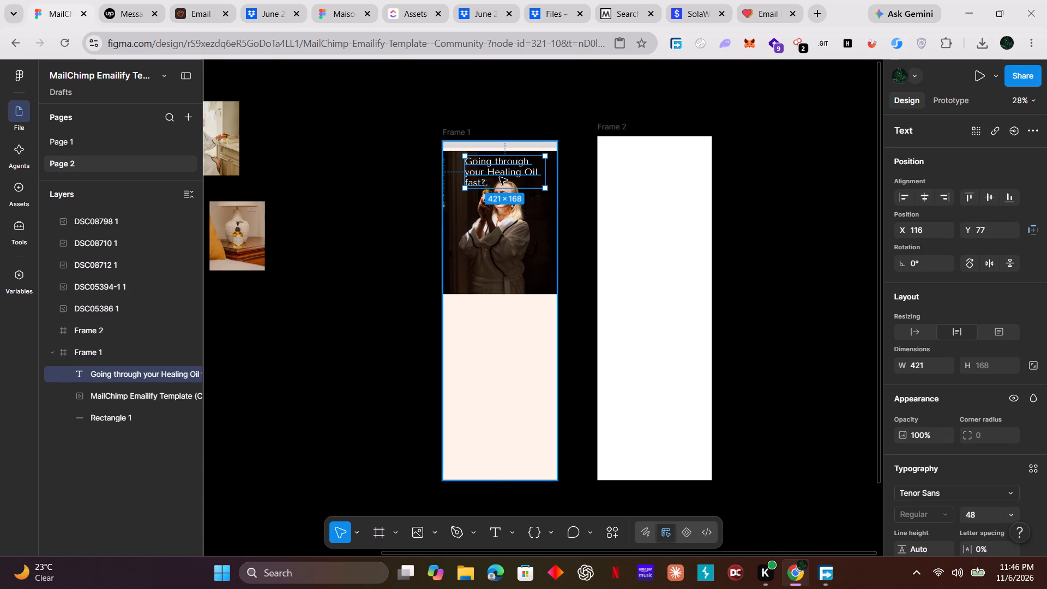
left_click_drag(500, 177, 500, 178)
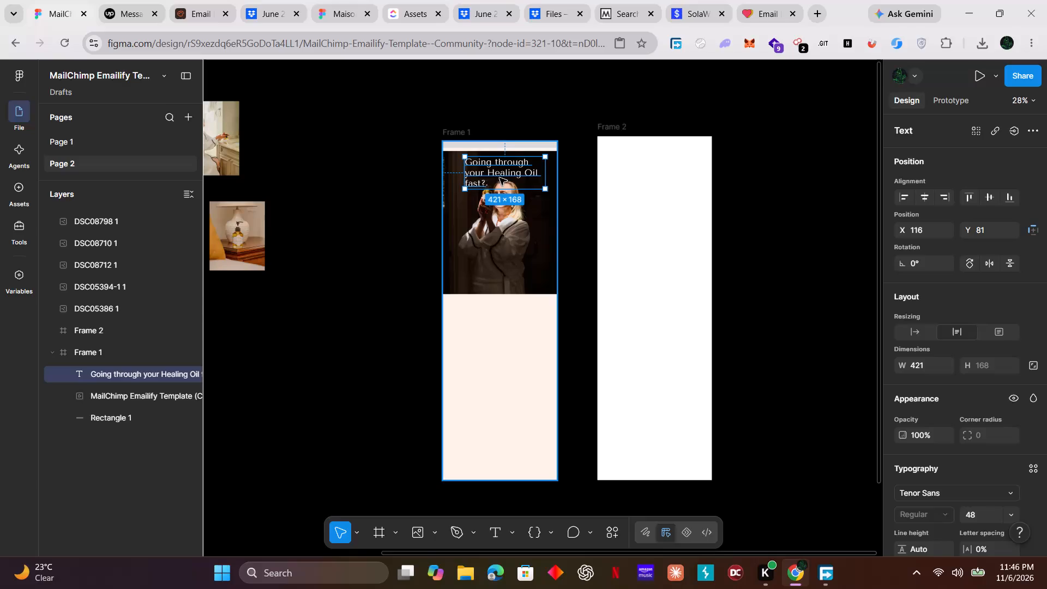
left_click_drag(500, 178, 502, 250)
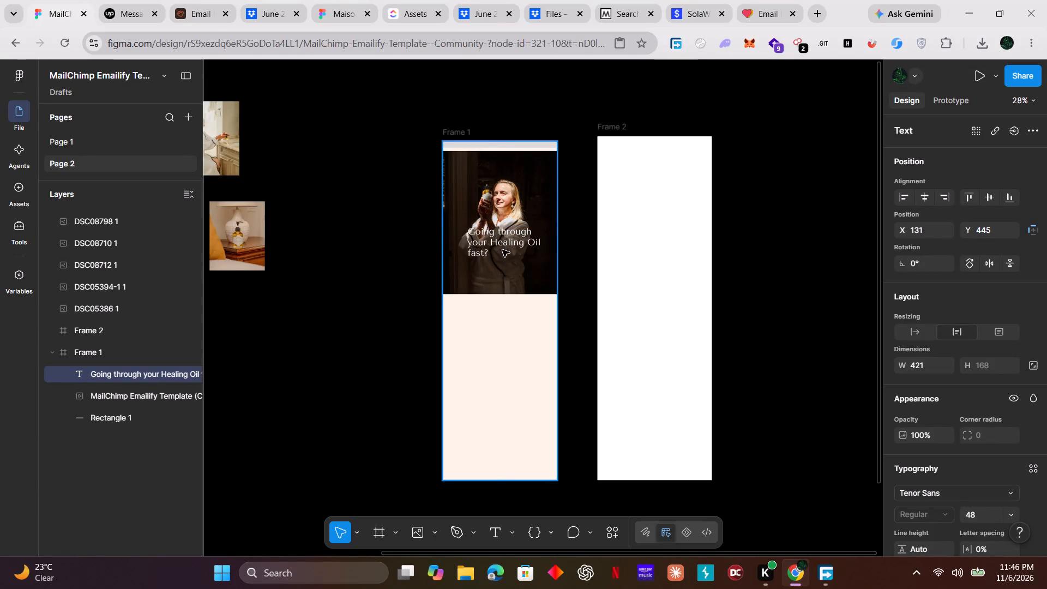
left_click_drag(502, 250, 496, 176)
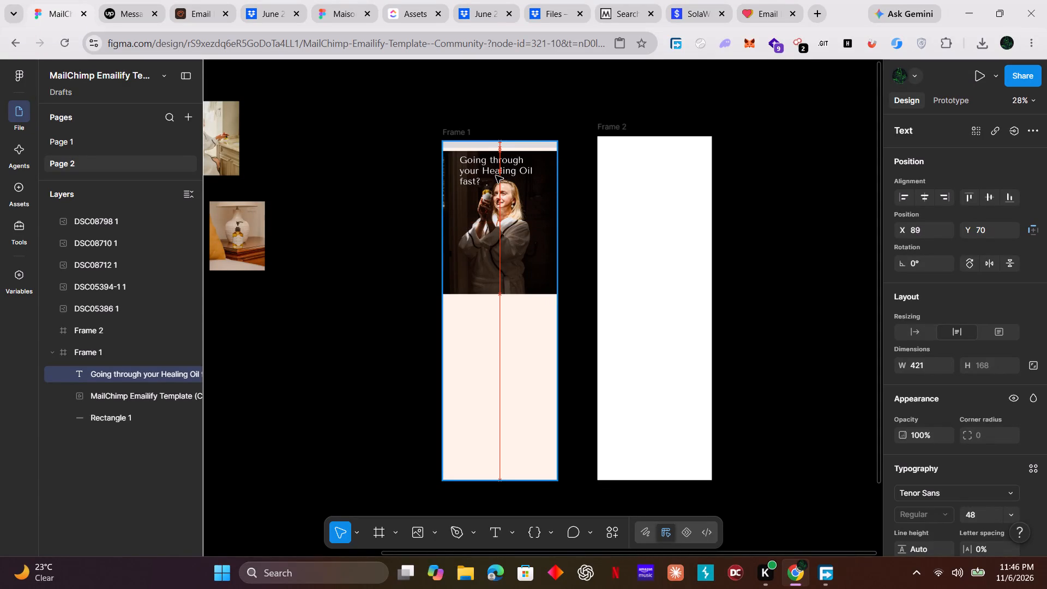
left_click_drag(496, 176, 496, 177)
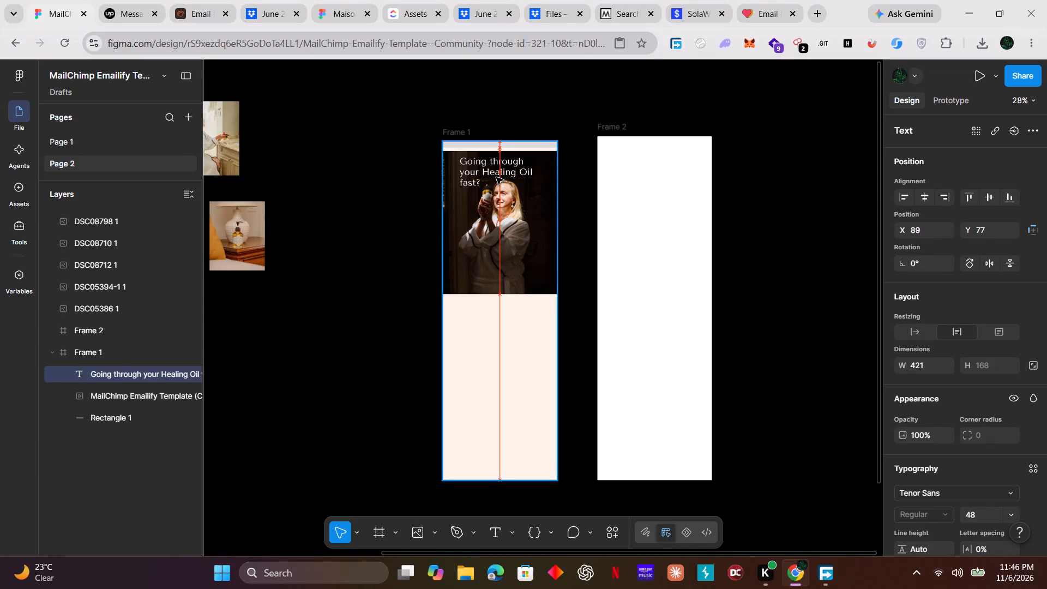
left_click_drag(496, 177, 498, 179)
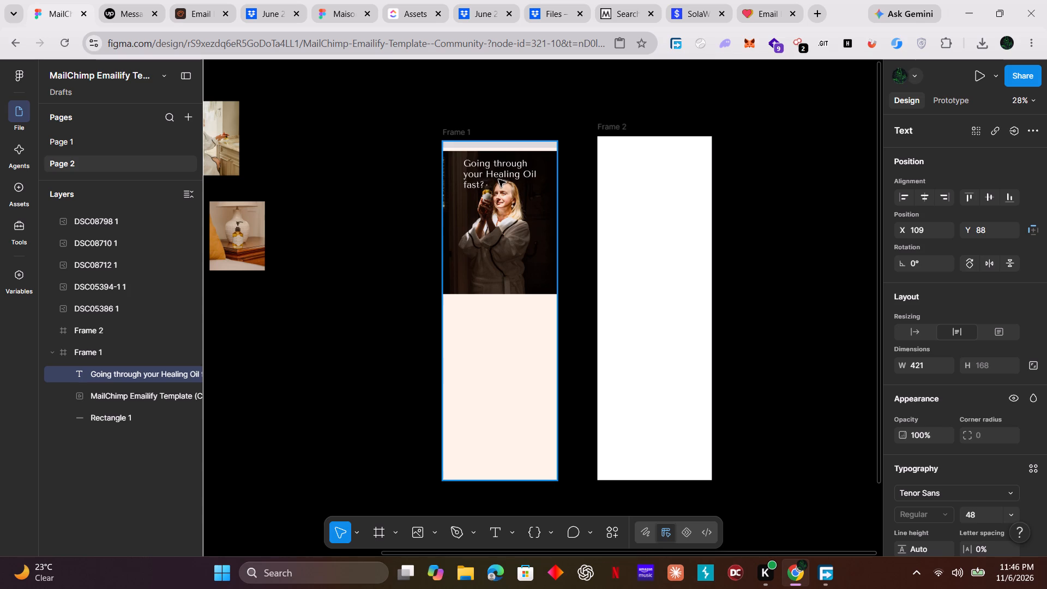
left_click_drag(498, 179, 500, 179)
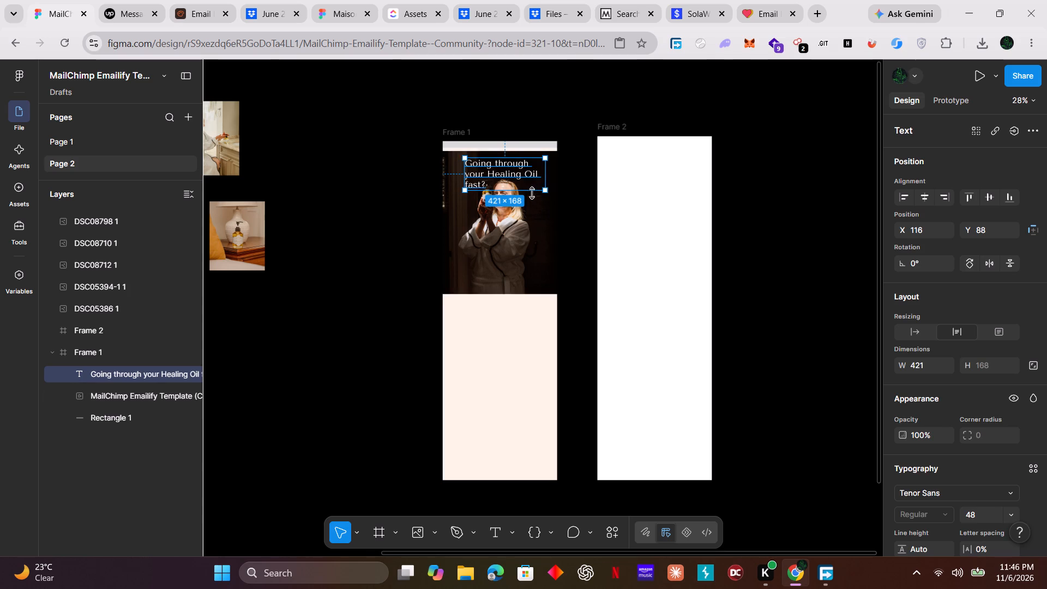
Move the "Going through your Healing Oil fast?" headline onto the cream area just below the GIF, at about X 130, Y 844.
left_click_drag(514, 171, 515, 308)
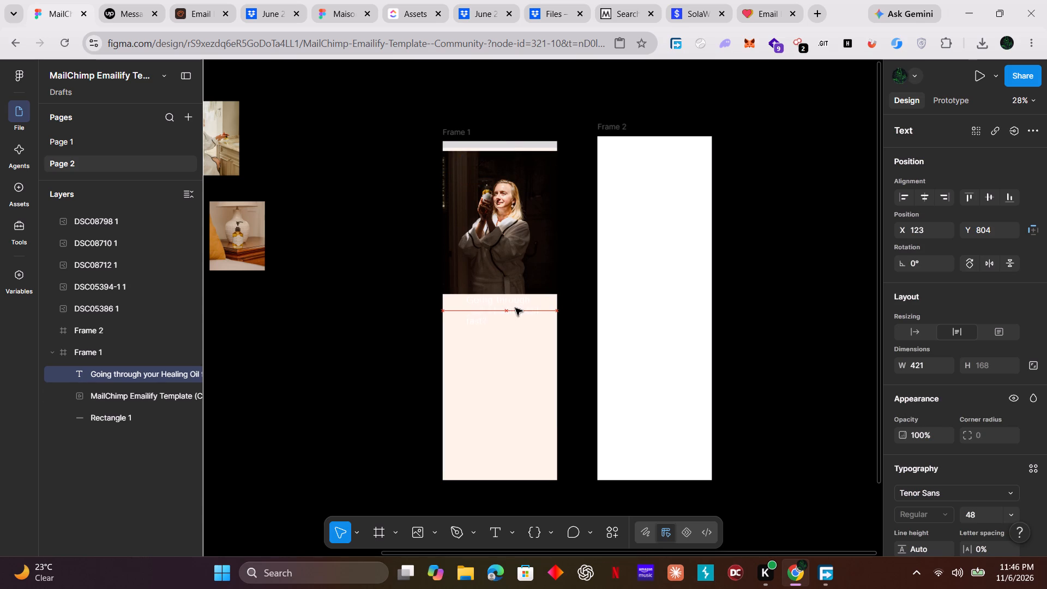
left_click_drag(515, 308, 516, 315)
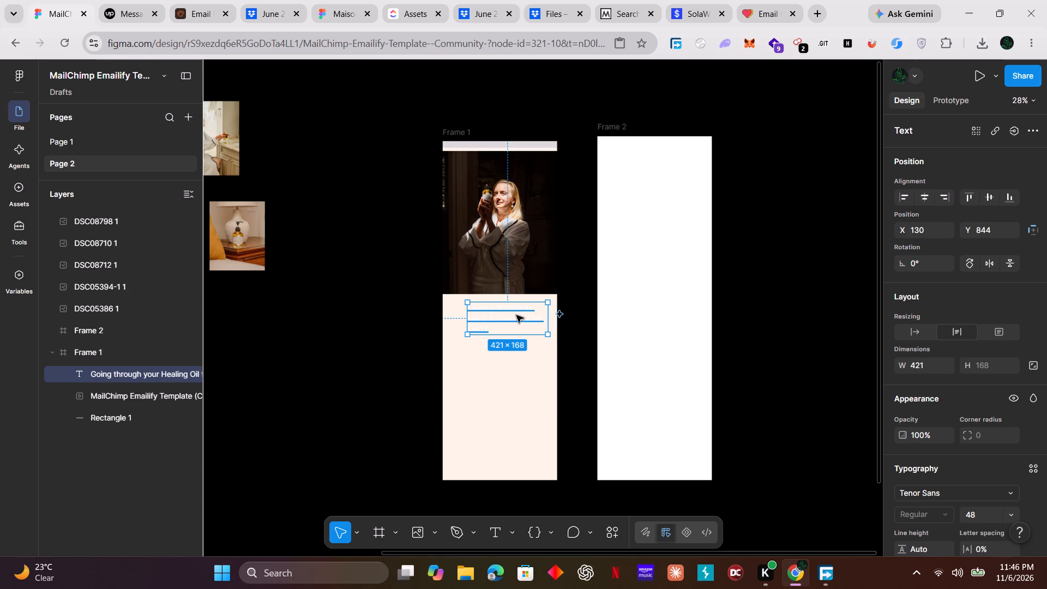
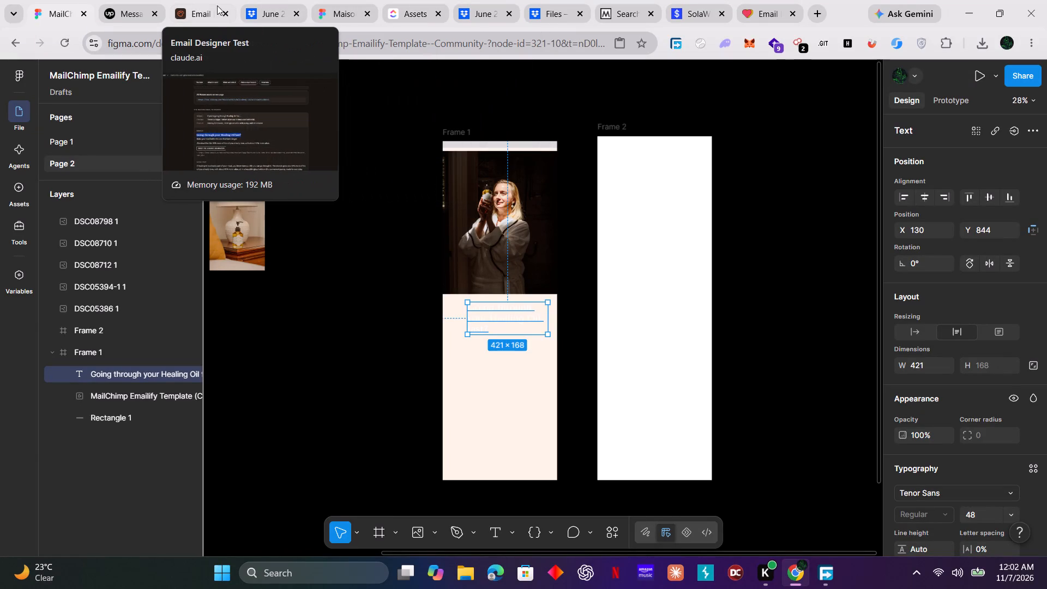
left_click(197, 13)
scroll(562, 375, "up", 1)
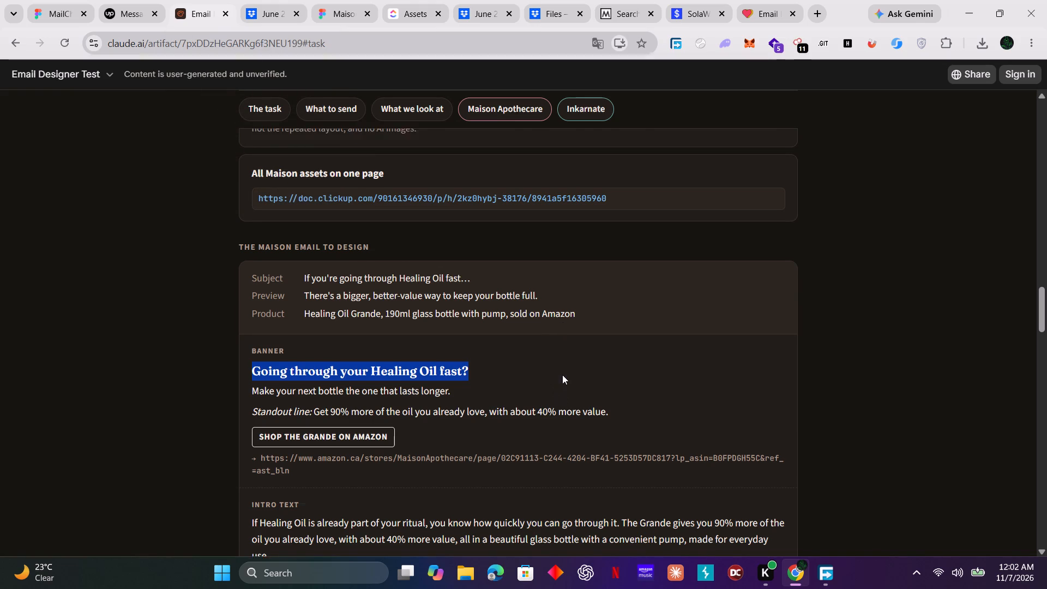
scroll(562, 375, "up", 7)
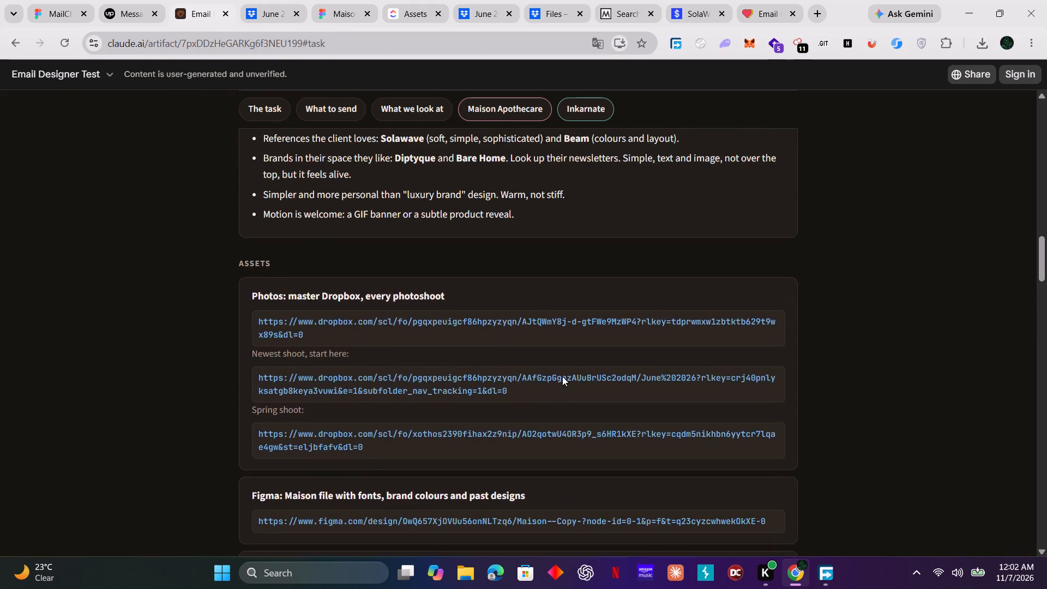
scroll(562, 374, "up", 3)
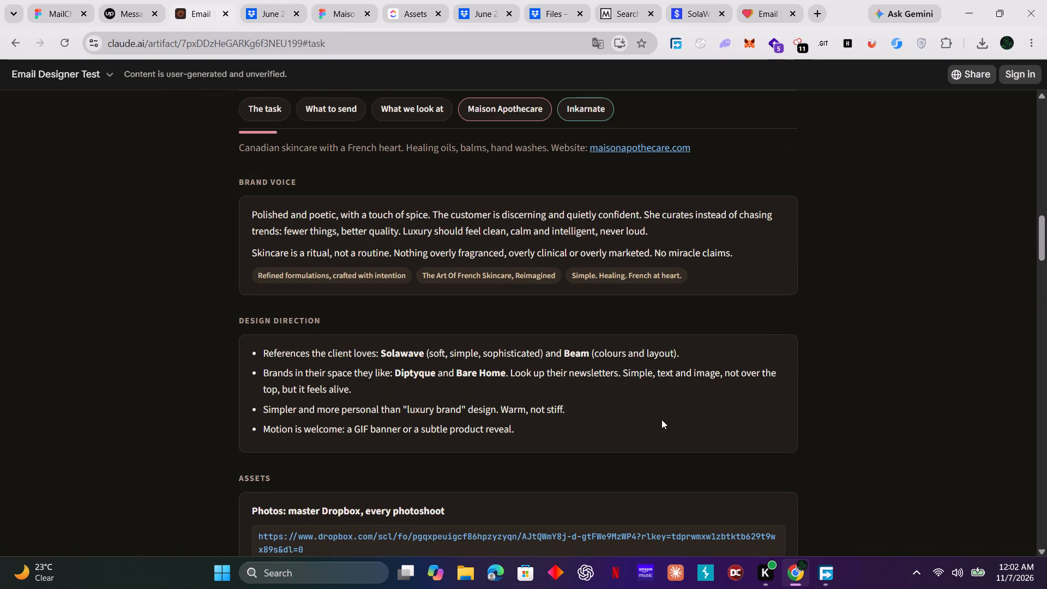
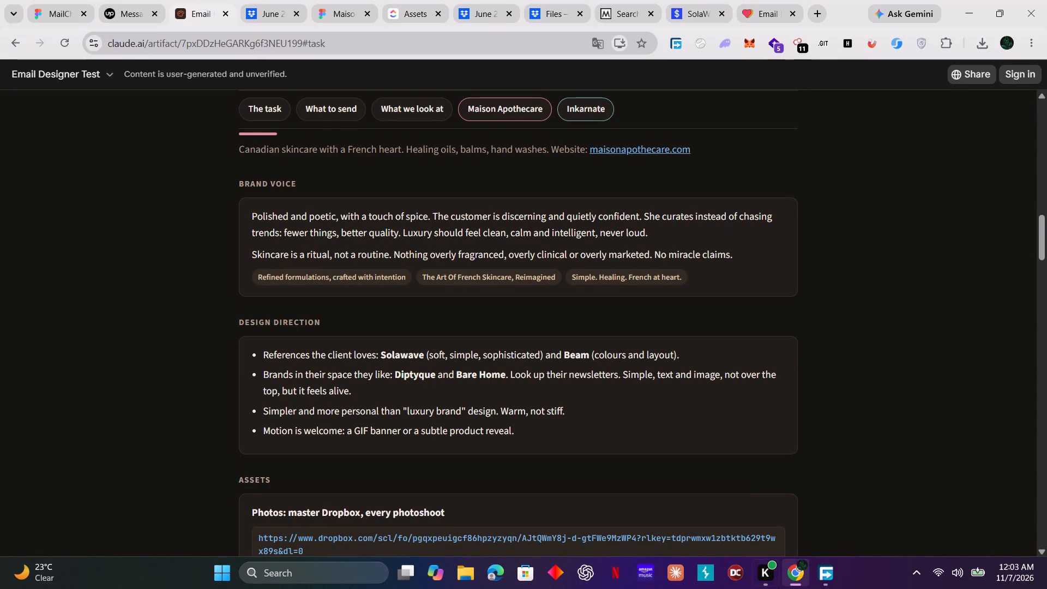
Review the design direction and photo asset links in the Maison Apothecare section of the Email Designer Test brief.
scroll(605, 219, "down", 1)
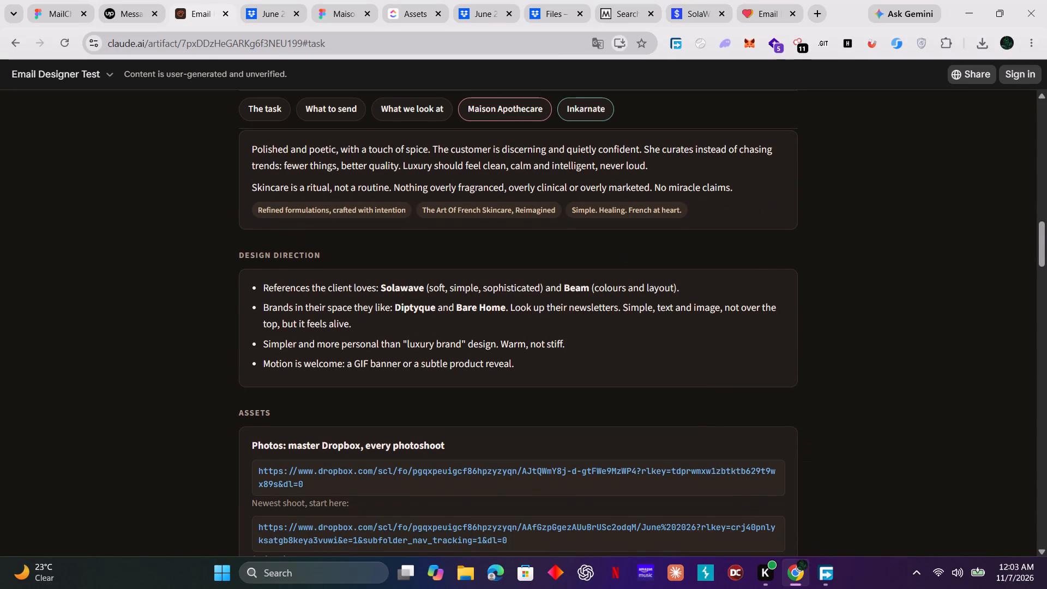
scroll(613, 312, "down", 1)
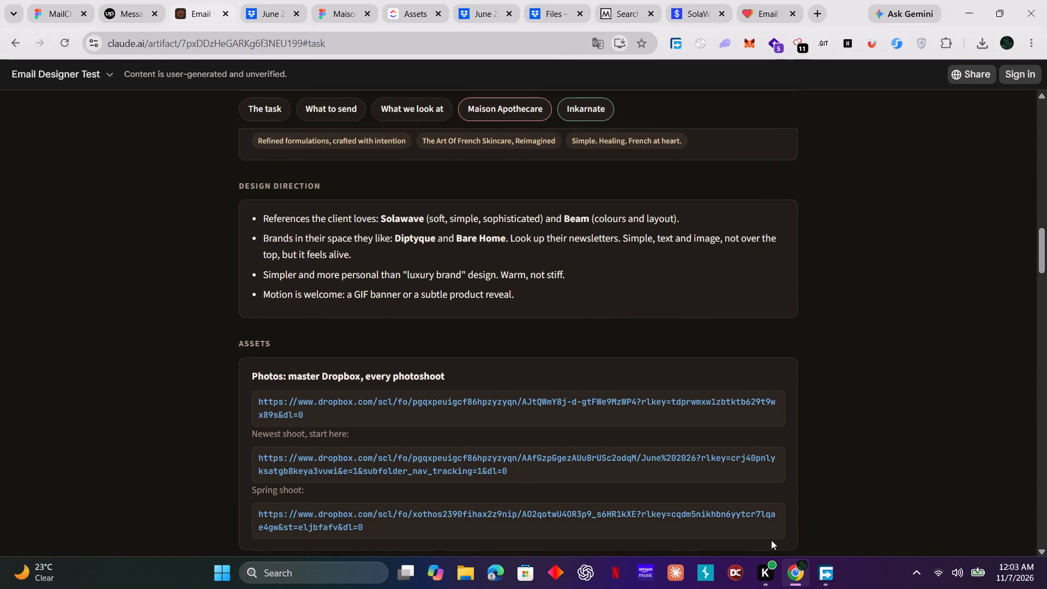
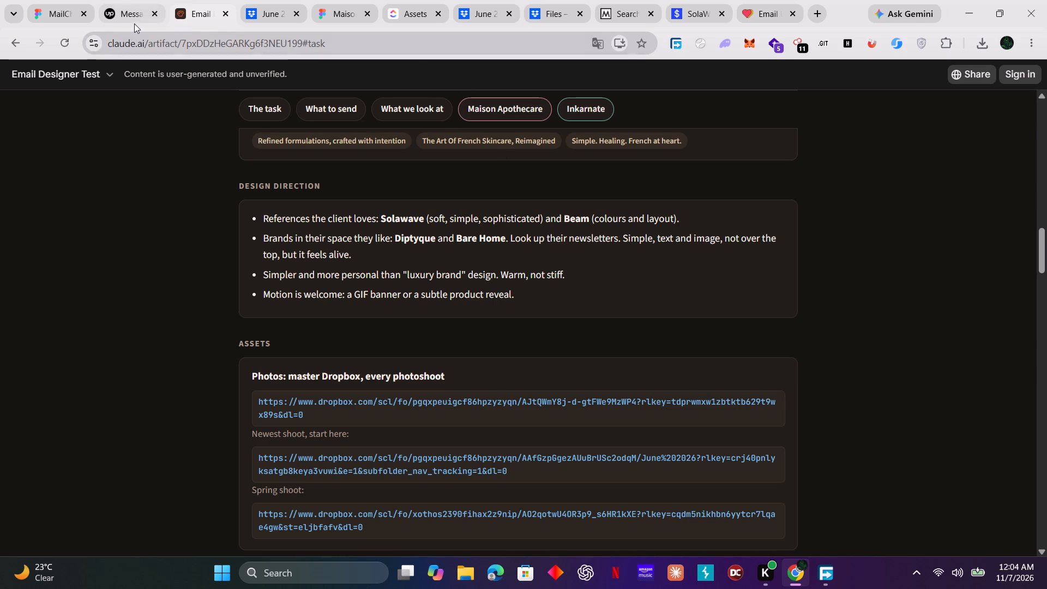
scroll(501, 216, "up", 2)
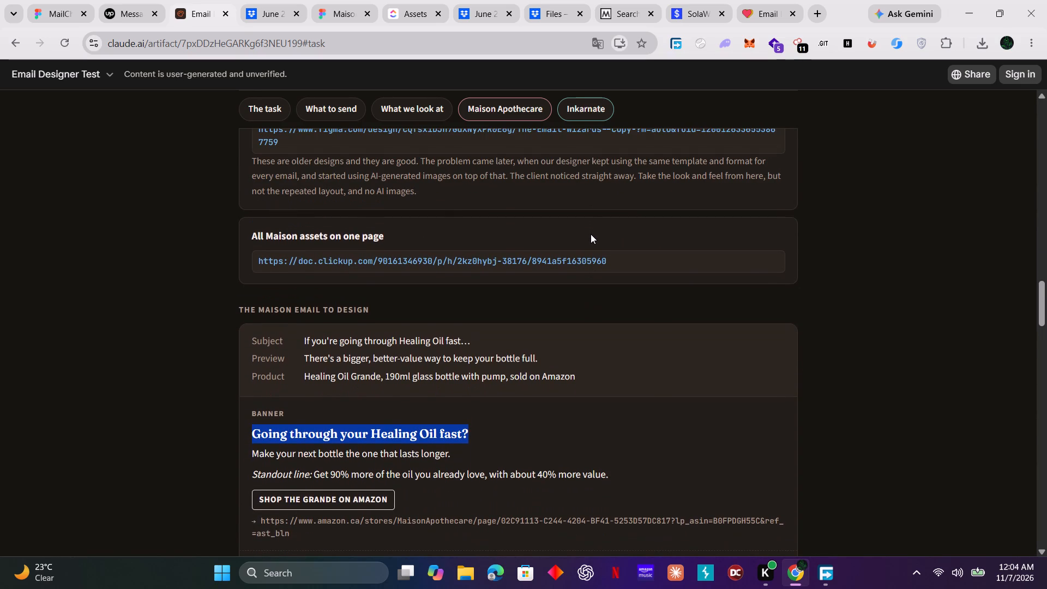
scroll(591, 234, "up", 9)
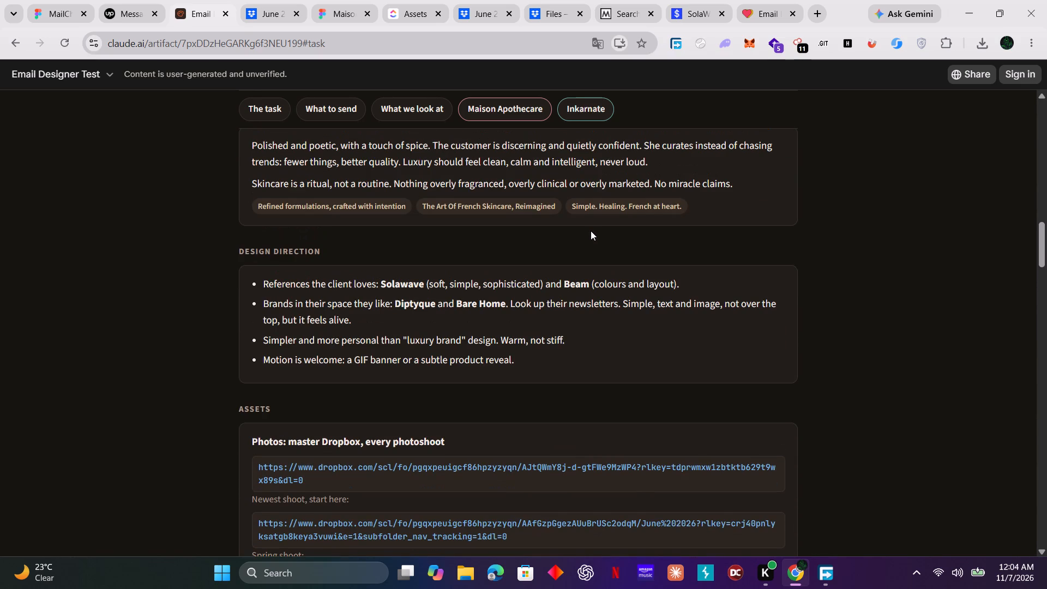
scroll(591, 231, "up", 4)
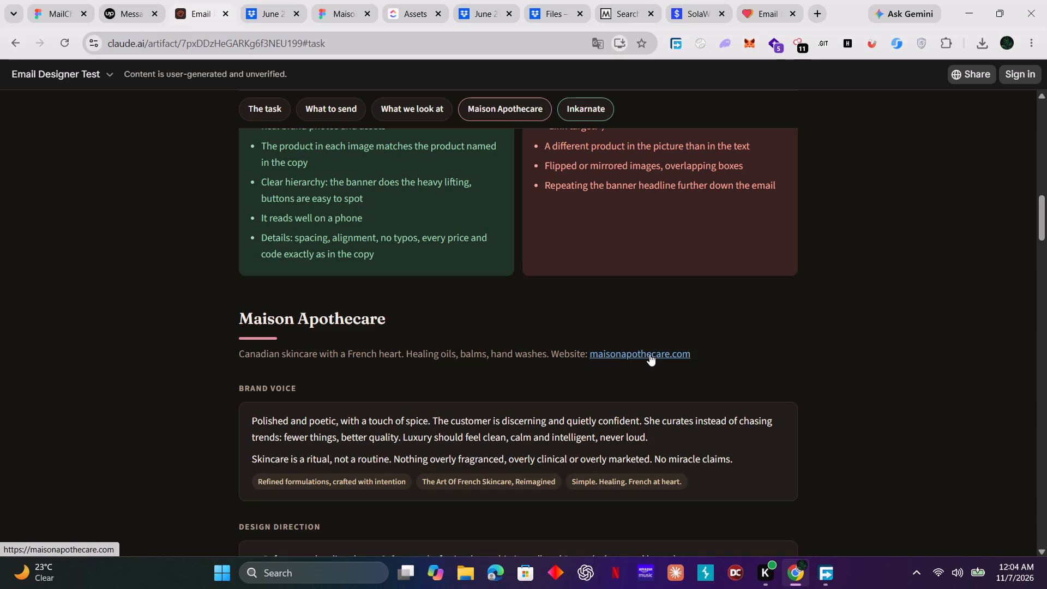
Open the Maison Apothecare website from the brief and examine its homepage down to the Must-Have Collection.
left_click(649, 353)
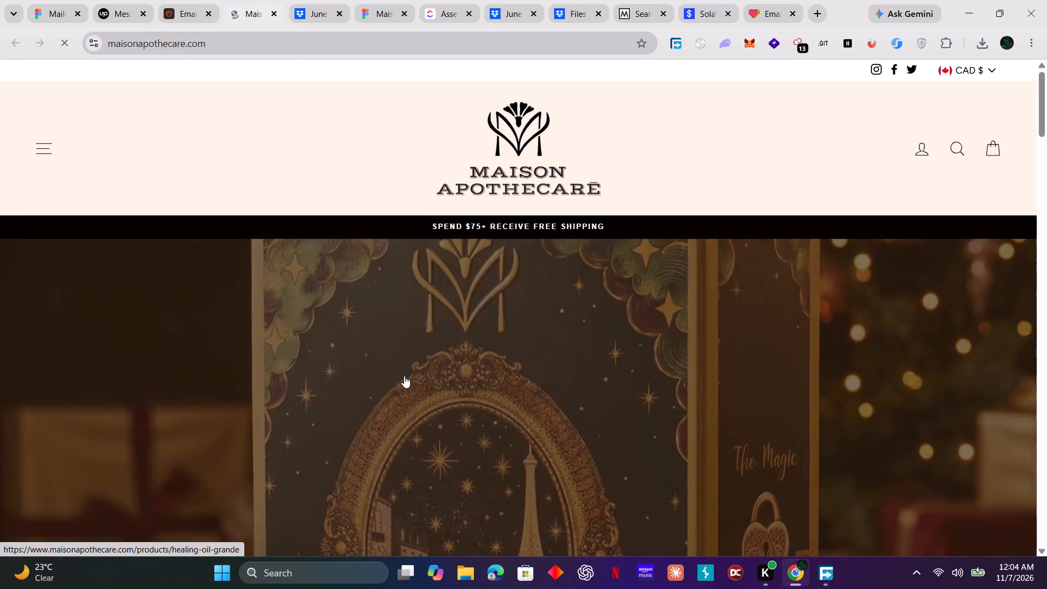
scroll(411, 368, "down", 3)
scroll(411, 368, "up", 3)
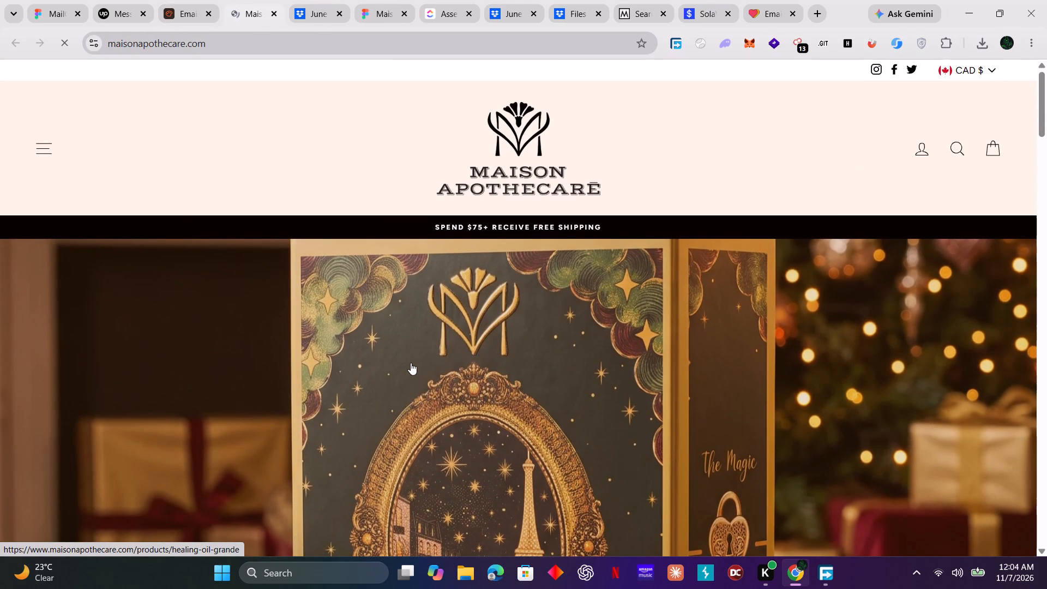
scroll(411, 363, "down", 8)
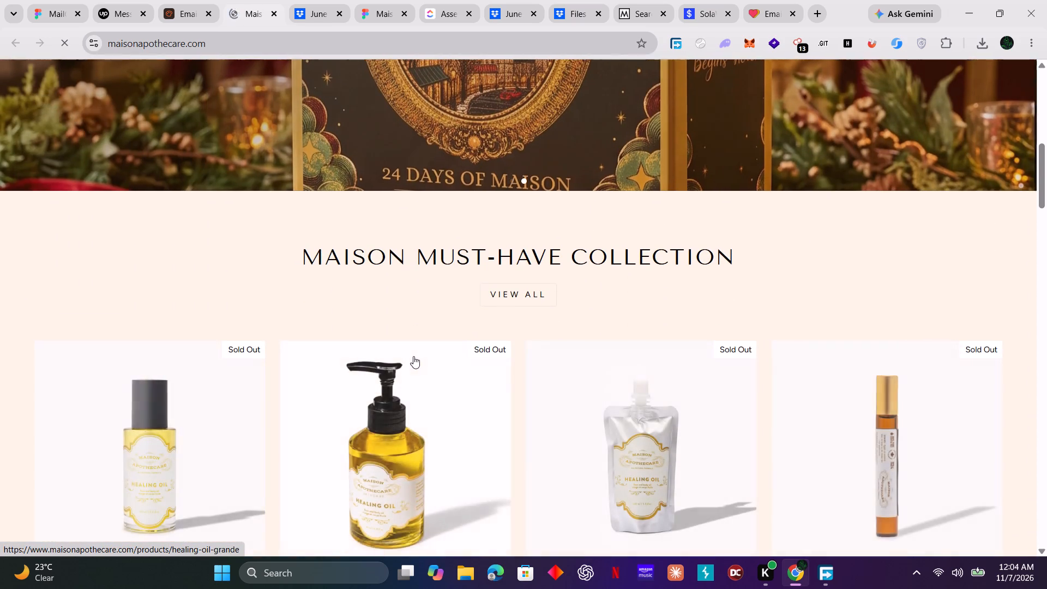
scroll(413, 356, "down", 3)
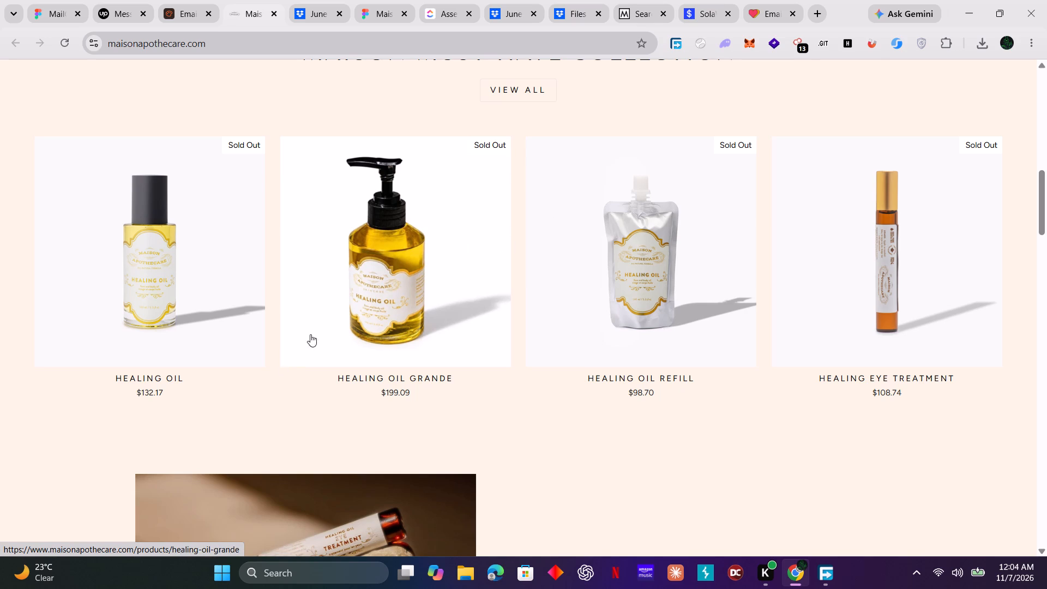
Open the Healing Oil Grande product page and examine its gallery photos, including the shadowed bottle and oil texture shots.
left_click(392, 263)
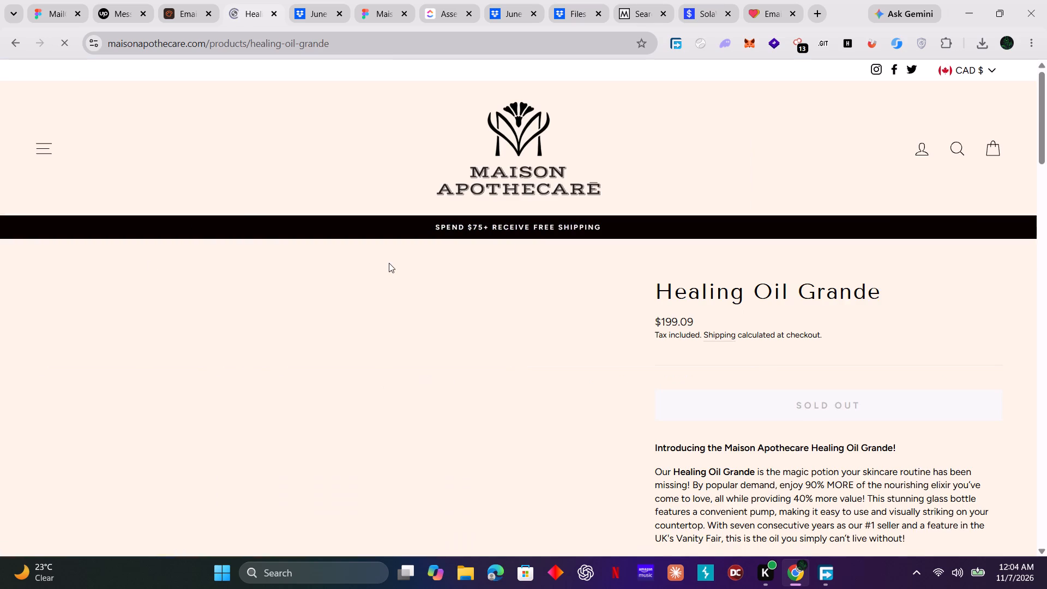
scroll(465, 370, "down", 4)
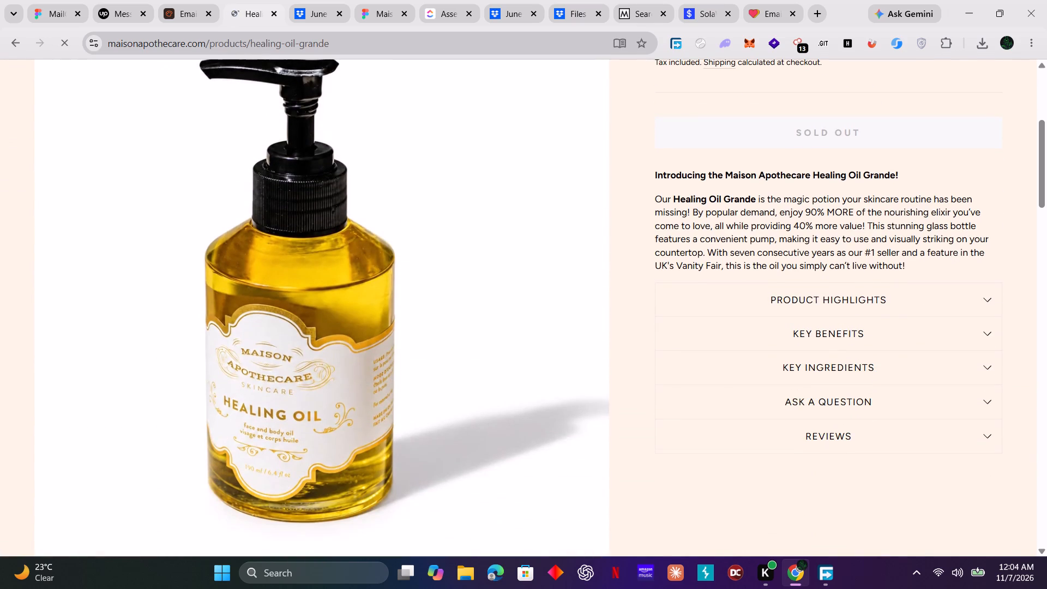
scroll(434, 367, "down", 3)
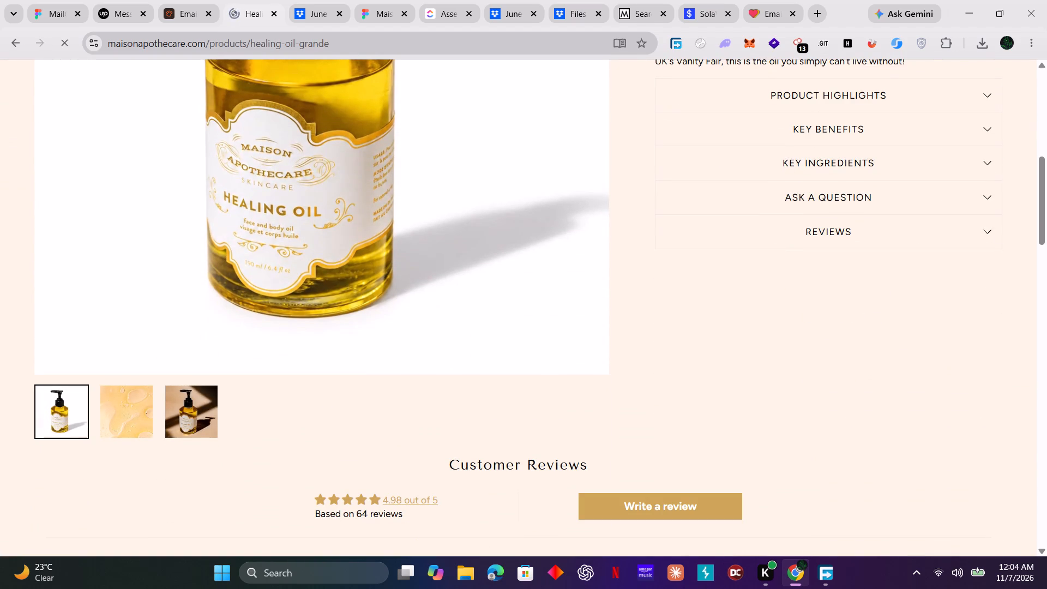
left_click(201, 420)
scroll(325, 367, "up", 2)
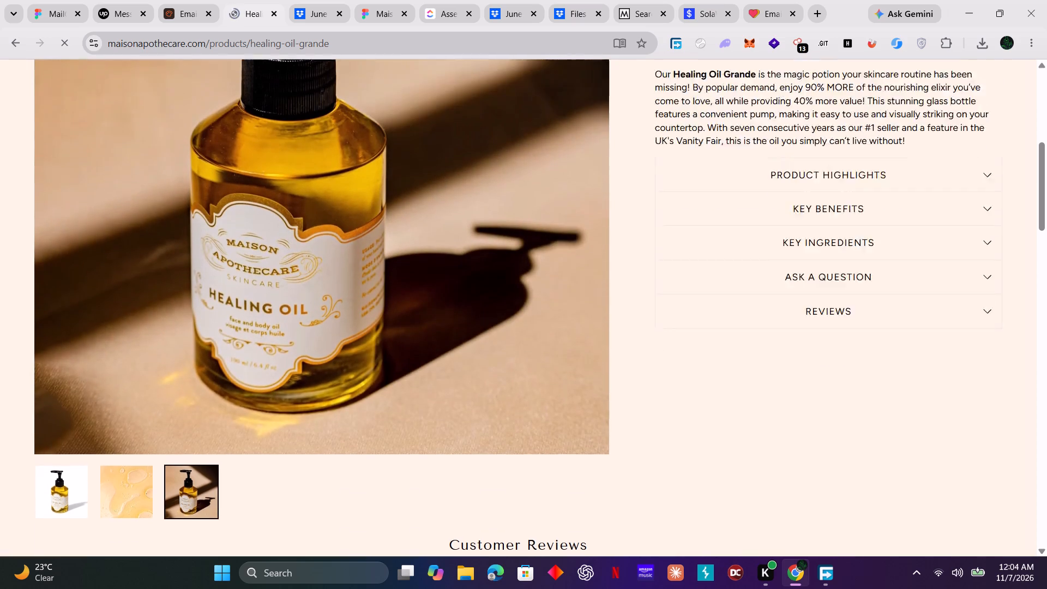
scroll(325, 367, "up", 2)
scroll(326, 366, "down", 3)
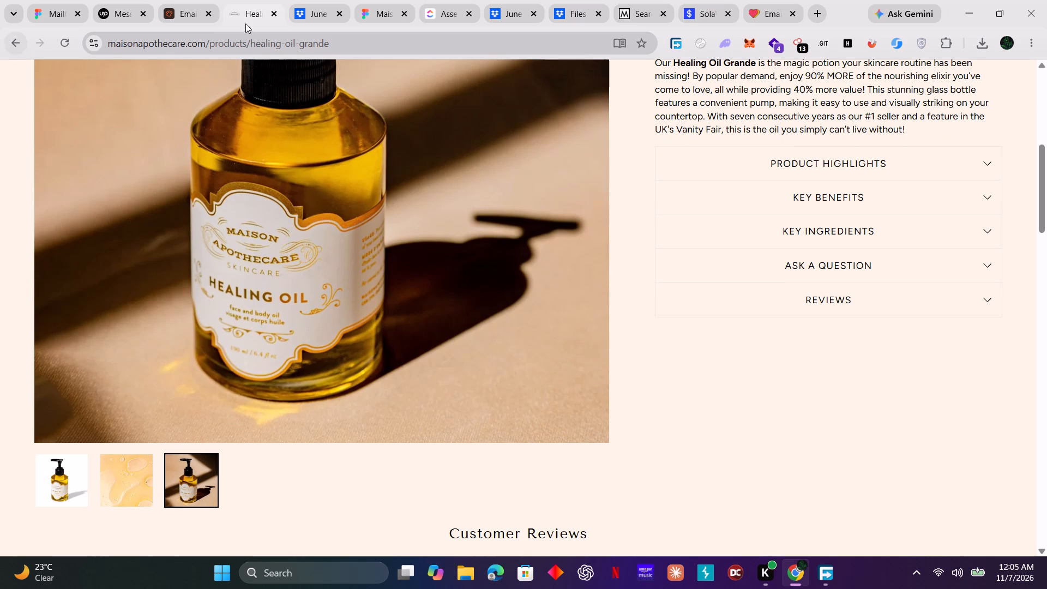
left_click(145, 486)
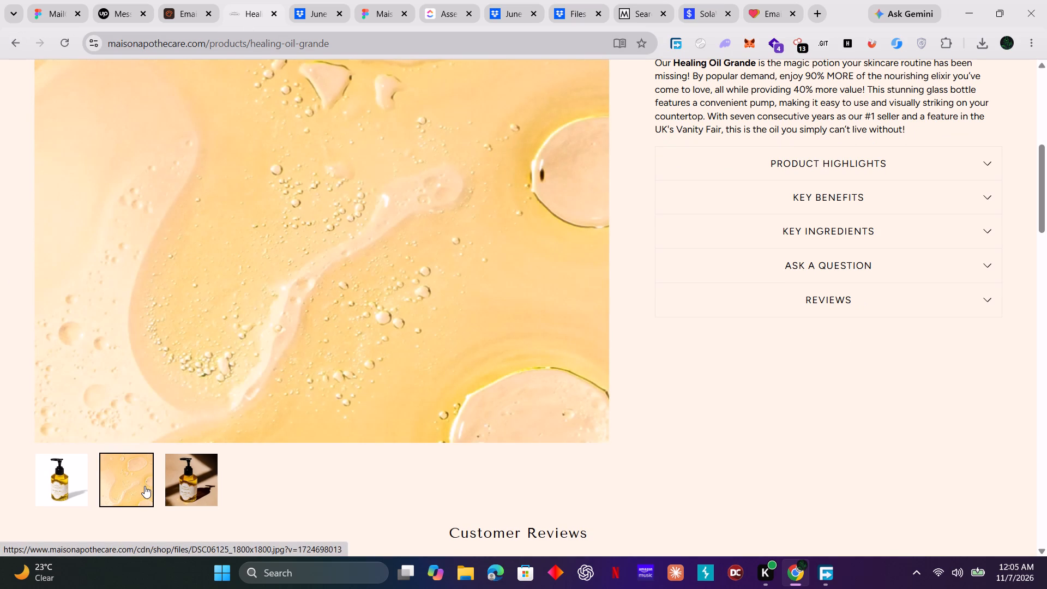
scroll(286, 322, "up", 2)
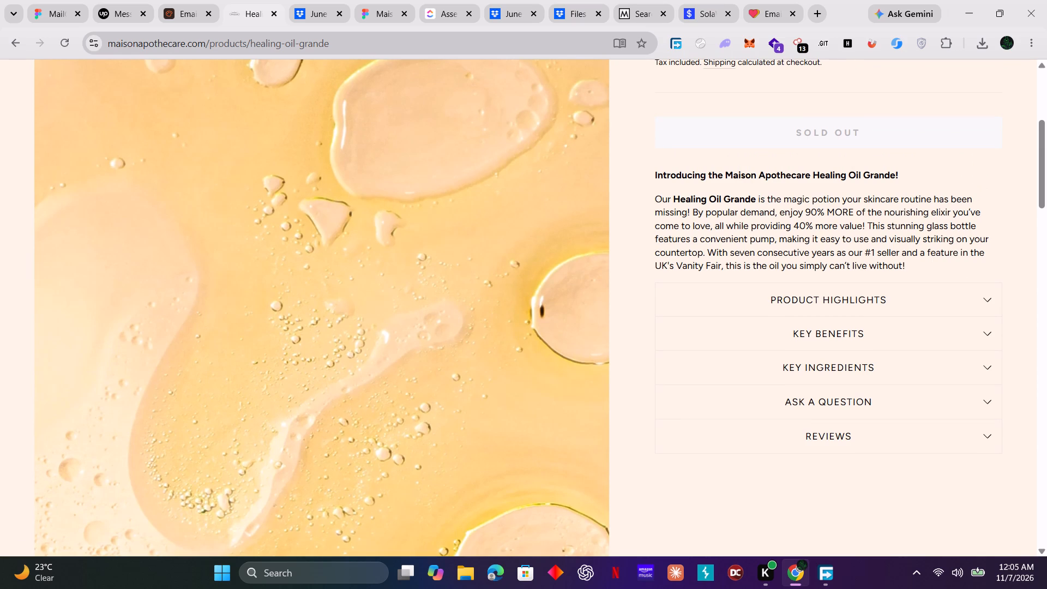
scroll(448, 275, "up", 3)
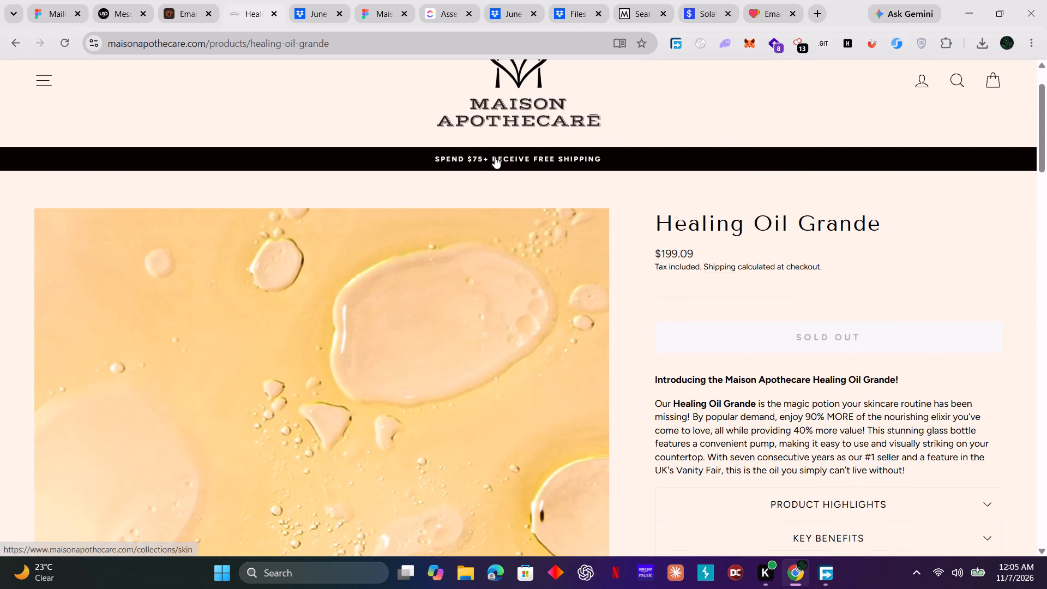
left_click(48, 85)
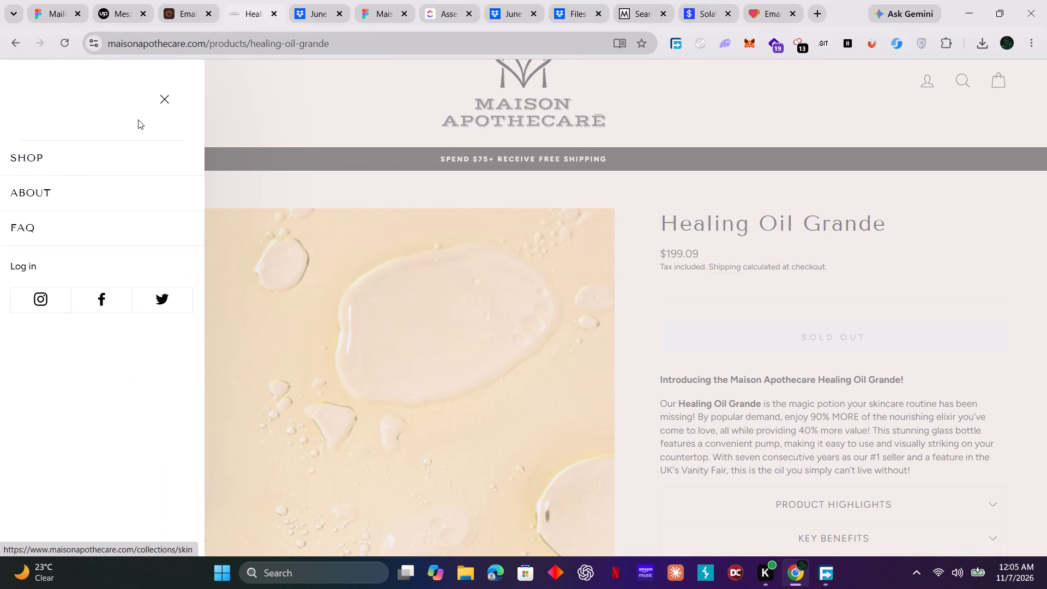
left_click(165, 99)
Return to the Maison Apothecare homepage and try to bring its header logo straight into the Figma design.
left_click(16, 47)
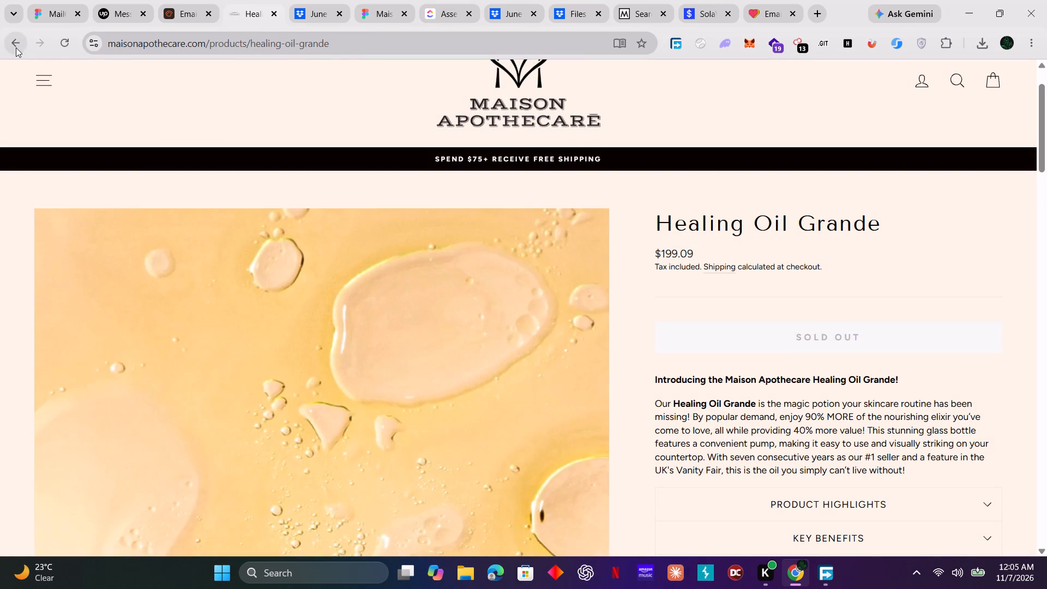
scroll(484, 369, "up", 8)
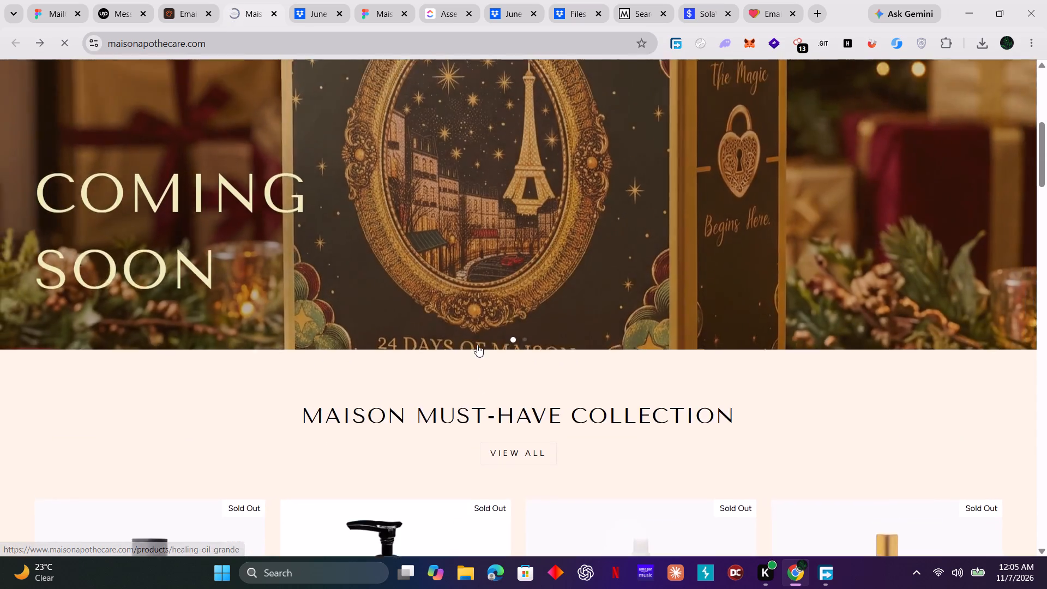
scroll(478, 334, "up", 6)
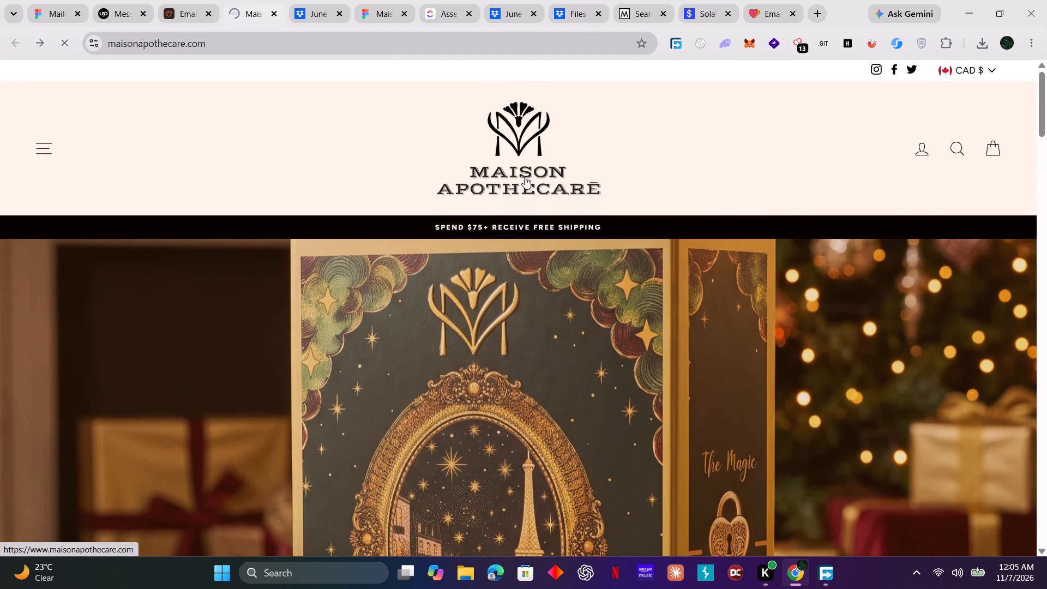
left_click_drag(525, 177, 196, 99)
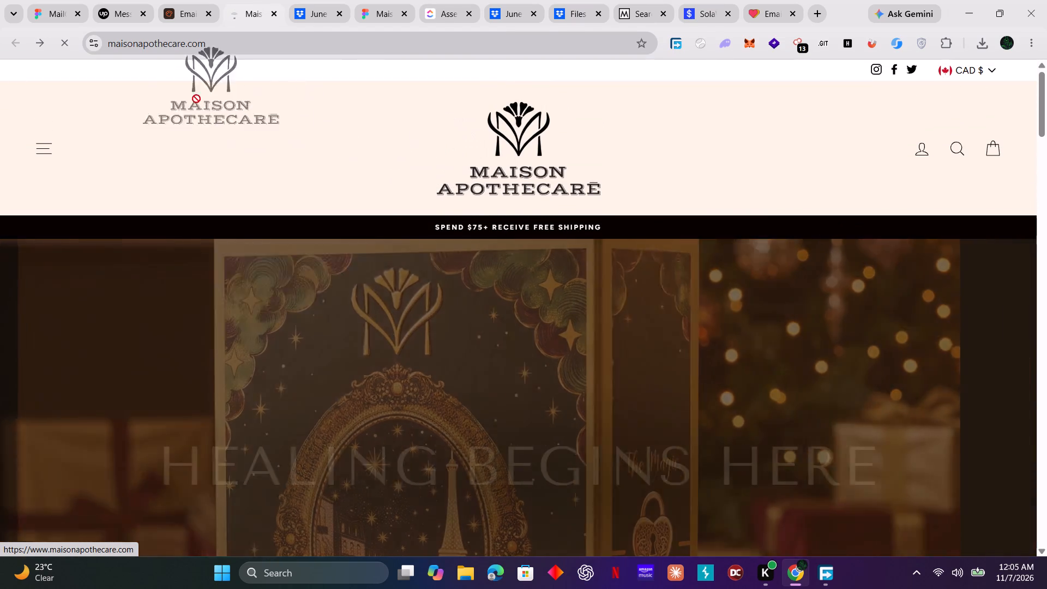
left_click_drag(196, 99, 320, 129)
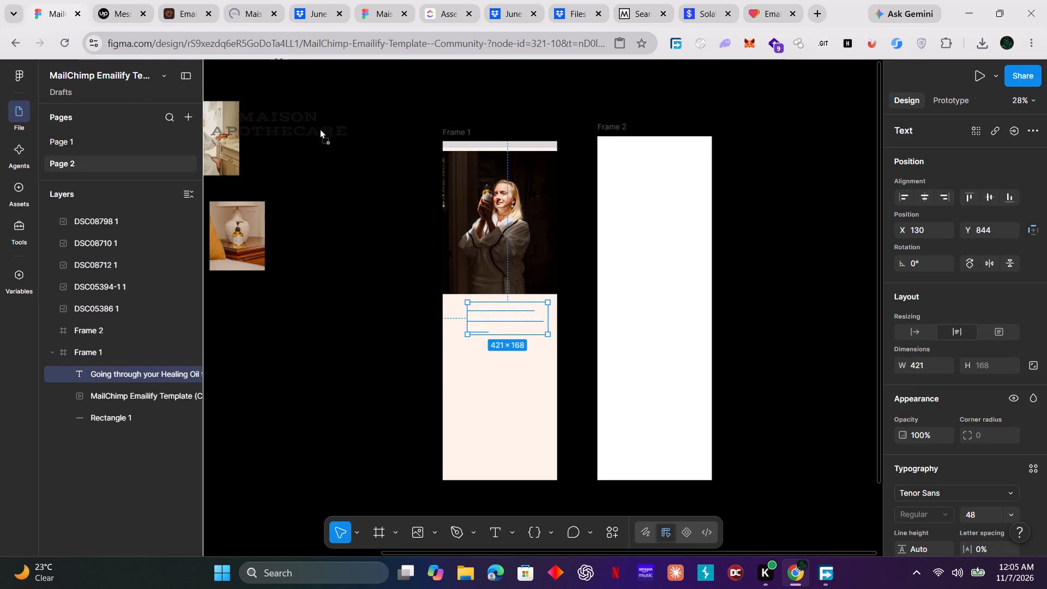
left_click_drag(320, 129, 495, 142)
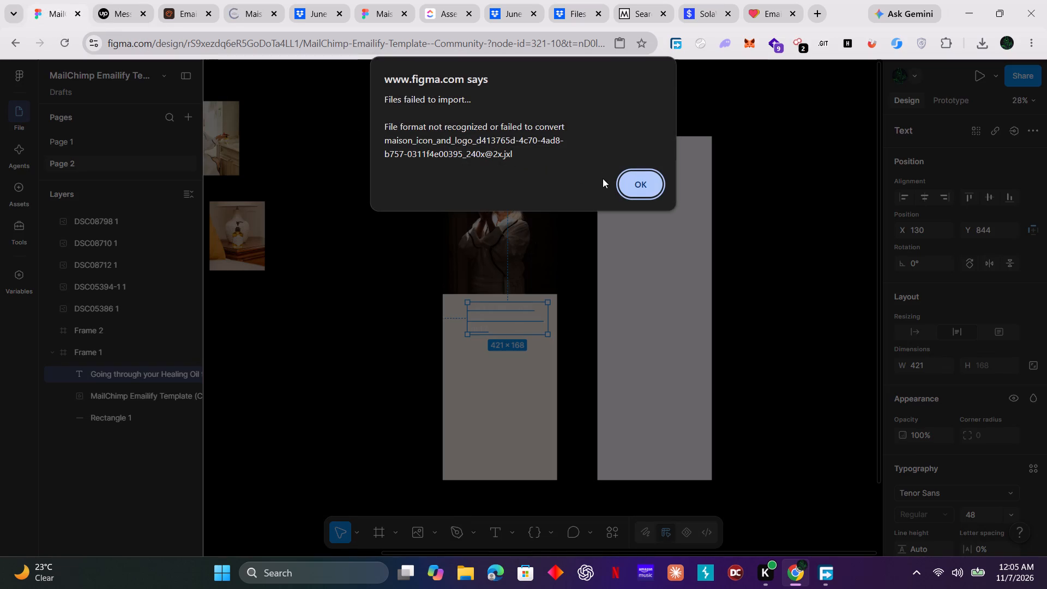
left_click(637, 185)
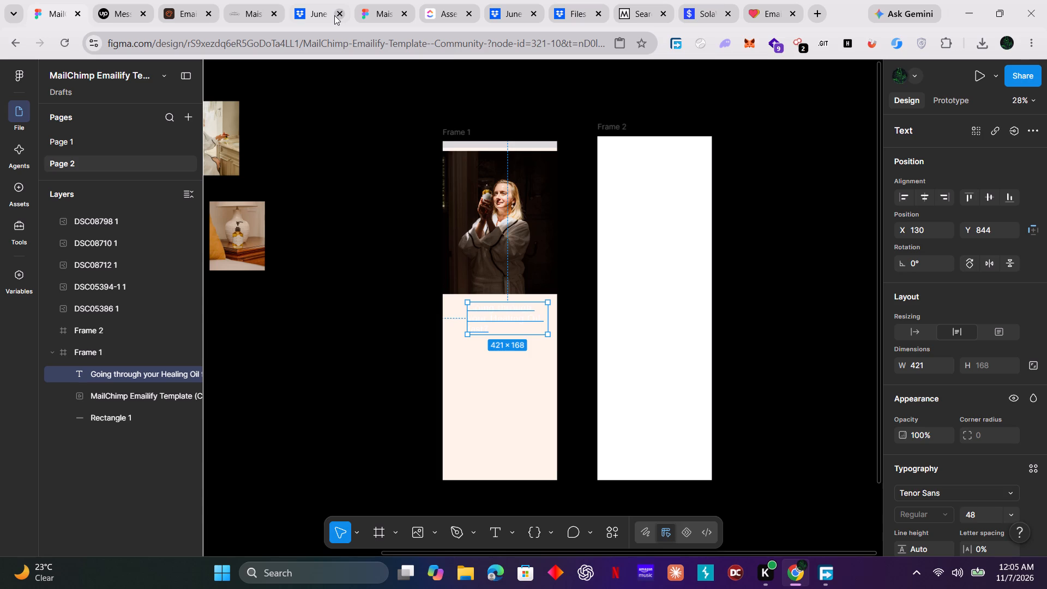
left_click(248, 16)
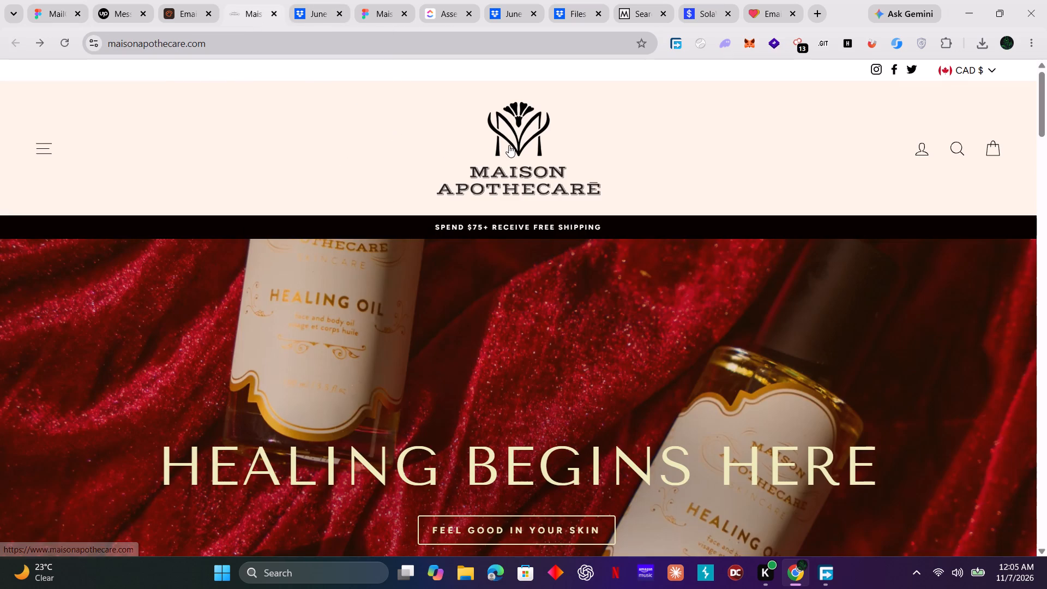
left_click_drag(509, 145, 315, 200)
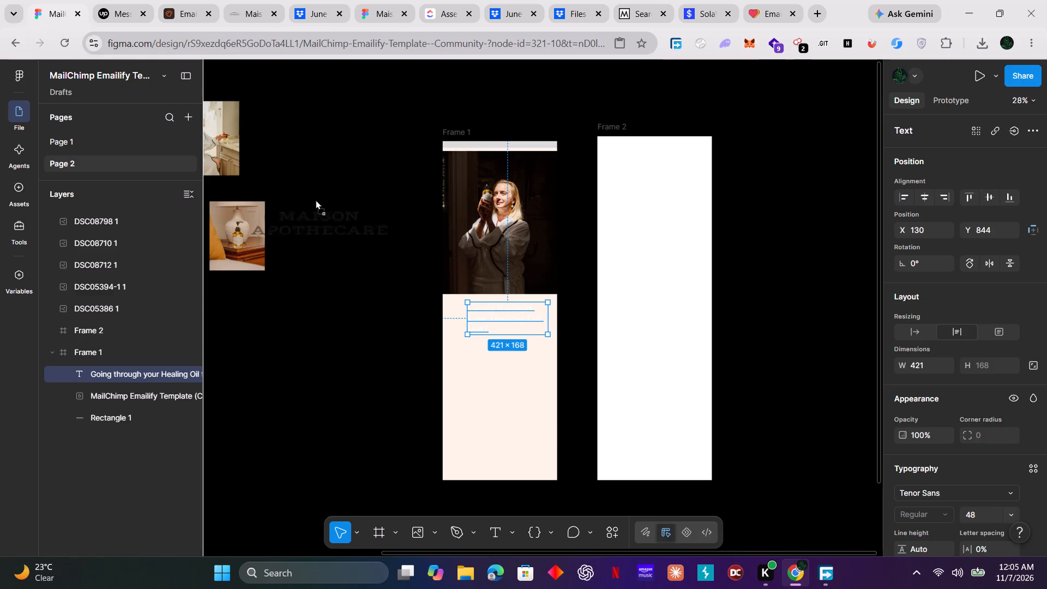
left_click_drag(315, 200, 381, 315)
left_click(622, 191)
Download the header logo from the Maison Apothecare homepage as a PNG into the Downloads folder.
left_click(239, 17)
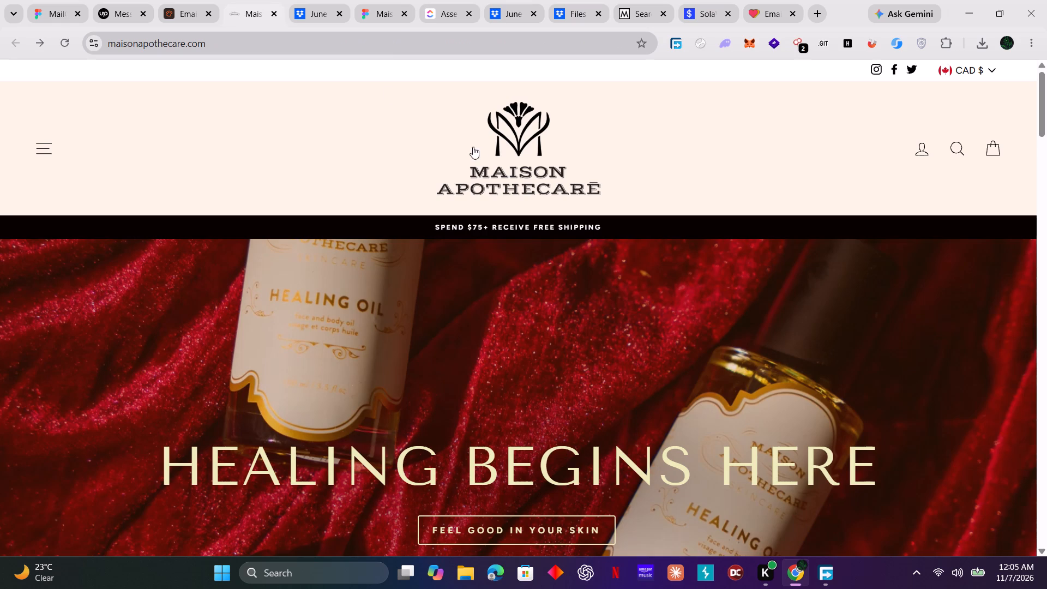
right_click(500, 151)
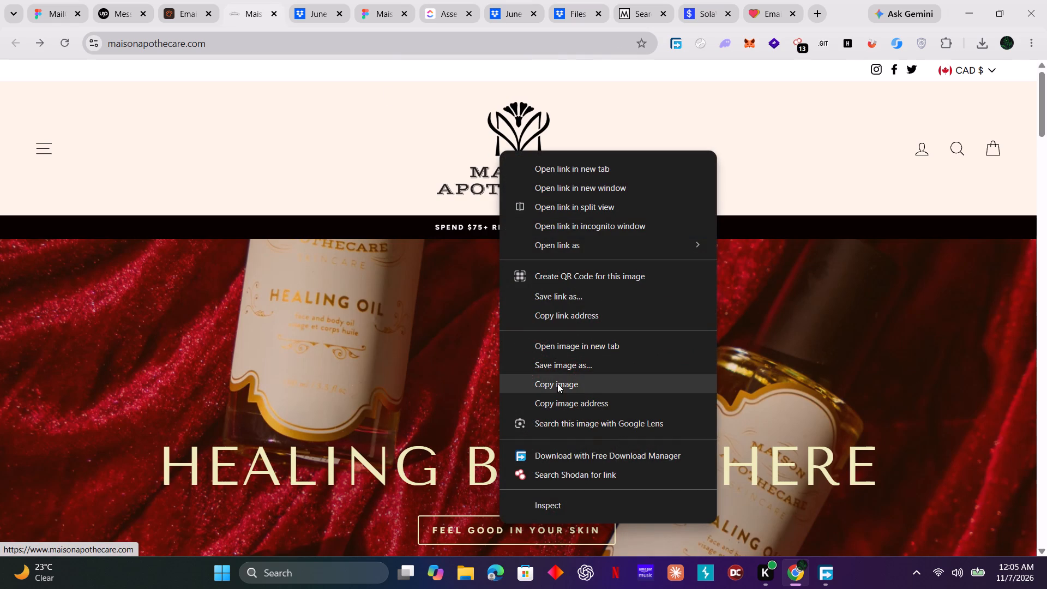
left_click(557, 371)
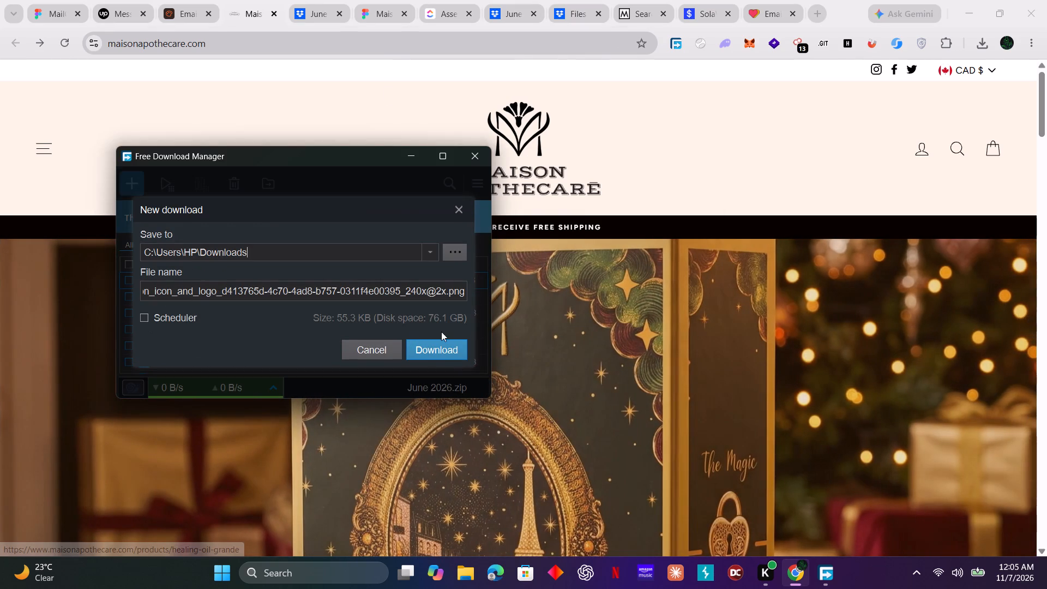
left_click(435, 347)
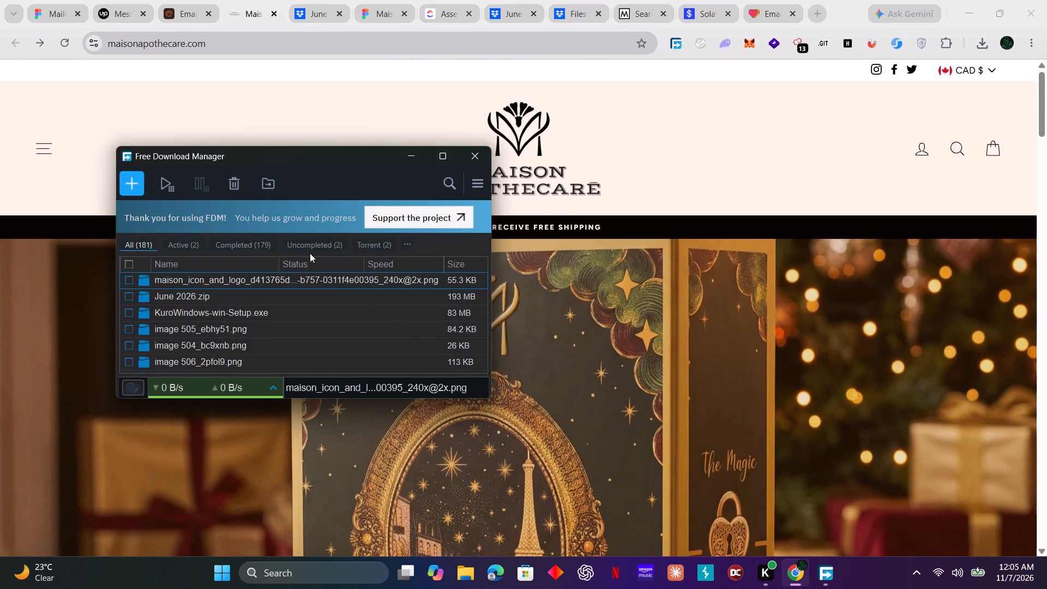
Switch to the Figma design and place the downloaded Maison Apothecare logo PNG on the empty canvas beside Frame 1.
left_click(61, 15)
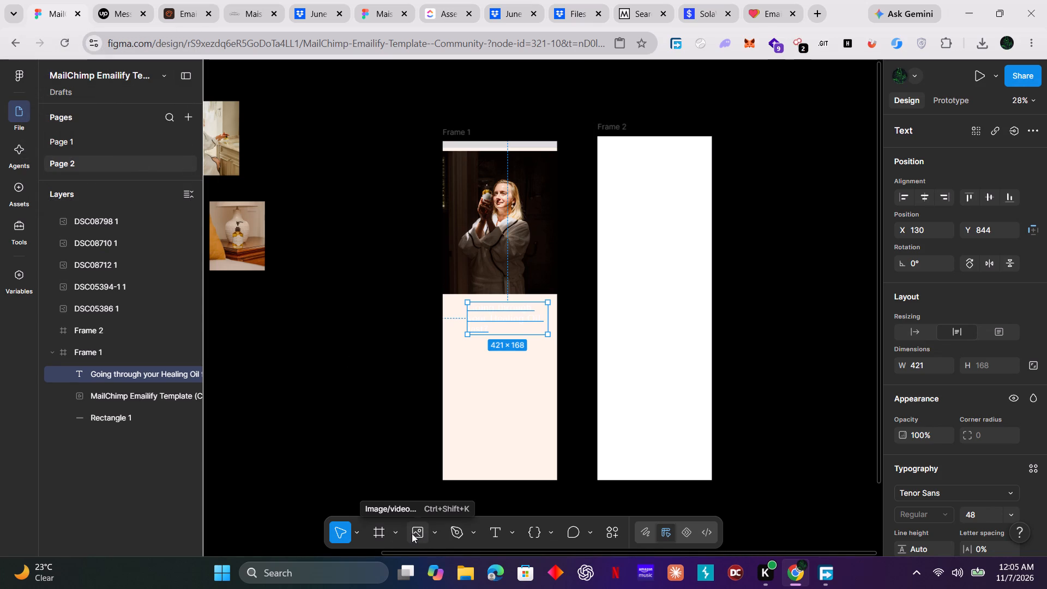
left_click(412, 532)
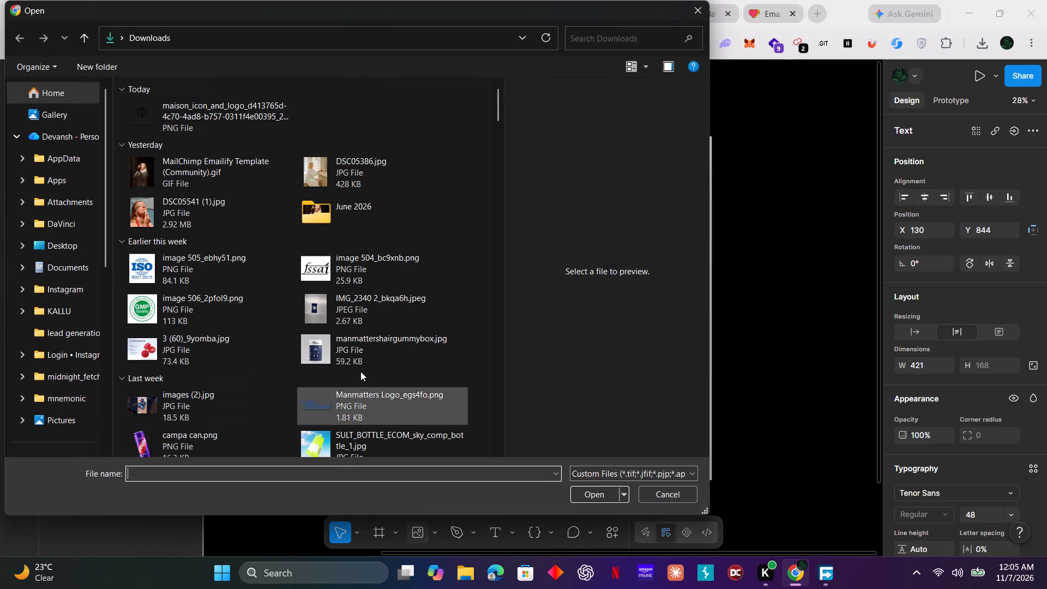
double_click(169, 119)
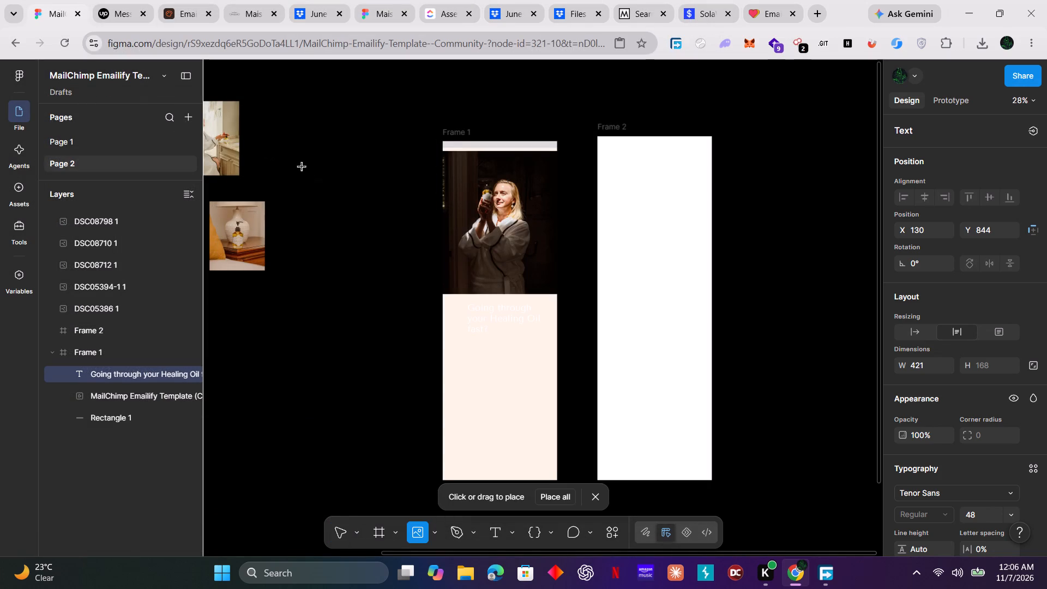
left_click(279, 442)
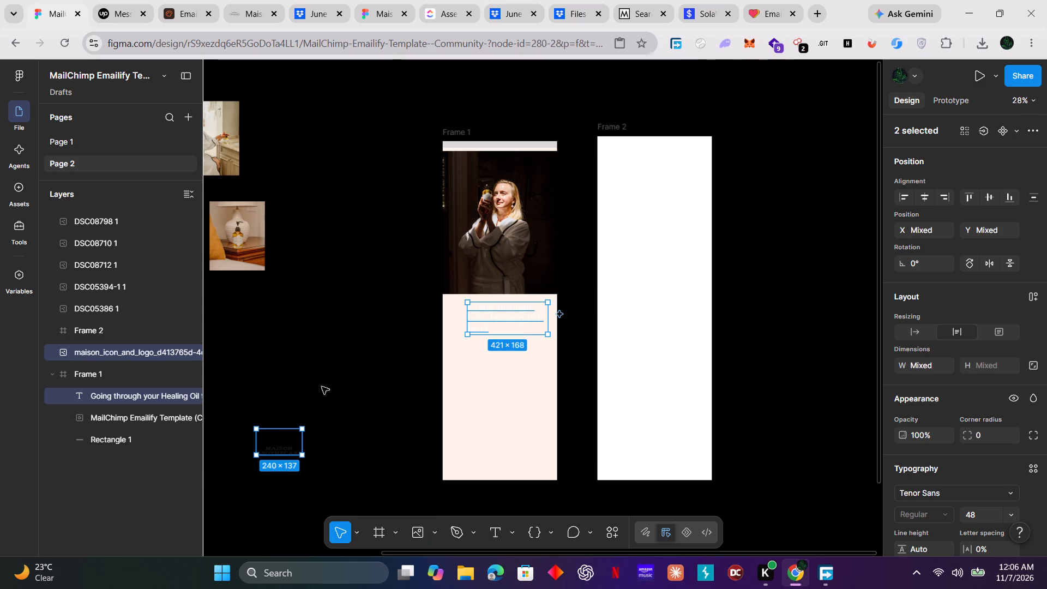
Move the selected logo and headline together so the Healing Oil headline sits over the lower part of the hero GIF.
left_click_drag(279, 449, 338, 363)
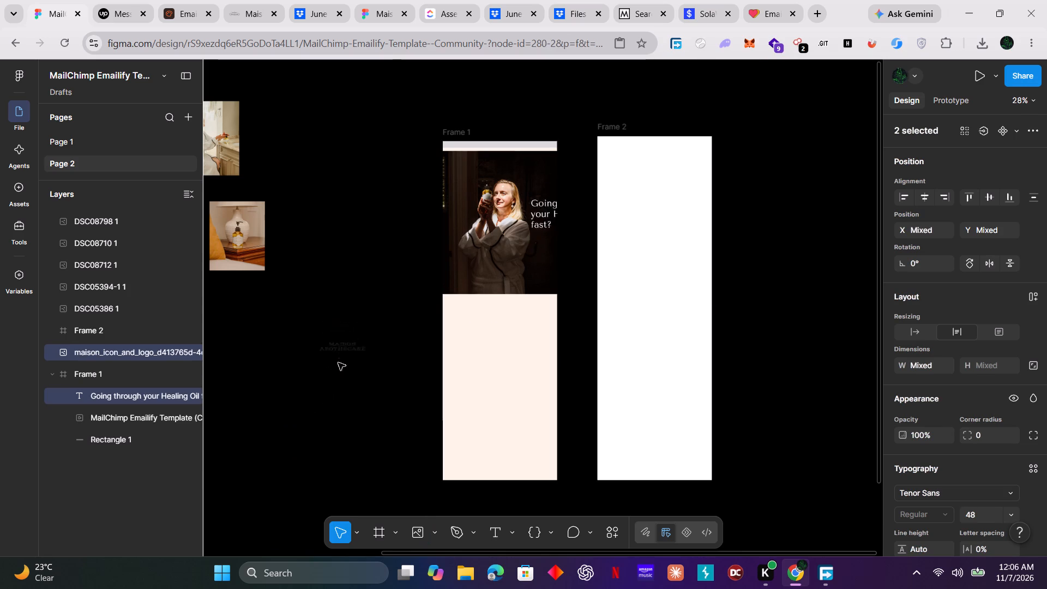
left_click_drag(338, 363, 288, 406)
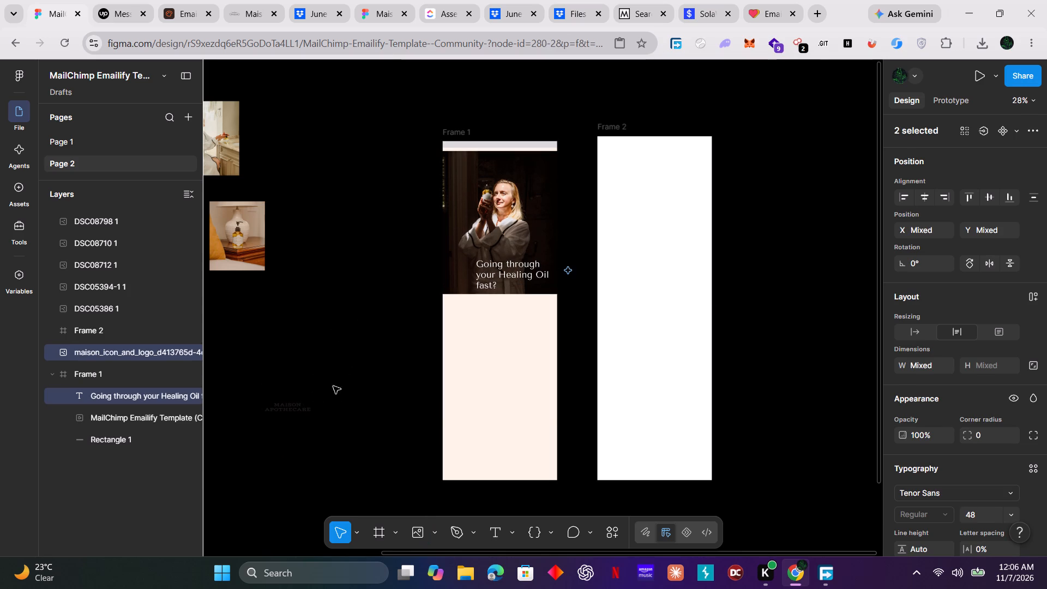
left_click(357, 371)
left_click(357, 371)
Move the logo into Frame 1, scale it to about 181 × 103, and centre it horizontally along the frame's top edge.
left_click_drag(296, 399, 308, 430)
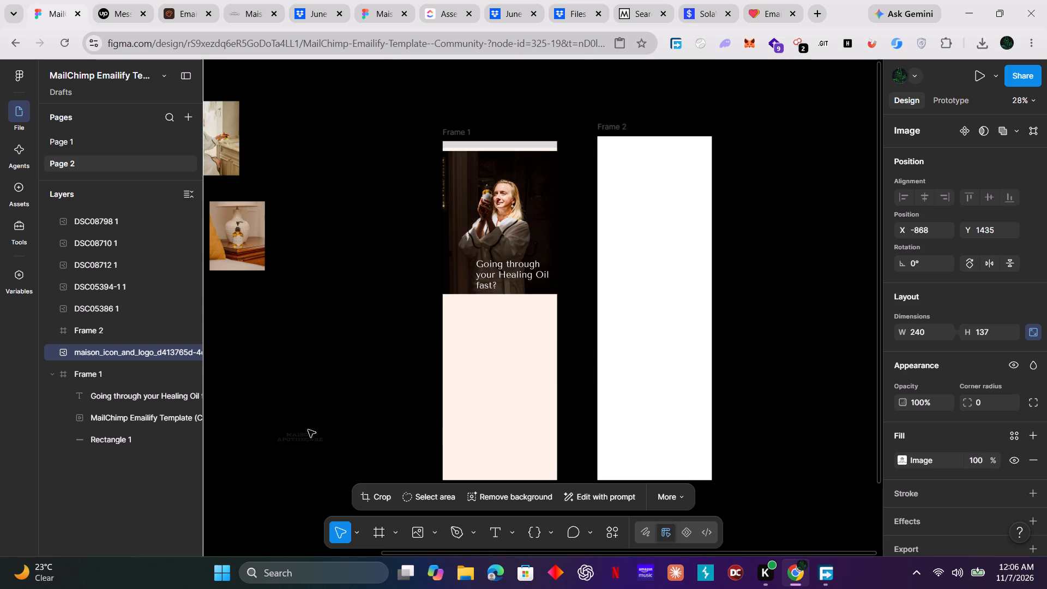
left_click_drag(308, 430, 508, 157)
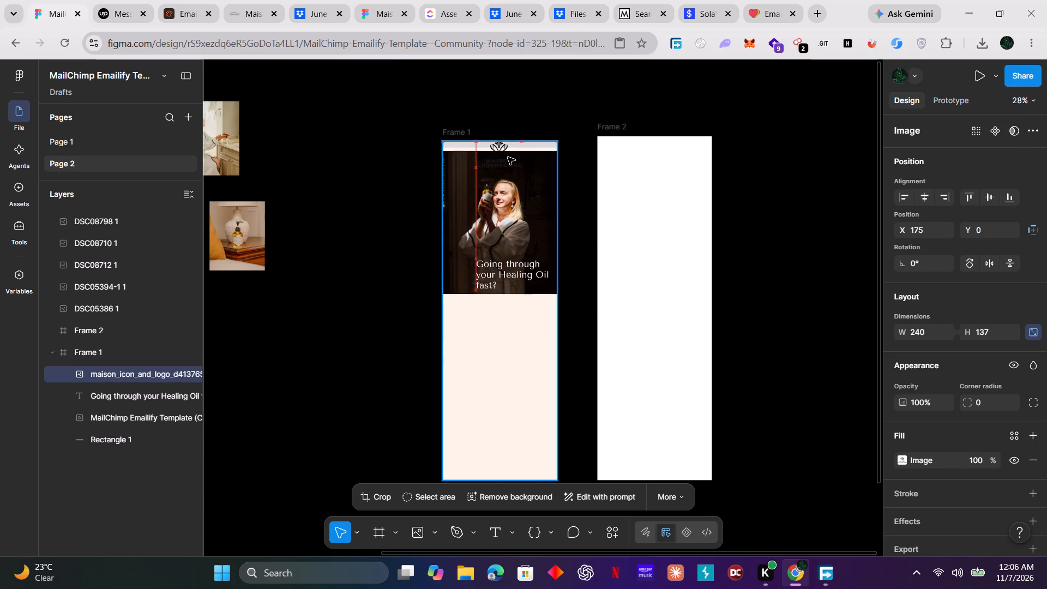
left_click_drag(508, 157, 512, 156)
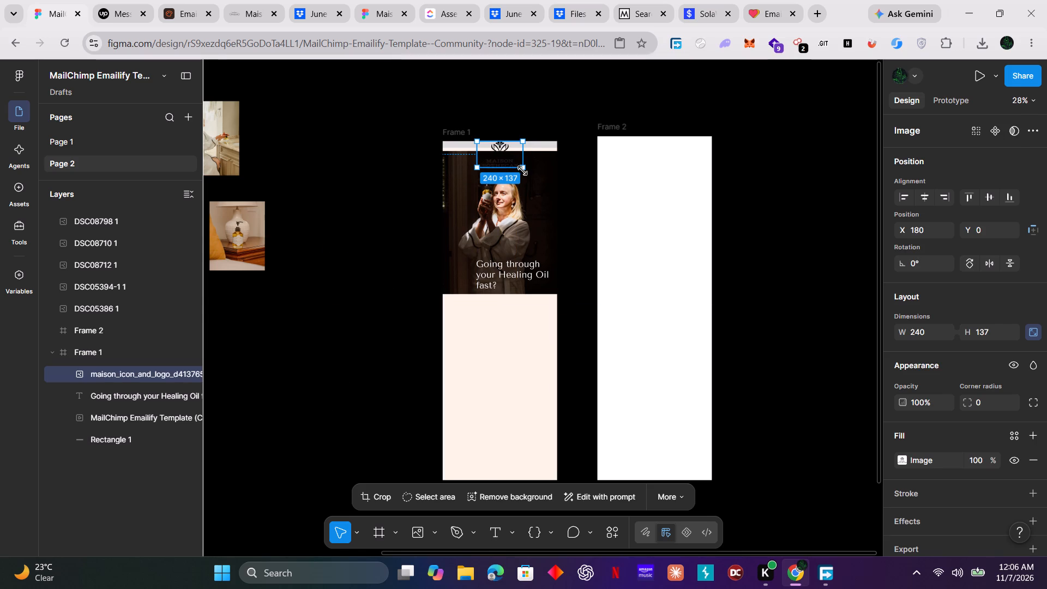
left_click_drag(523, 169, 506, 155)
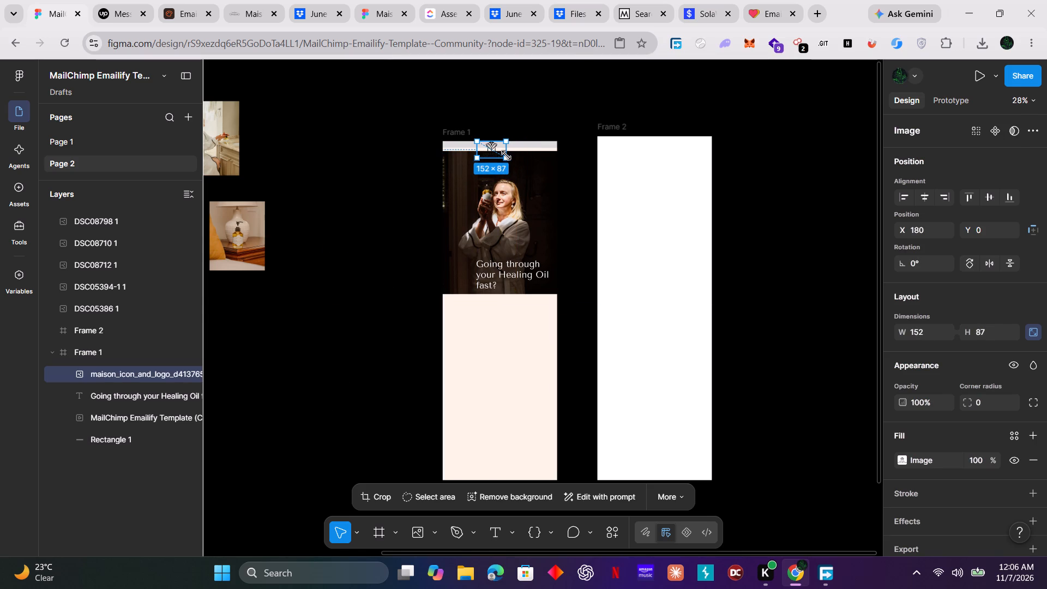
left_click_drag(506, 155, 512, 157)
left_click_drag(495, 147, 504, 149)
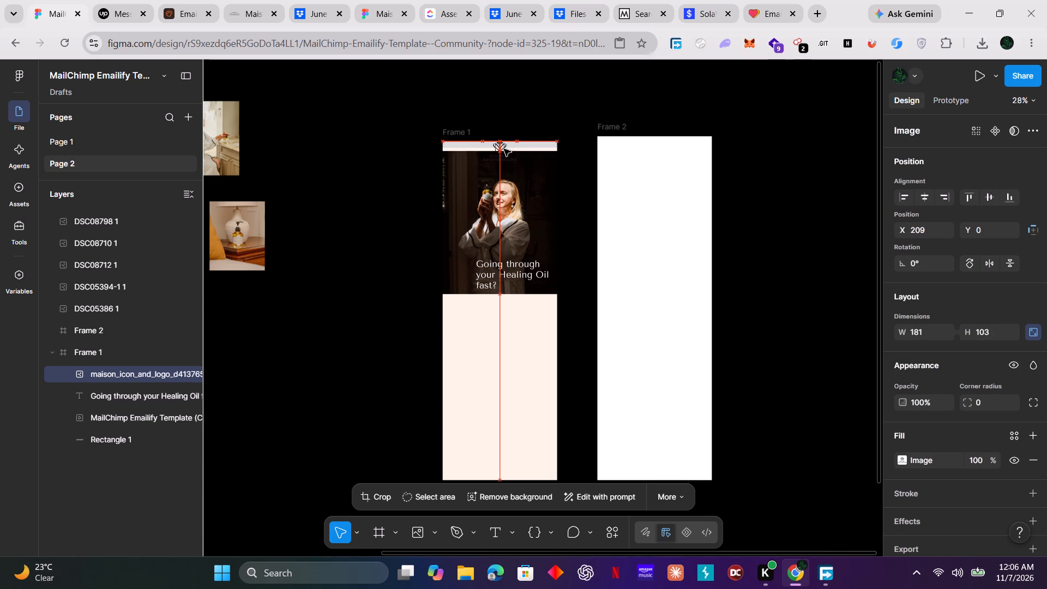
left_click_drag(504, 149, 503, 151)
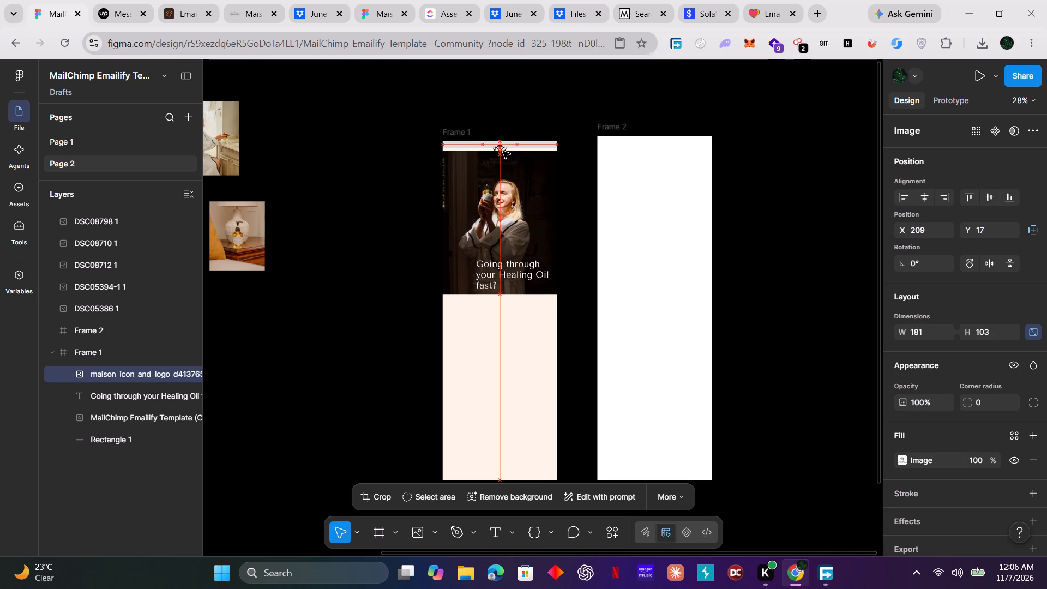
left_click_drag(503, 151, 503, 148)
Move the hero GIF down to about Y 138, clear of the logo.
left_click_drag(458, 185, 460, 195)
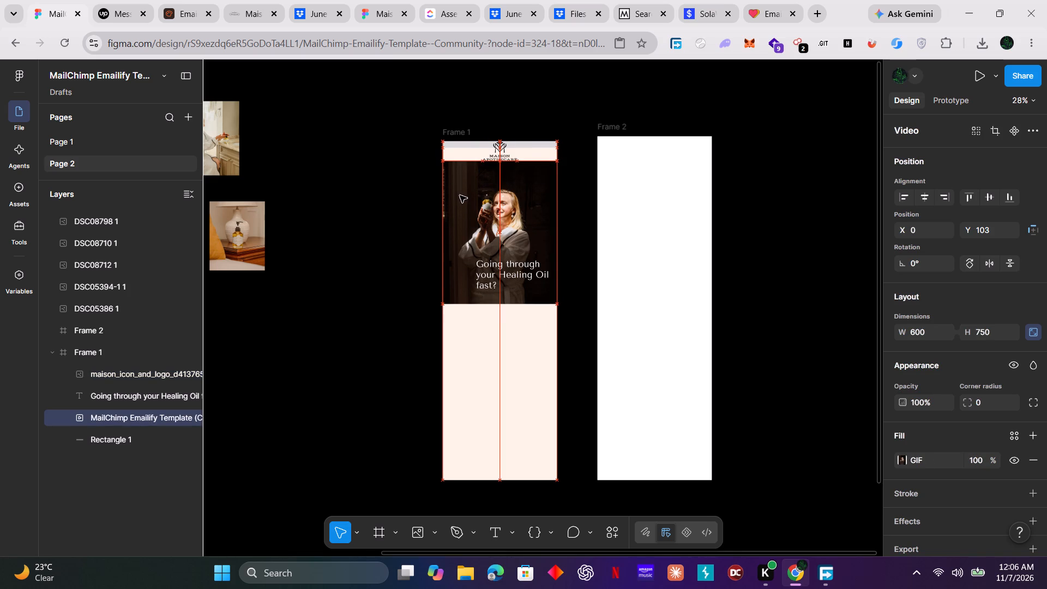
left_click_drag(460, 195, 460, 197)
left_click_drag(460, 197, 460, 200)
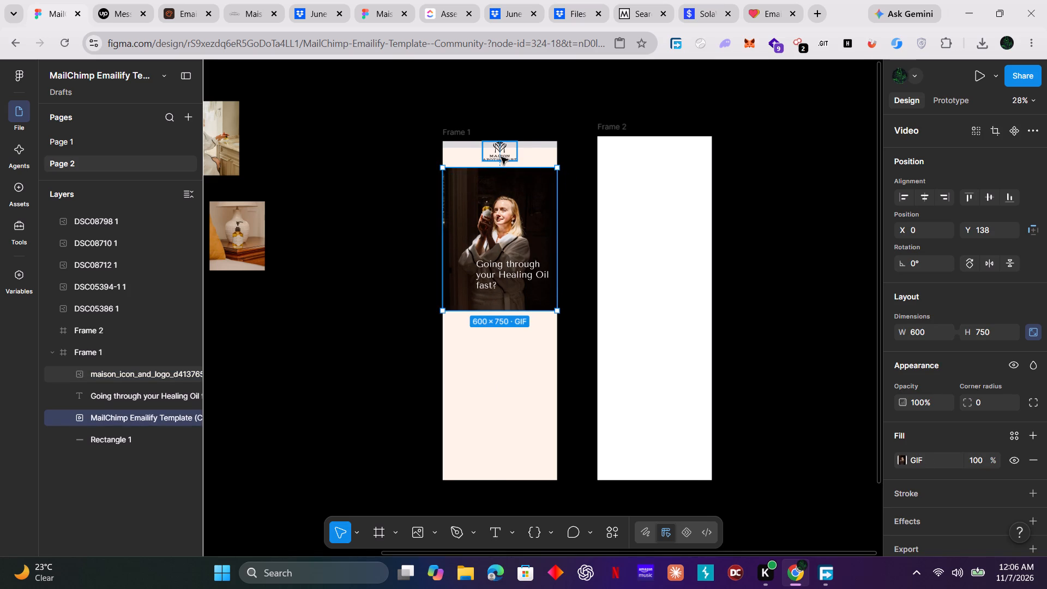
Delete the grey 600 × 34 rectangle at the top of Frame 1.
left_click(461, 148)
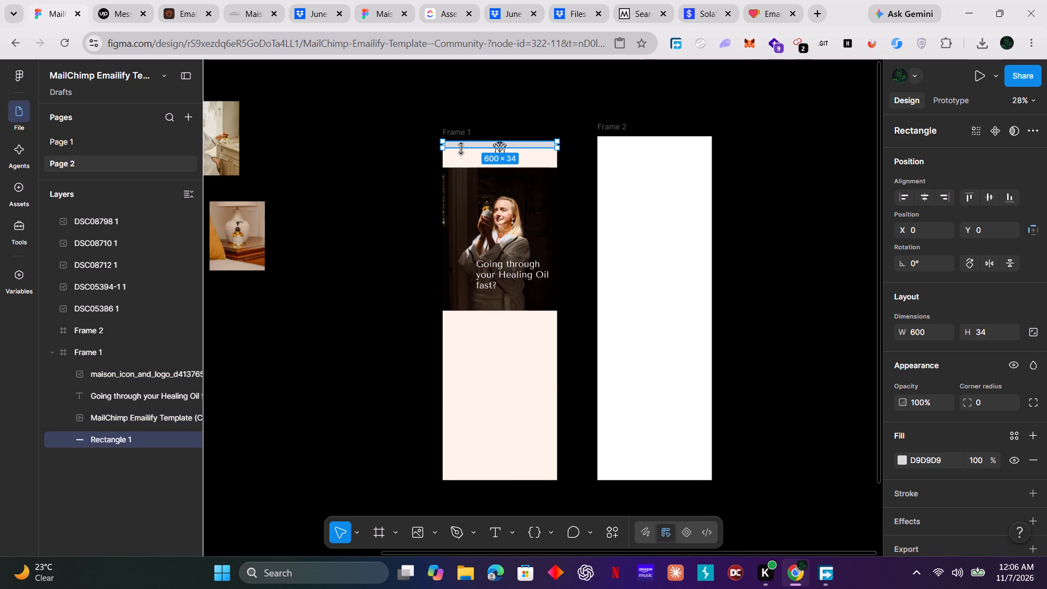
key("BackSpace")
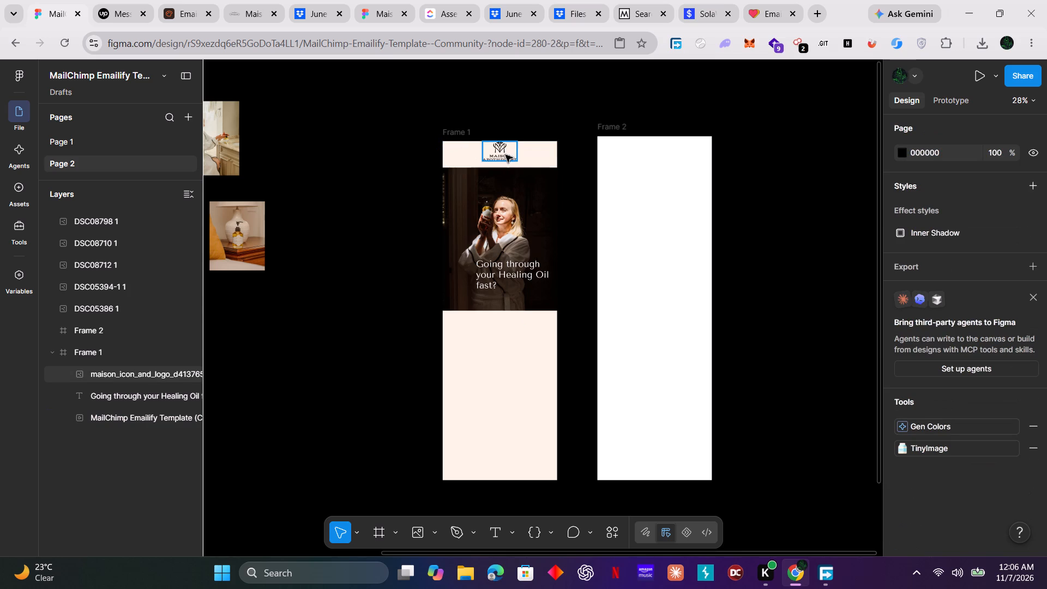
Scale the logo down to about 95 × 54 and centre it horizontally in the header area.
left_click(505, 155)
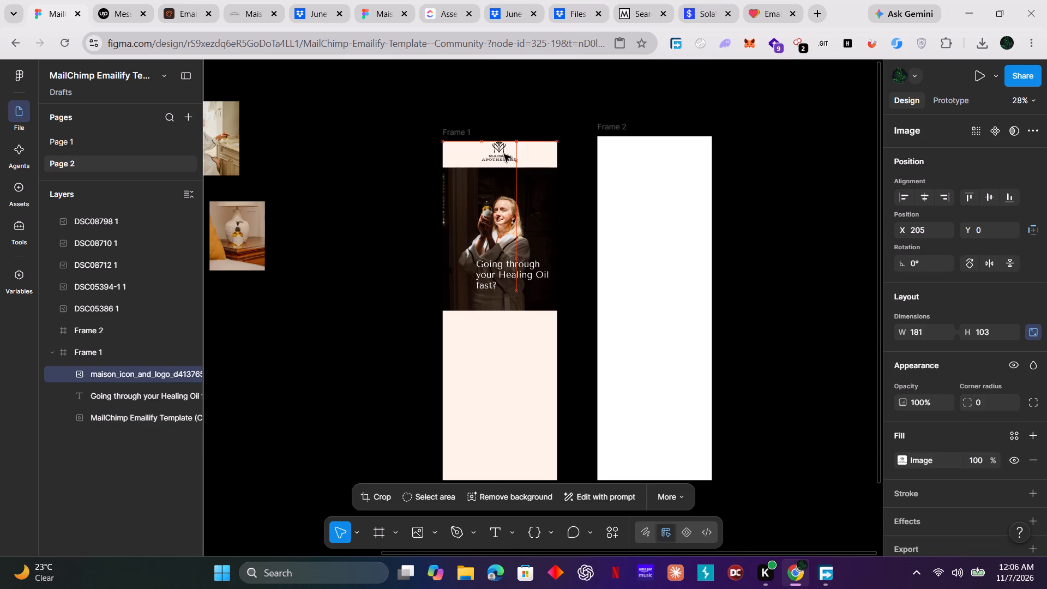
left_click_drag(513, 160, 506, 155)
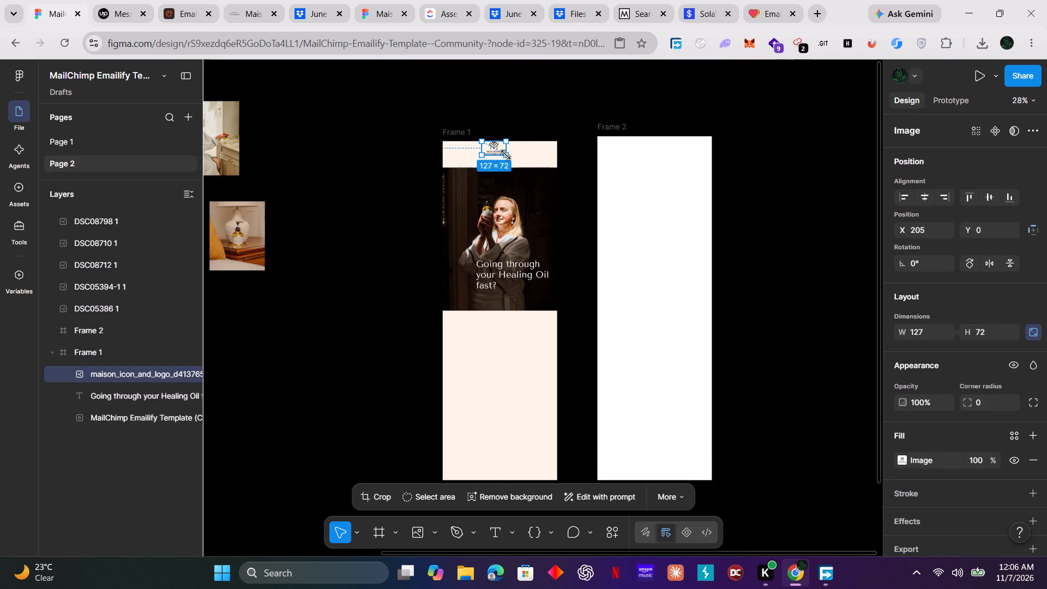
left_click_drag(506, 155, 502, 151)
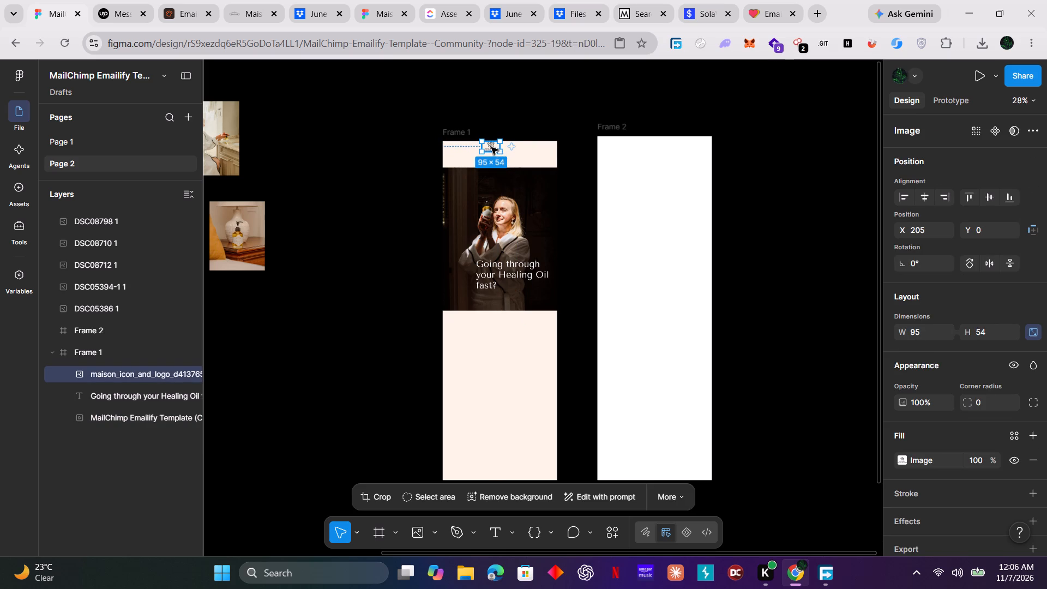
left_click_drag(491, 147, 502, 149)
left_click(404, 167)
Move the hero GIF up to about Y 84, leaving a slimmer cream header band.
left_click_drag(528, 216, 528, 207)
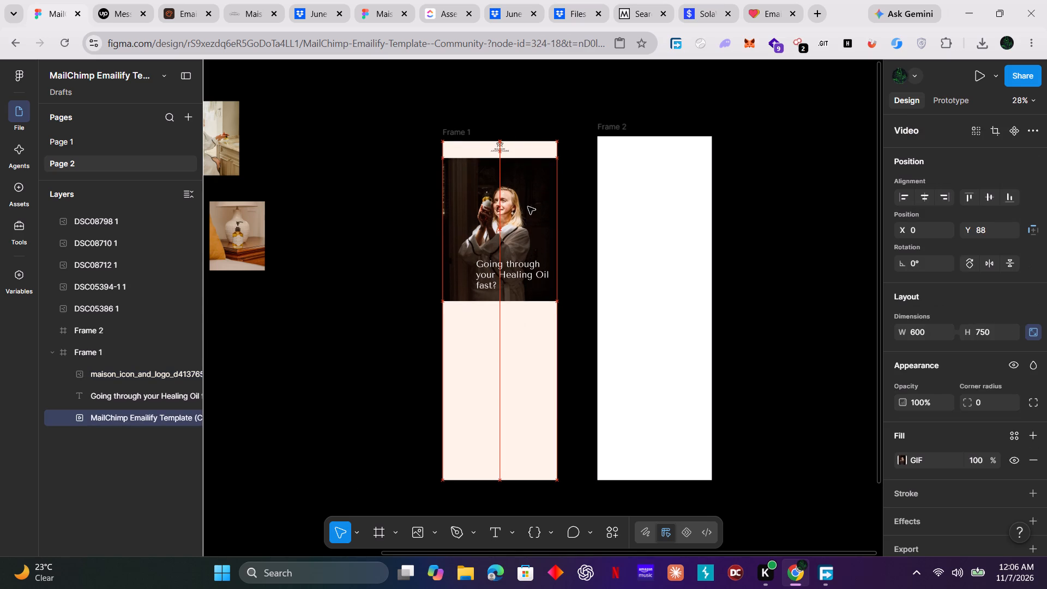
left_click_drag(528, 207, 530, 207)
left_click_drag(530, 207, 530, 206)
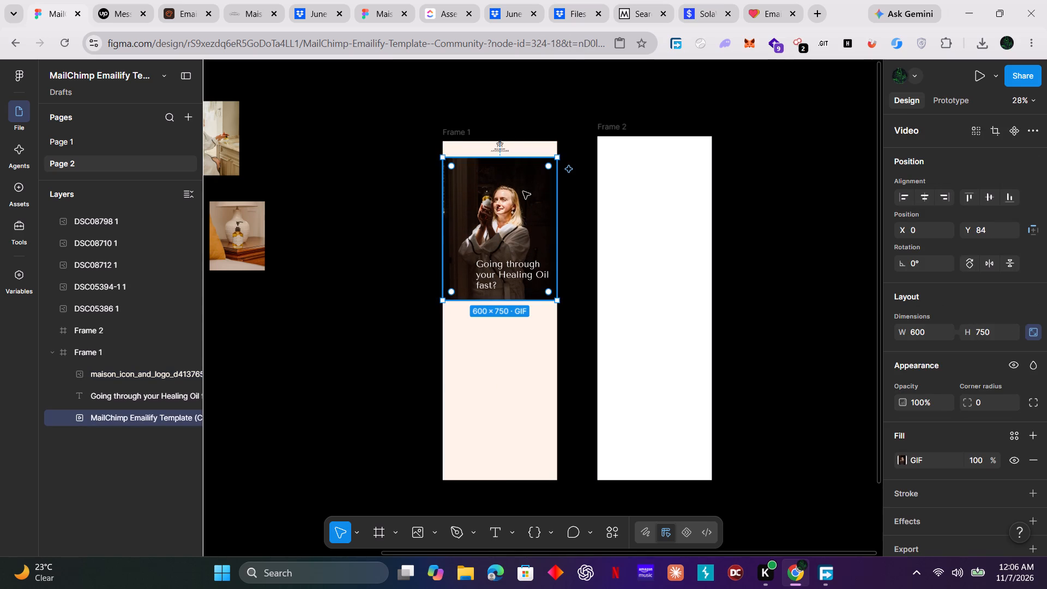
Adjust the logo's Y position so it sits vertically centred in the cream header band above the GIF.
left_click(506, 147)
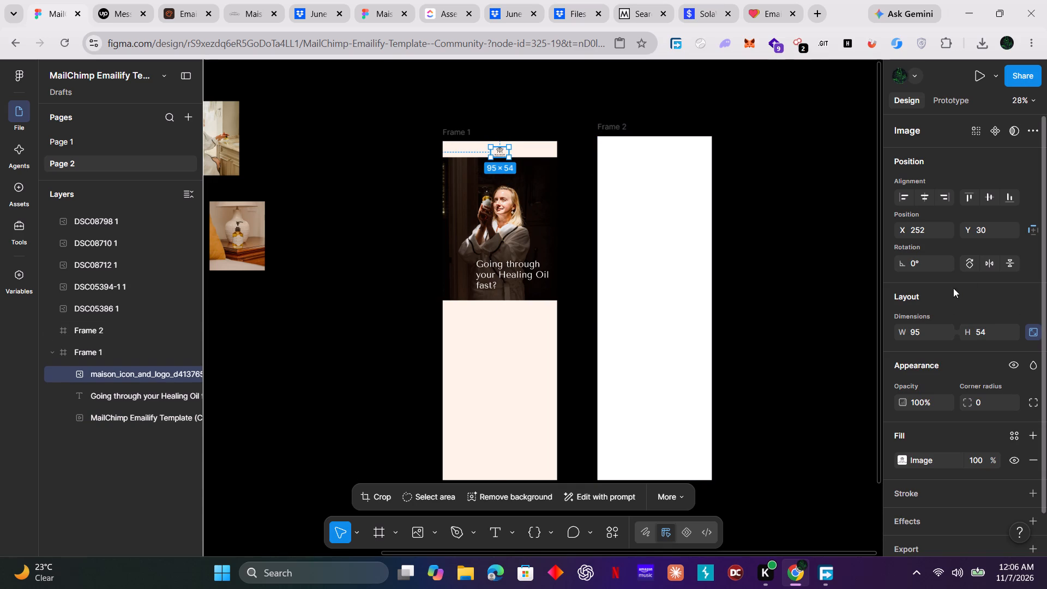
scroll(437, 406, "up", 4, "ctrl")
scroll(578, 424, "up", 4, "ctrl")
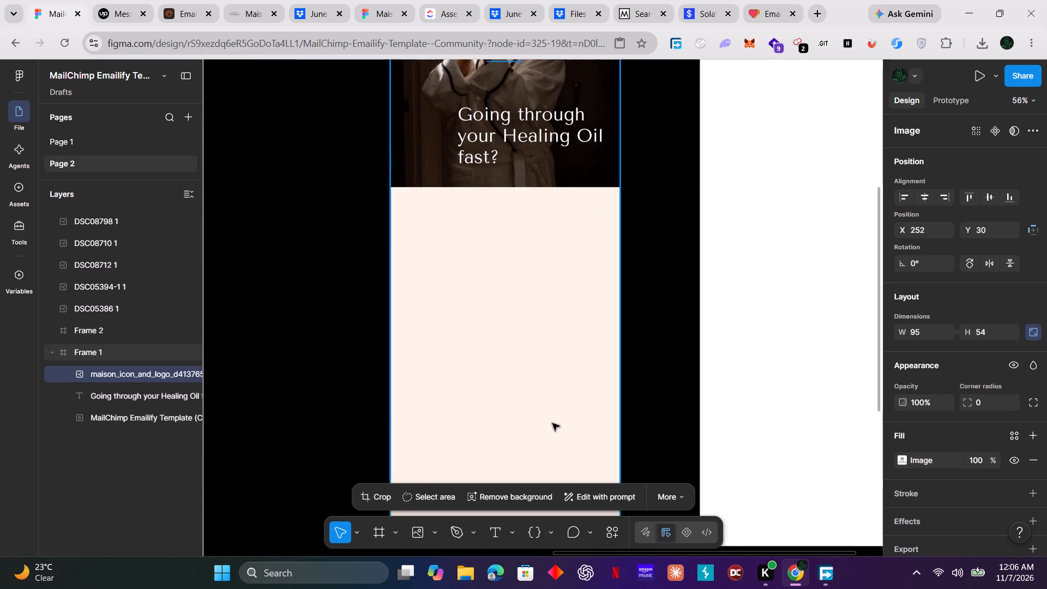
scroll(535, 420, "up", 14)
scroll(518, 418, "up", 3, "ctrl")
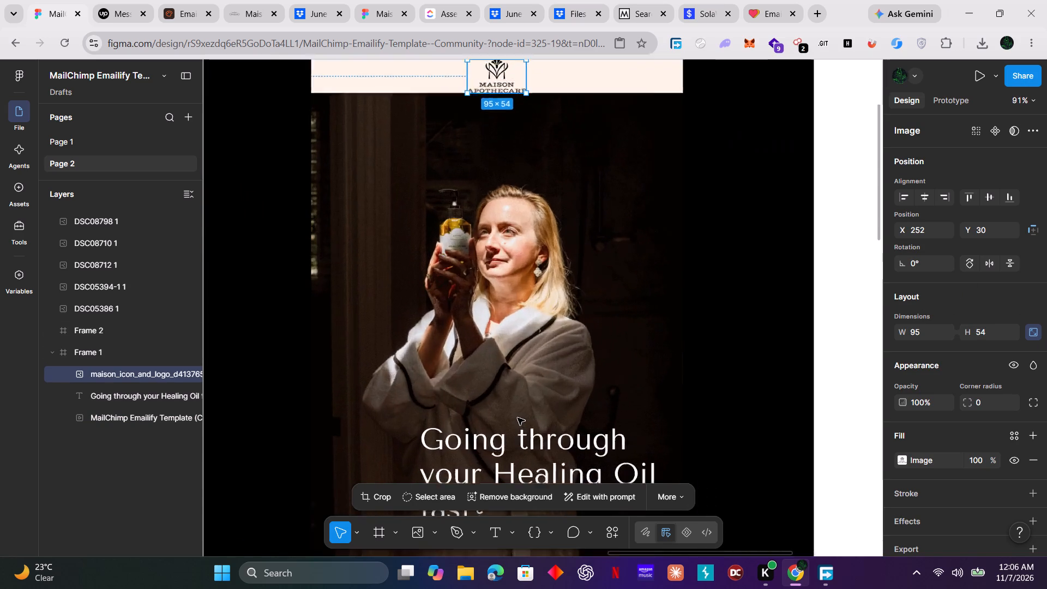
scroll(518, 418, "up", 1, "ctrl")
scroll(518, 418, "up", 5)
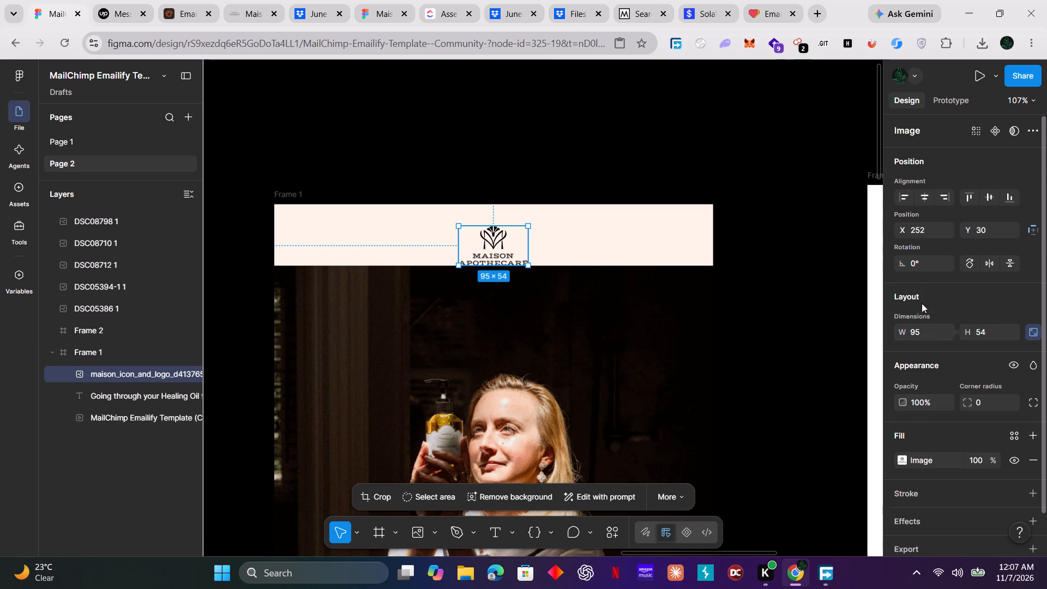
left_click_drag(964, 231, 533, 308)
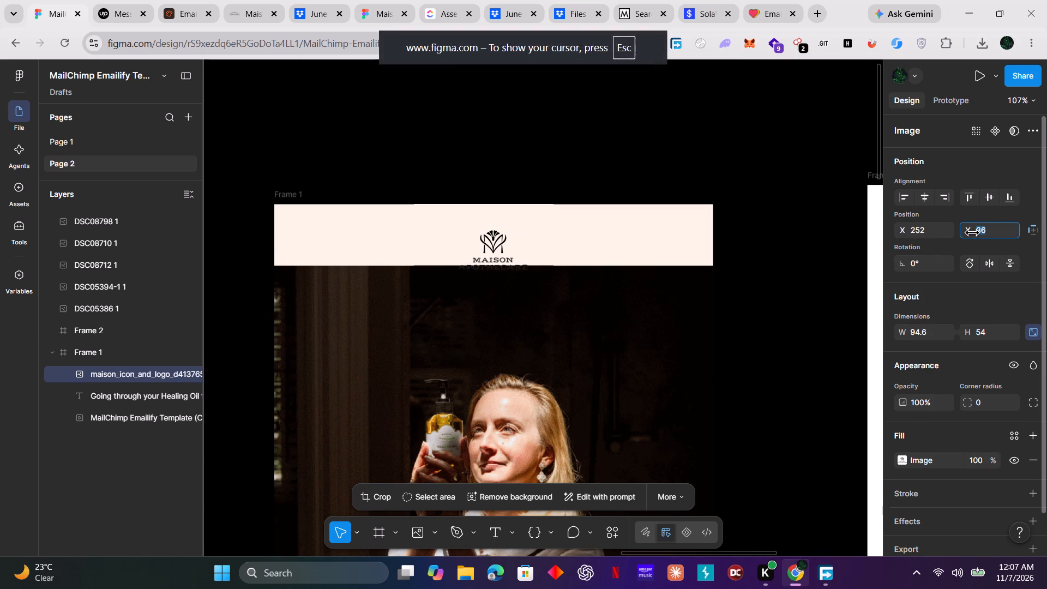
left_click_drag(533, 308, 502, 313)
left_click(779, 153)
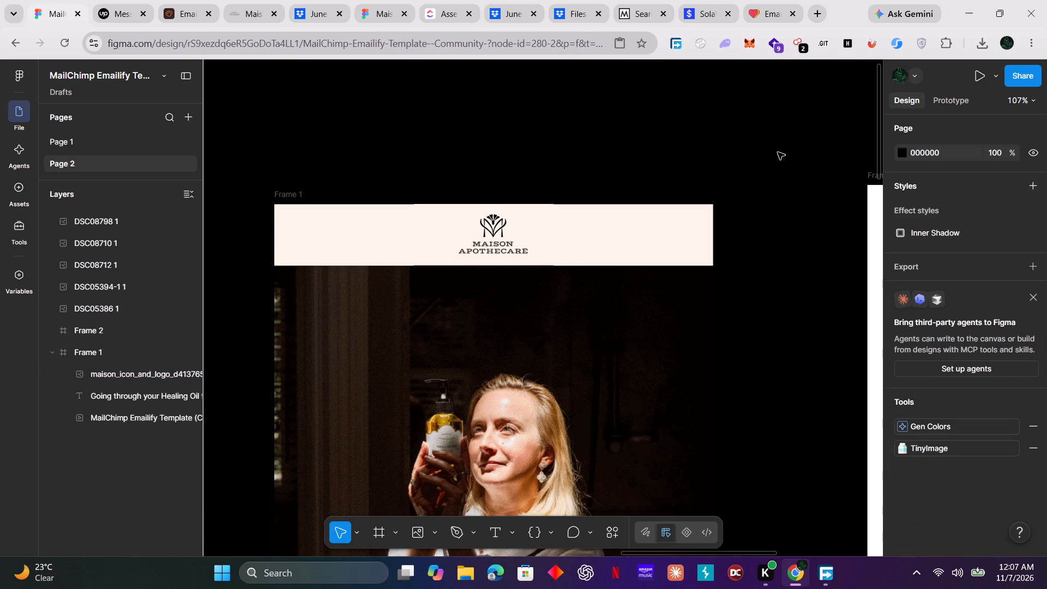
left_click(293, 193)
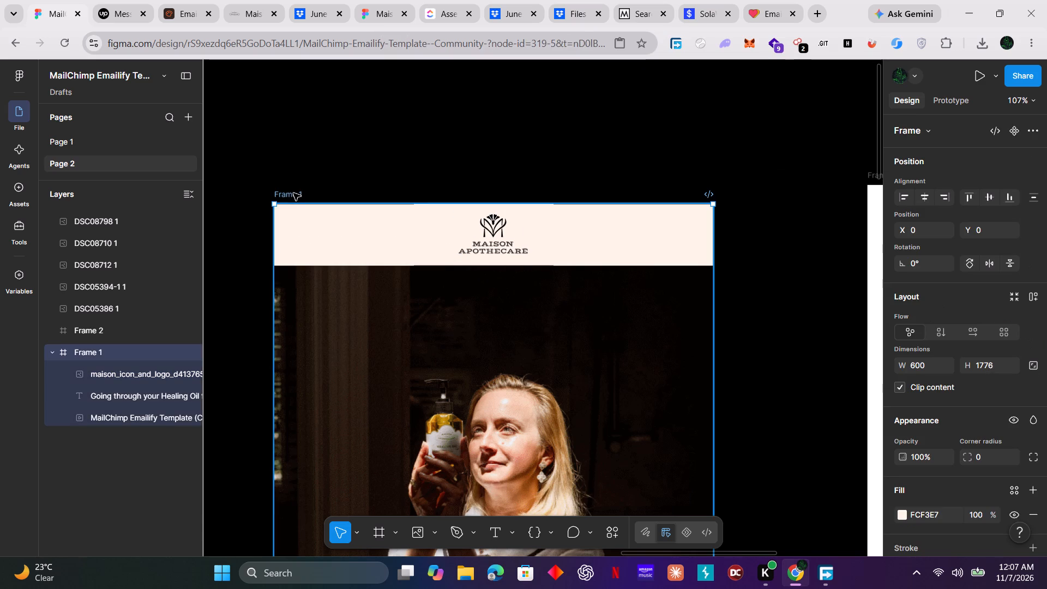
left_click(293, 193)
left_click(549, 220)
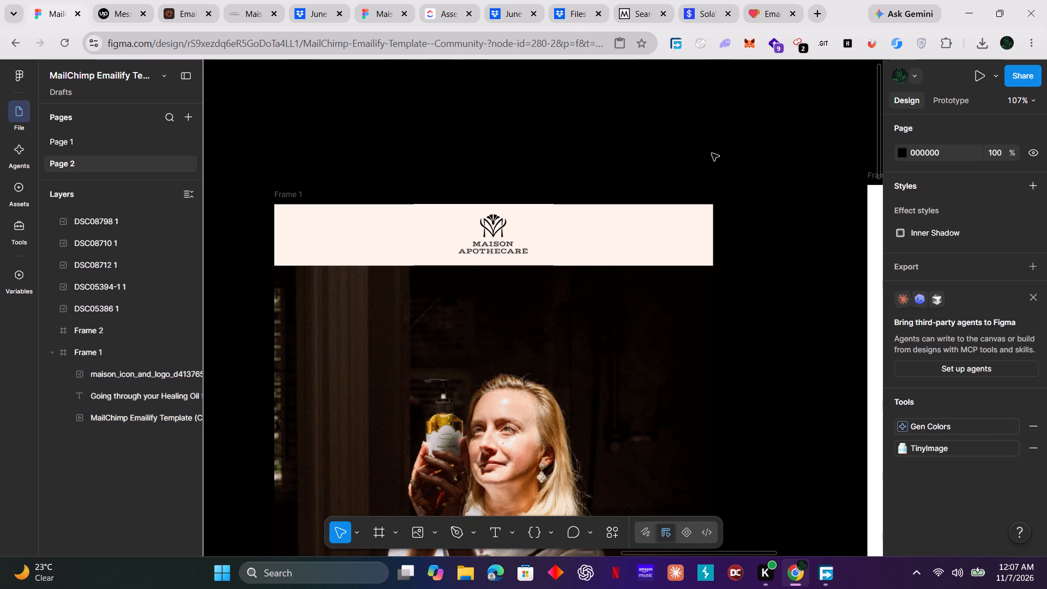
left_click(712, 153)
Fine-tune the logo's placement in the header band to about X 253, Y 12, aligned with the frame's vertical centre line.
left_click_drag(507, 236, 507, 216)
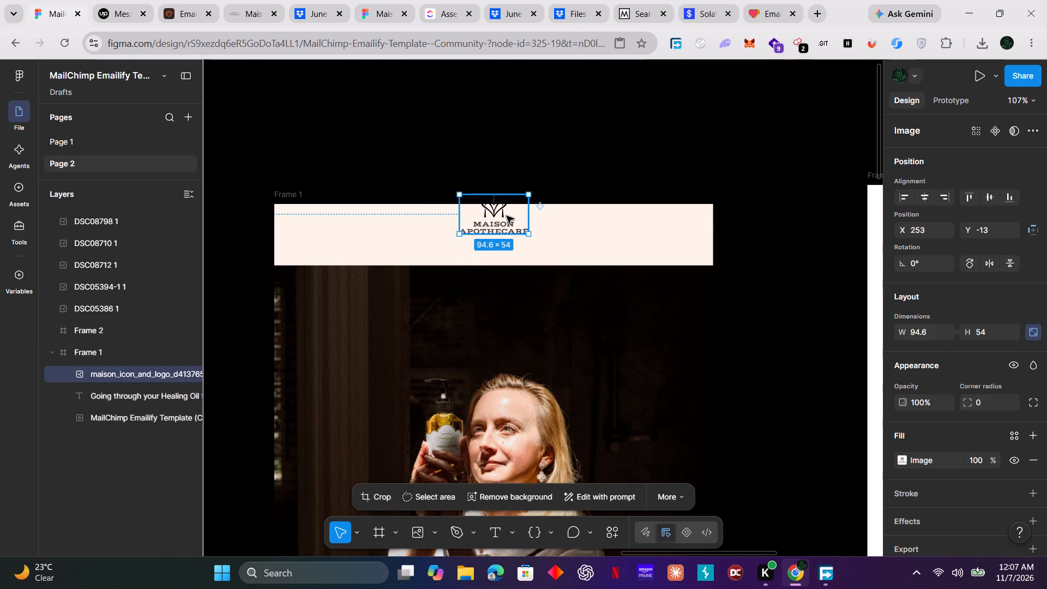
left_click_drag(507, 216, 508, 229)
left_click_drag(508, 229, 510, 240)
left_click(742, 153)
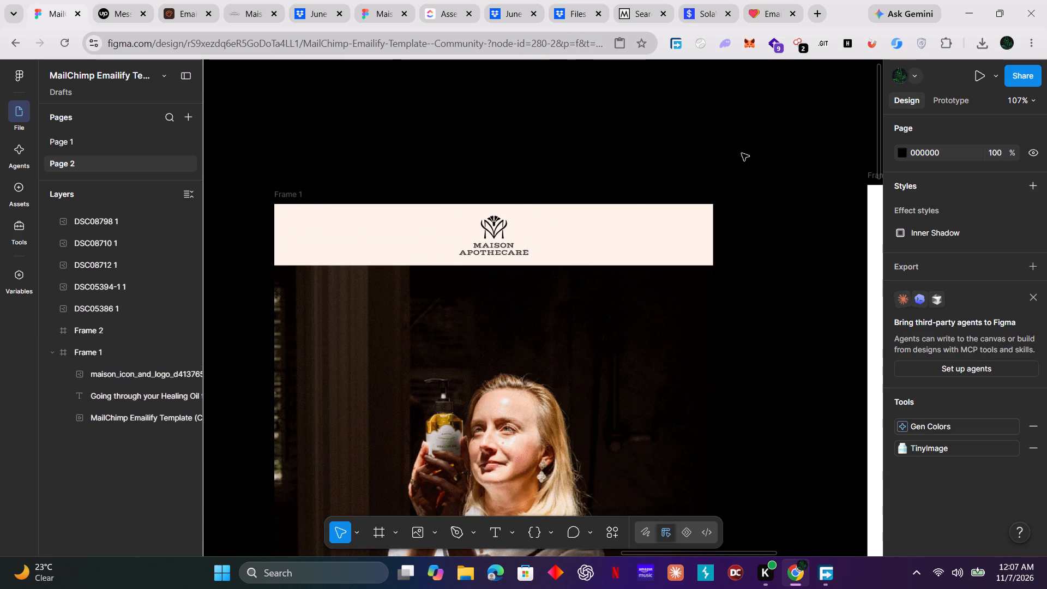
left_click_drag(498, 244, 498, 236)
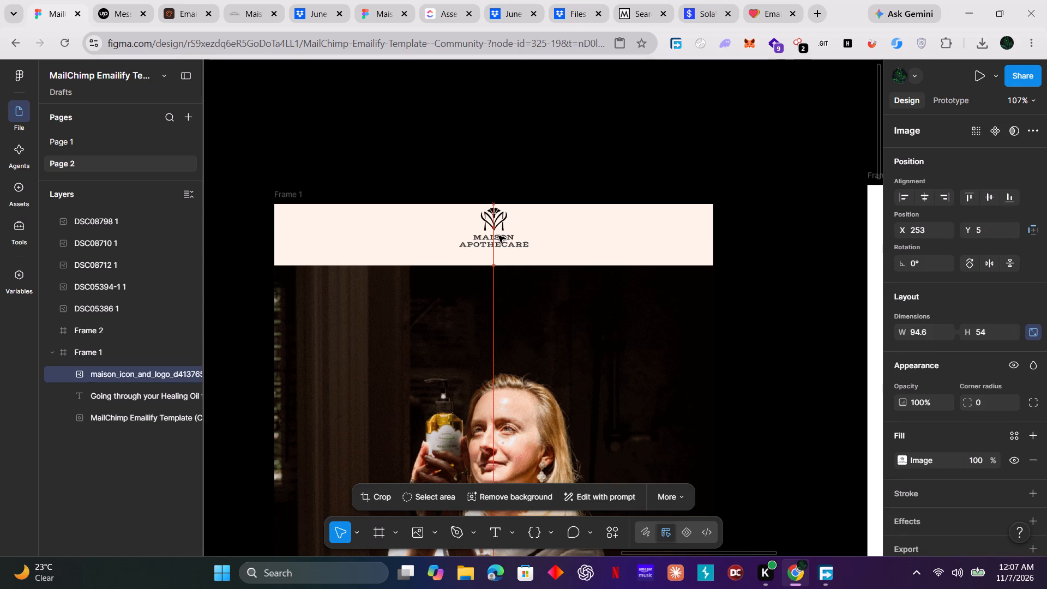
left_click_drag(498, 236, 498, 242)
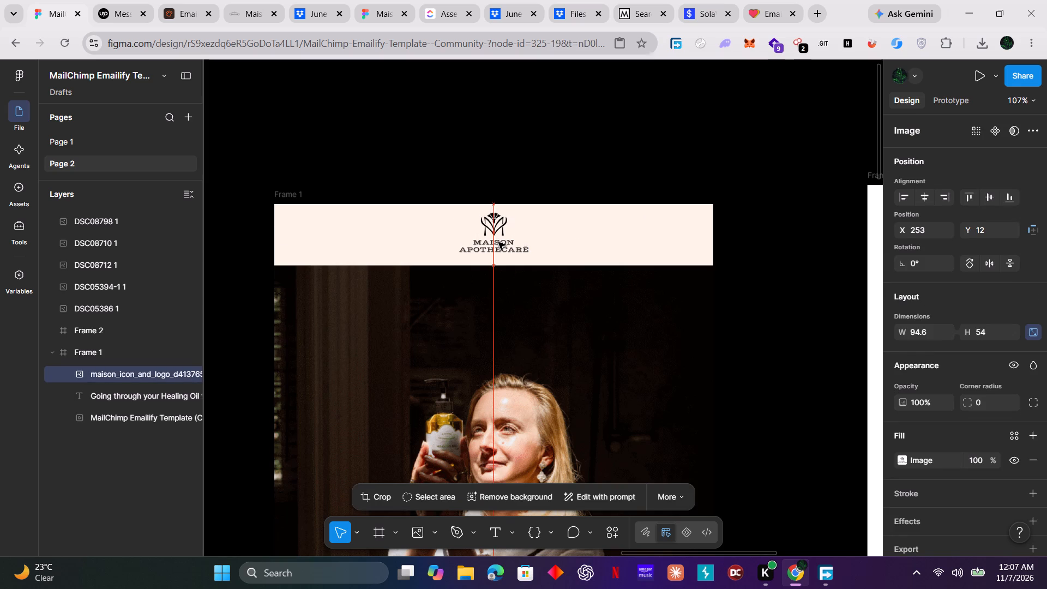
Shrink the logo to 66 × 38 and place it near the top of the cream header at about X 277, Y 6.
left_click_drag(498, 242, 497, 238)
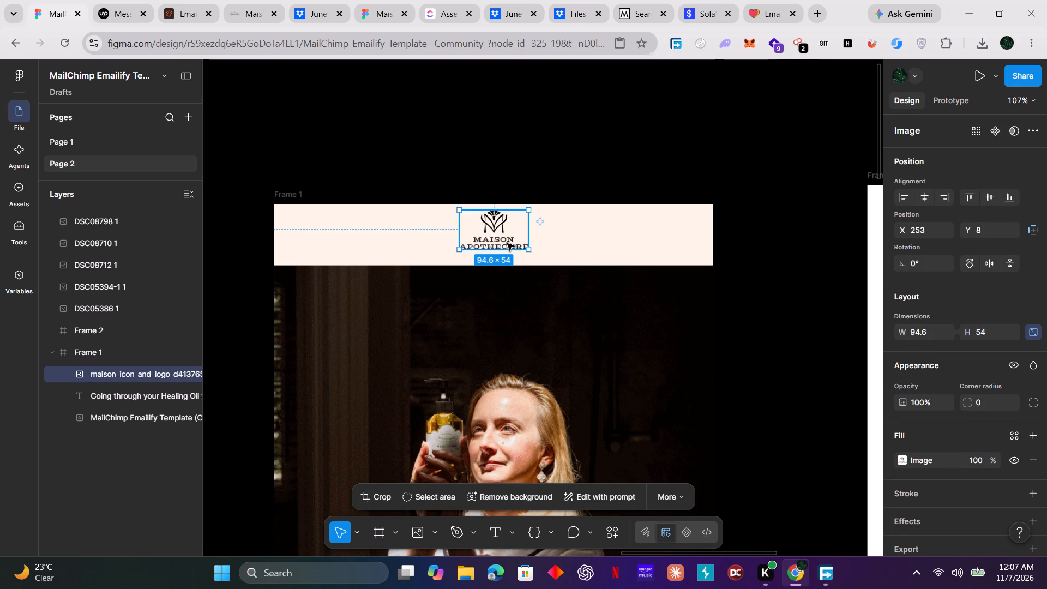
left_click_drag(529, 247, 507, 233)
left_click_drag(488, 229, 506, 230)
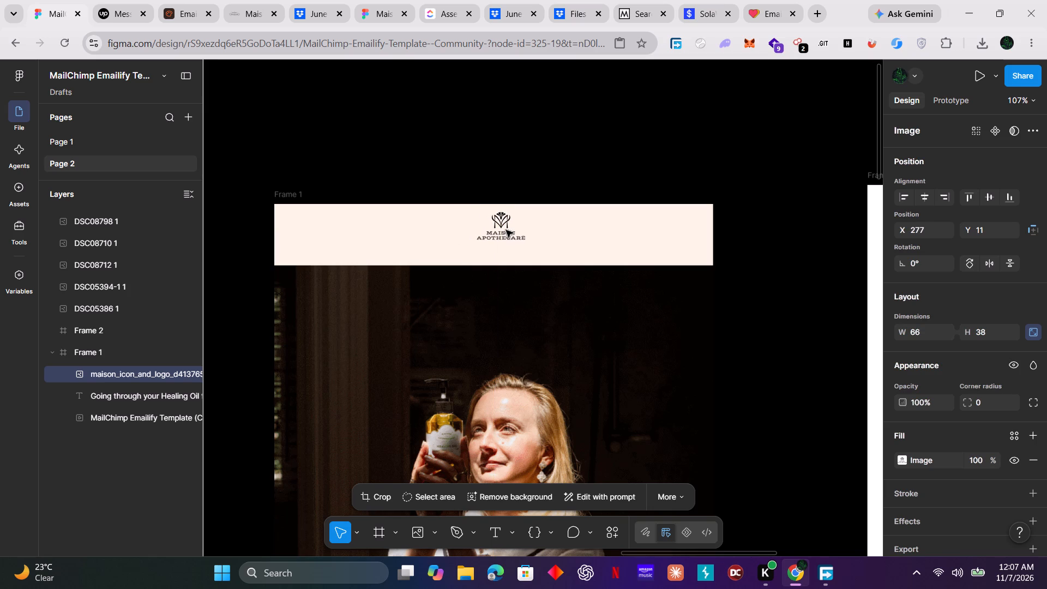
left_click_drag(506, 230, 506, 227)
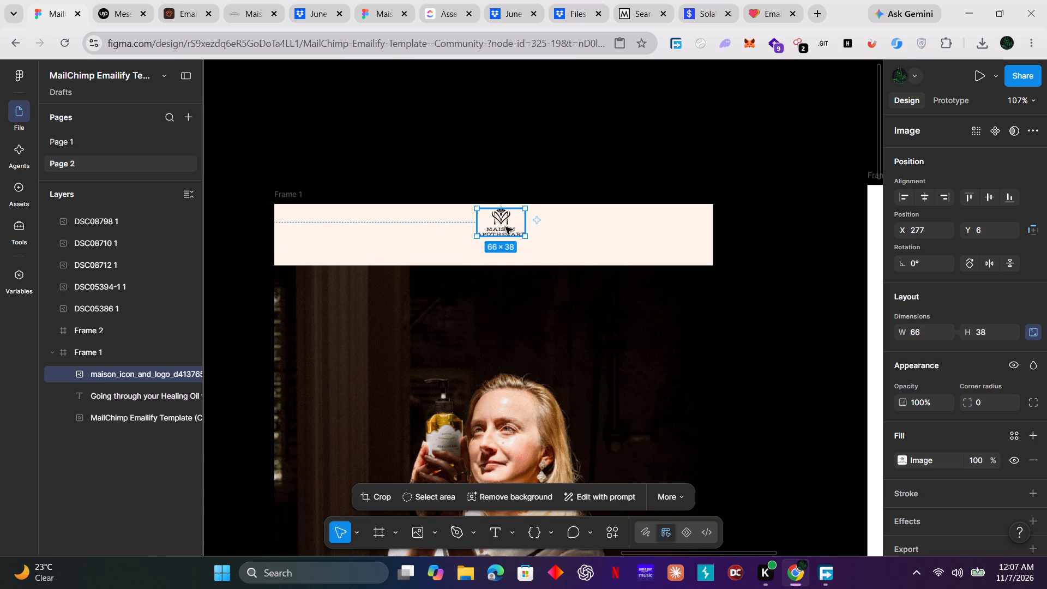
Move the hero GIF further up so the cream header becomes a slim band just deeper than the logo.
left_click_drag(533, 276, 532, 268)
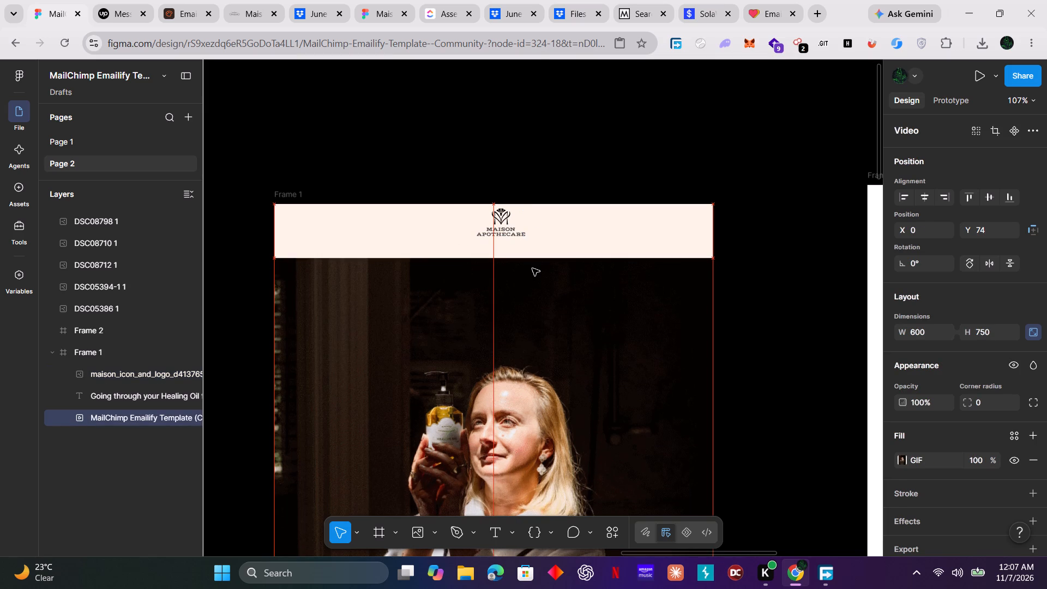
left_click_drag(532, 268, 530, 253)
left_click(775, 265)
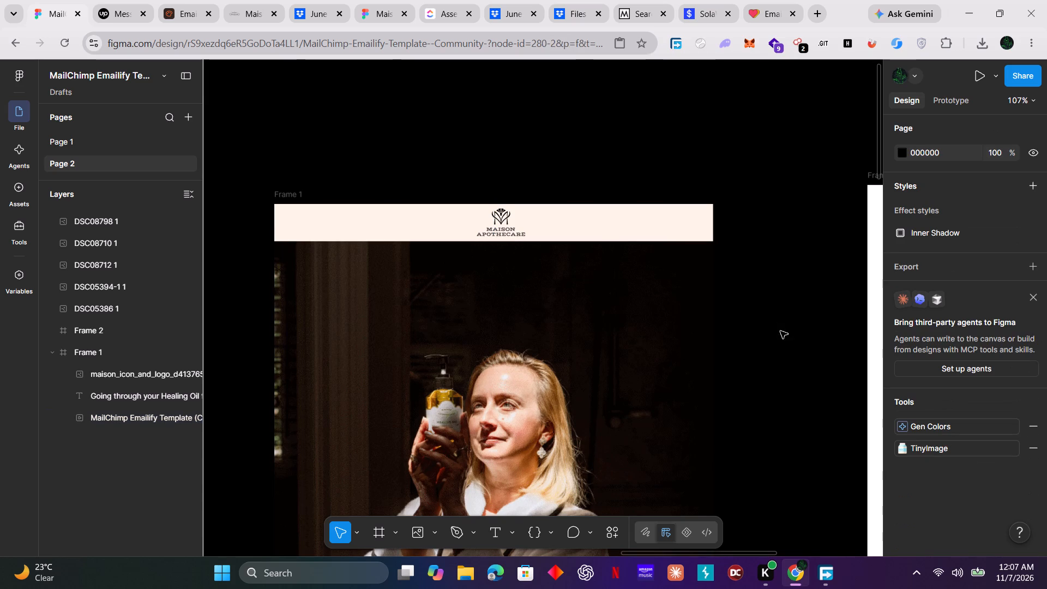
scroll(782, 337, "down", 11)
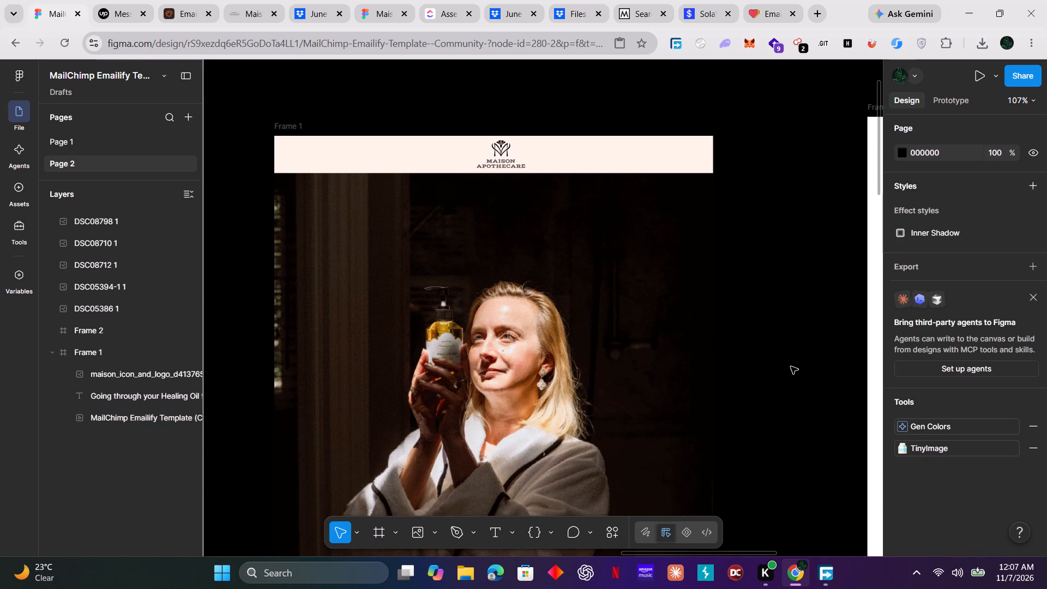
scroll(791, 366, "down", 3)
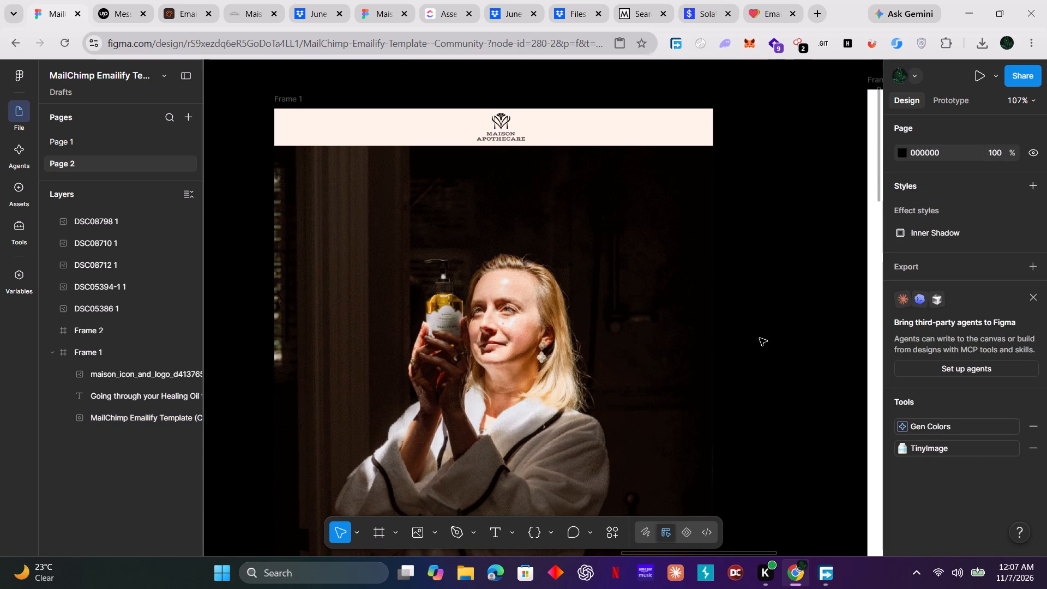
scroll(717, 339, "down", 4)
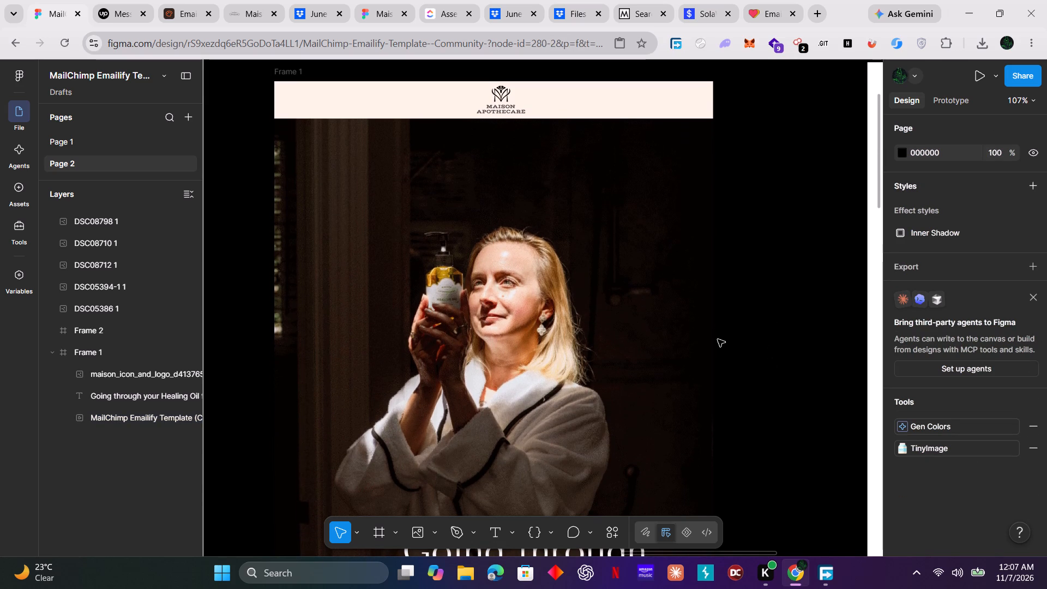
scroll(718, 339, "up", 1)
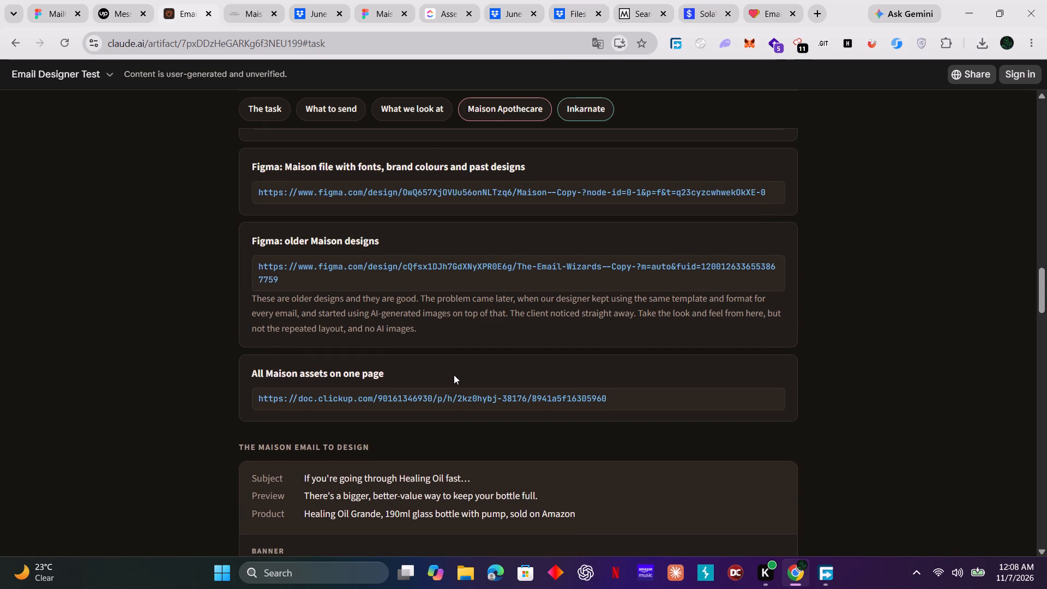
scroll(454, 375, "up", 7)
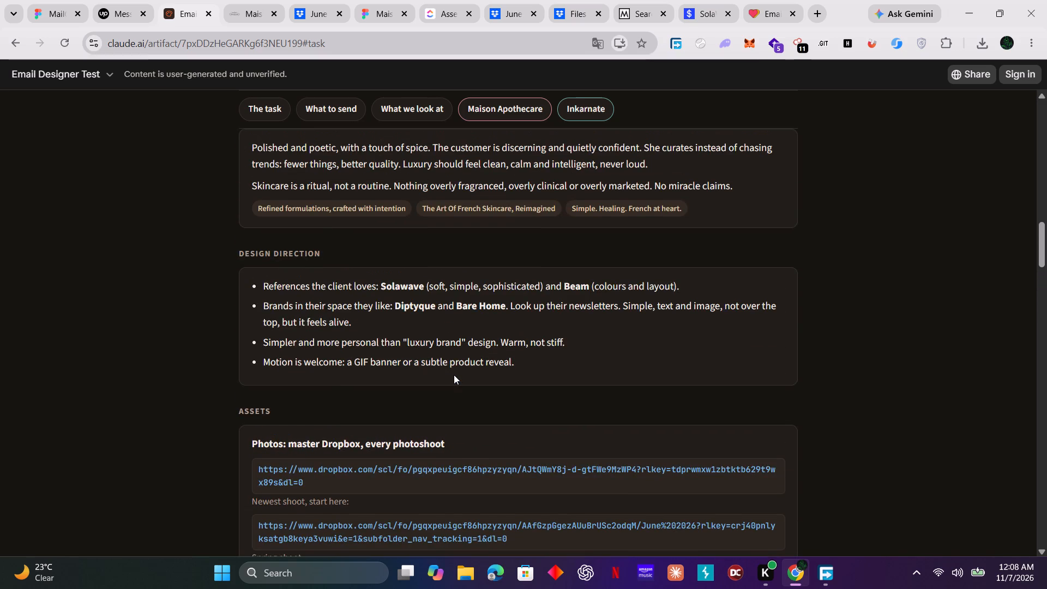
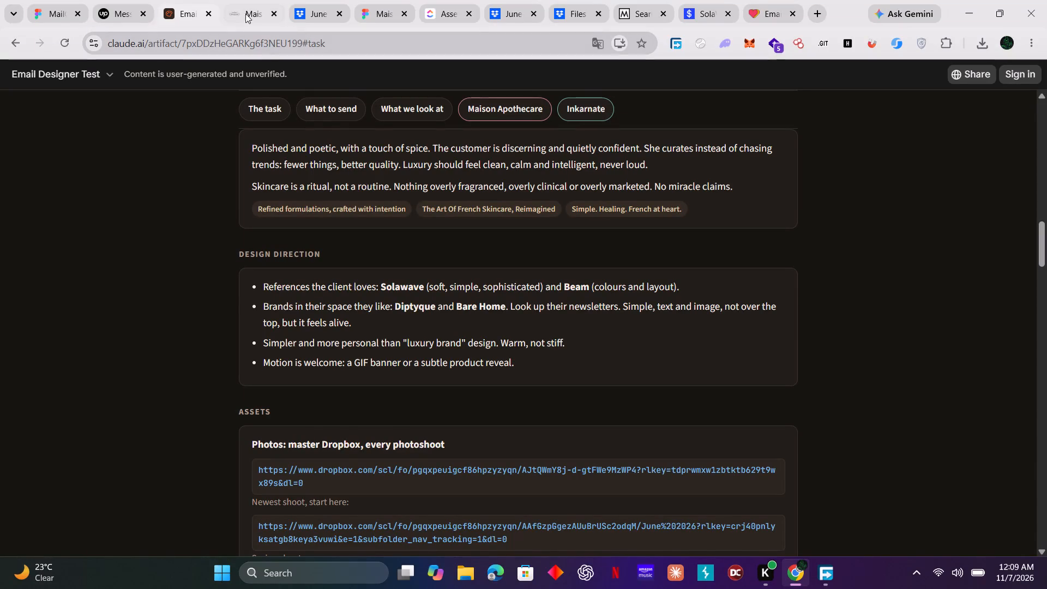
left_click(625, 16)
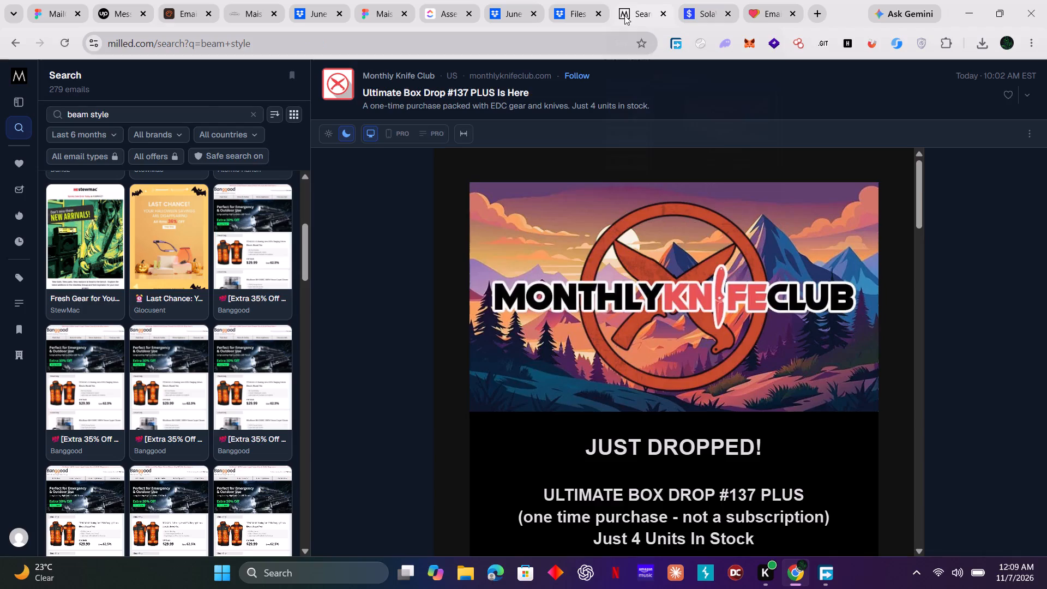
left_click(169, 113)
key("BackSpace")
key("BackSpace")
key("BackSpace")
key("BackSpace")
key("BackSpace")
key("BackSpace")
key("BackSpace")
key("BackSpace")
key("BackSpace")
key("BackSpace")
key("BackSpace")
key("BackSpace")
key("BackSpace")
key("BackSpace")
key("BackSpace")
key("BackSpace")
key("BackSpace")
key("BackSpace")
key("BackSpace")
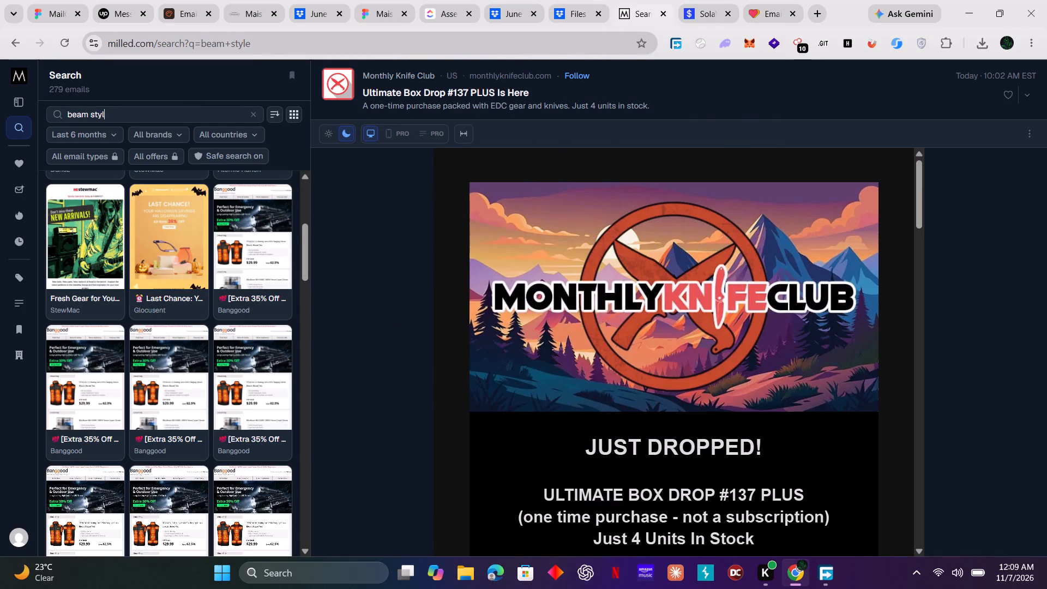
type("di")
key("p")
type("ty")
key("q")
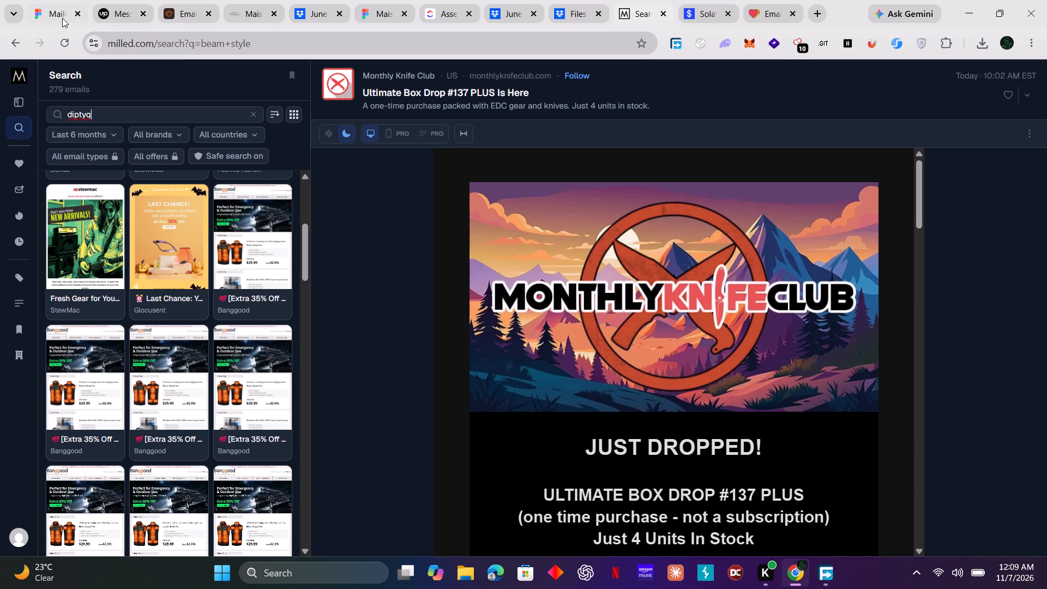
Copy the brand name Diptyque from the brief's design direction and search Milled for it in place of the existing query.
left_click(184, 15)
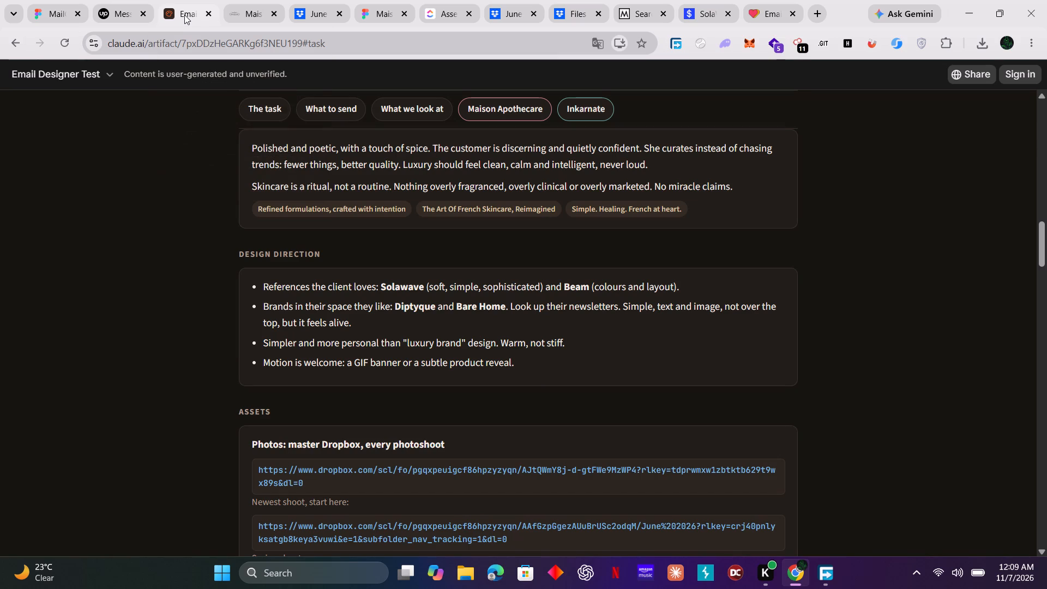
left_click_drag(396, 306, 405, 305)
left_click_drag(405, 305, 434, 308)
key("ctrl+c")
left_click(642, 13)
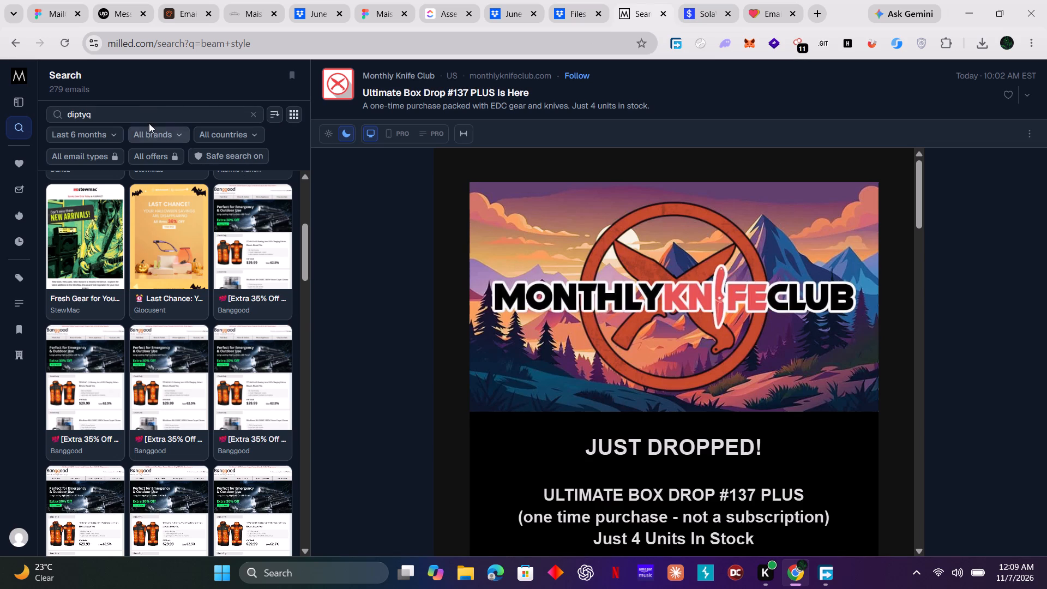
left_click(146, 117)
key("BackSpace")
key("BackSpace")
key("BackSpace")
key("BackSpace")
key("BackSpace")
key("BackSpace")
key("BackSpace")
key("BackSpace")
key("BackSpace")
key("BackSpace")
key("BackSpace")
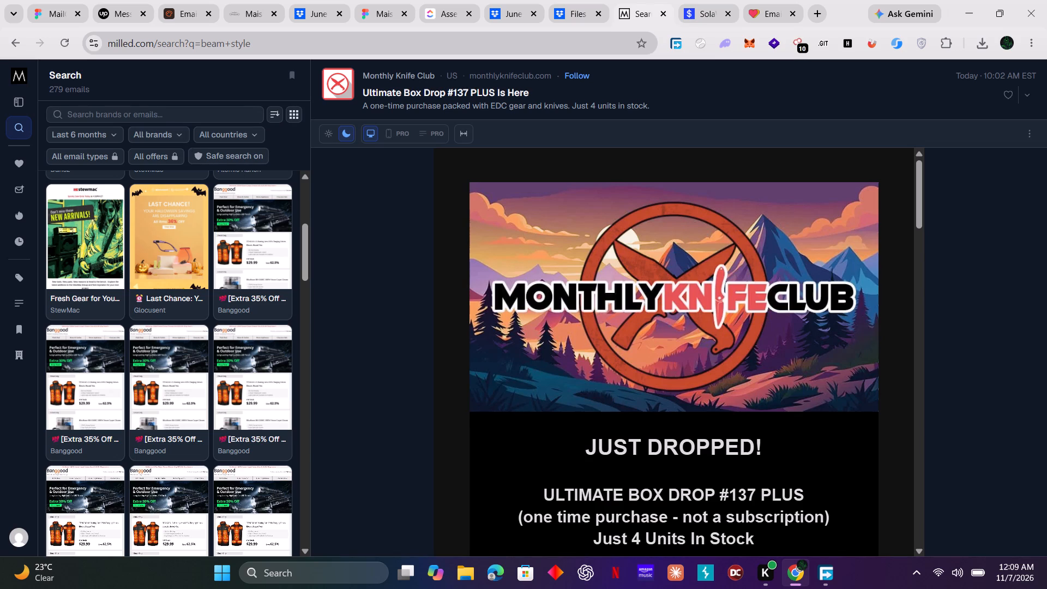
key("ctrl+v")
key("Return")
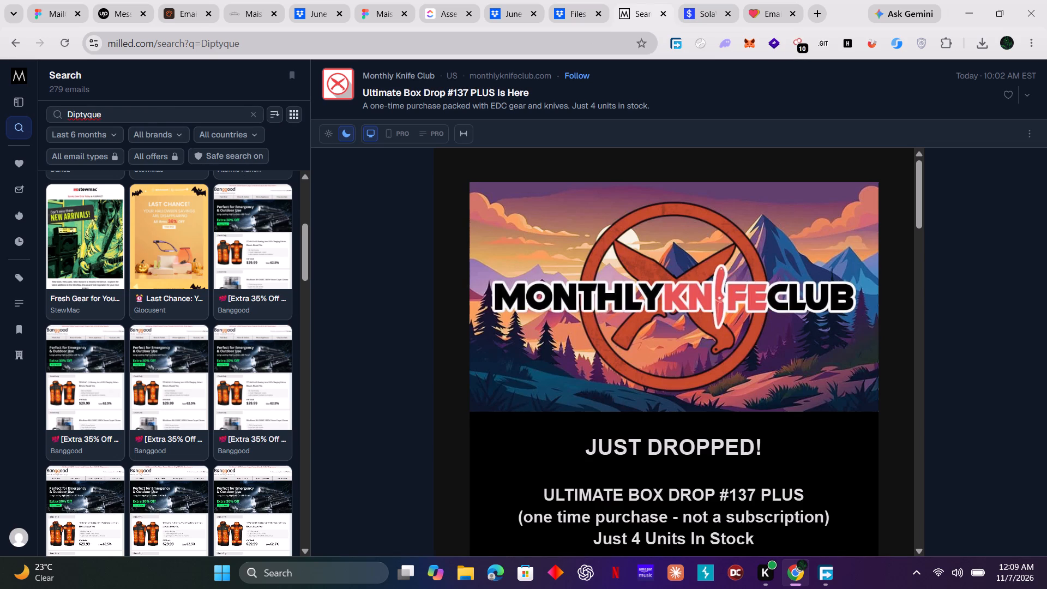
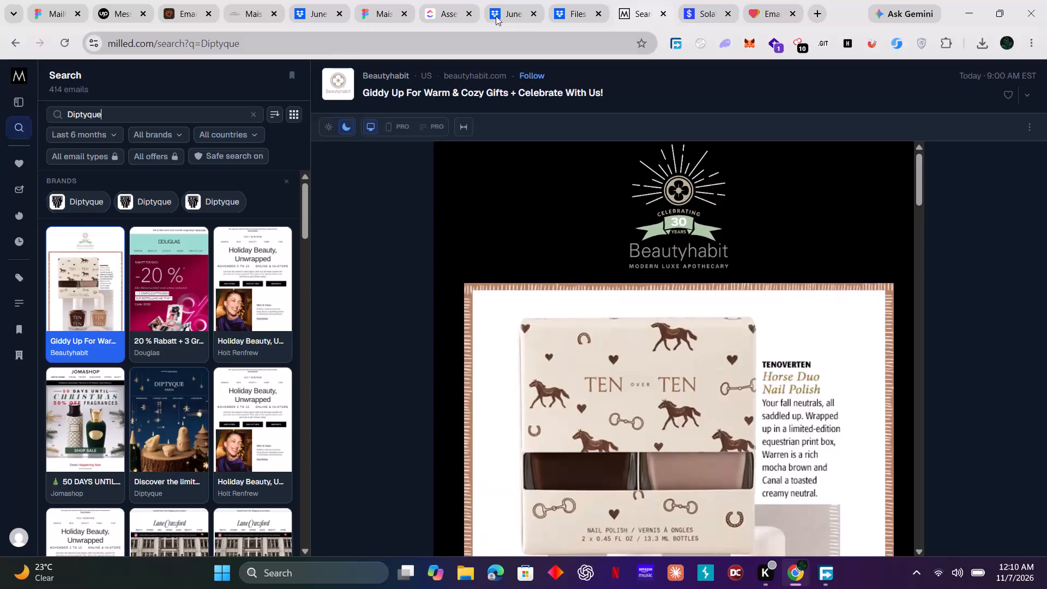
Search Google for the copied brand name Diptyque, reusing the tab that holds the Dropbox home page.
left_click(568, 15)
left_click(436, 43)
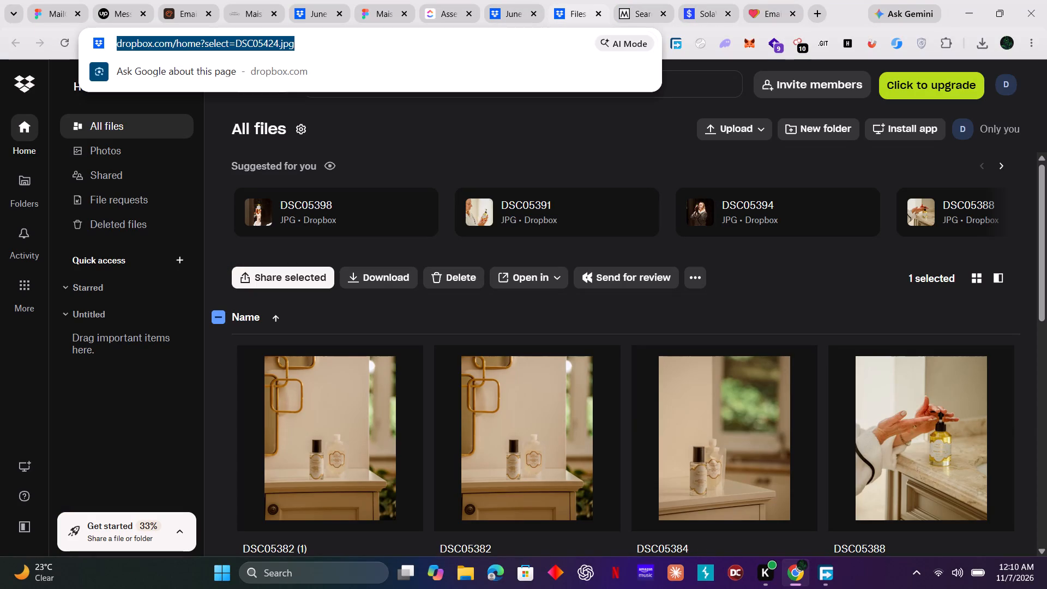
key("ctrl+v")
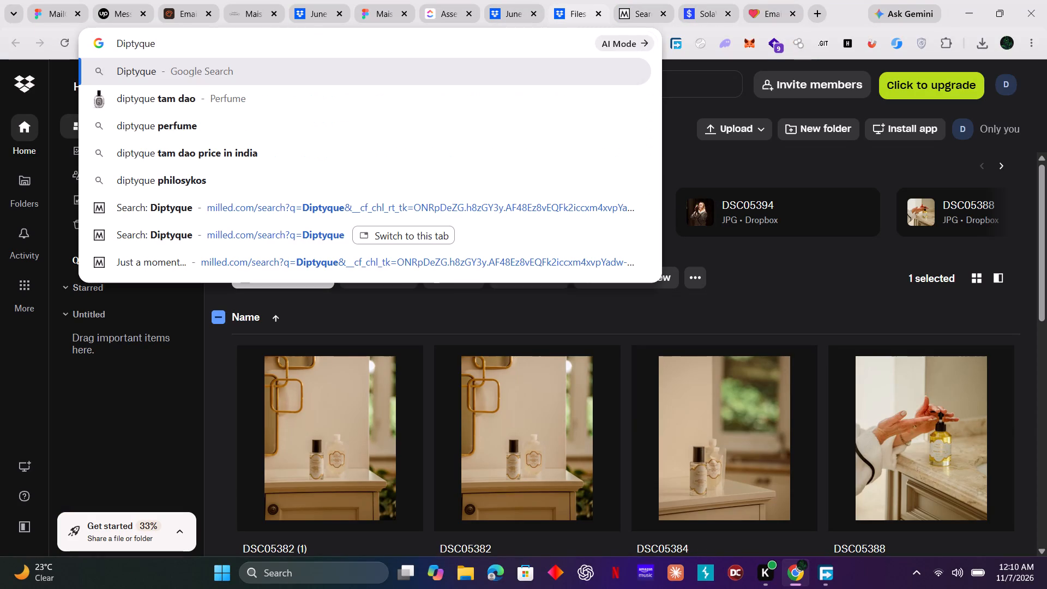
key("Return")
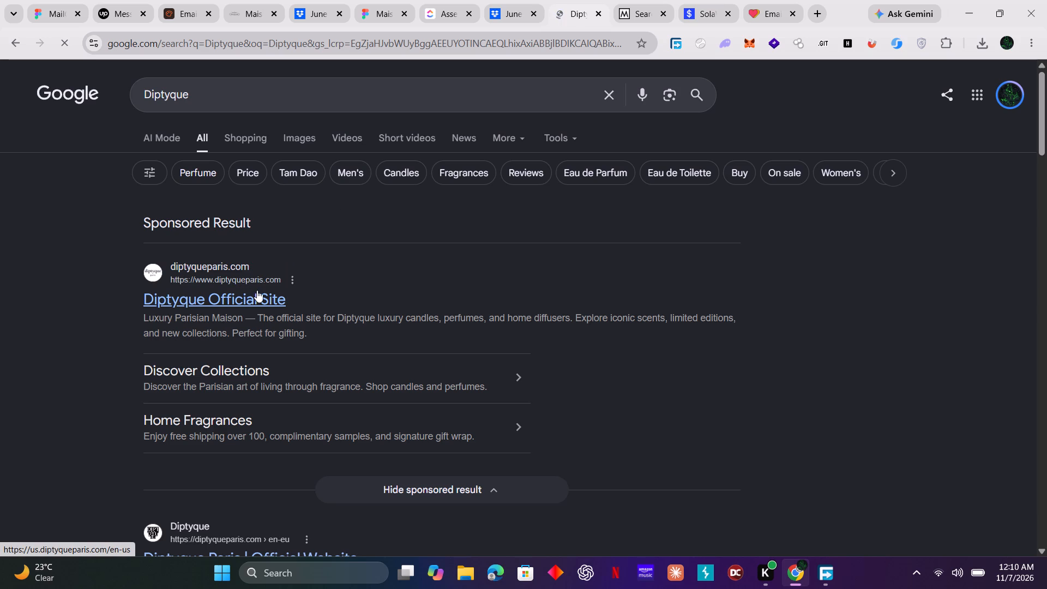
scroll(258, 289, "down", 1)
scroll(258, 286, "up", 1)
Extend the Google query to Diptyque newsletter and scan the results for examples of the brand's emails.
left_click(275, 93)
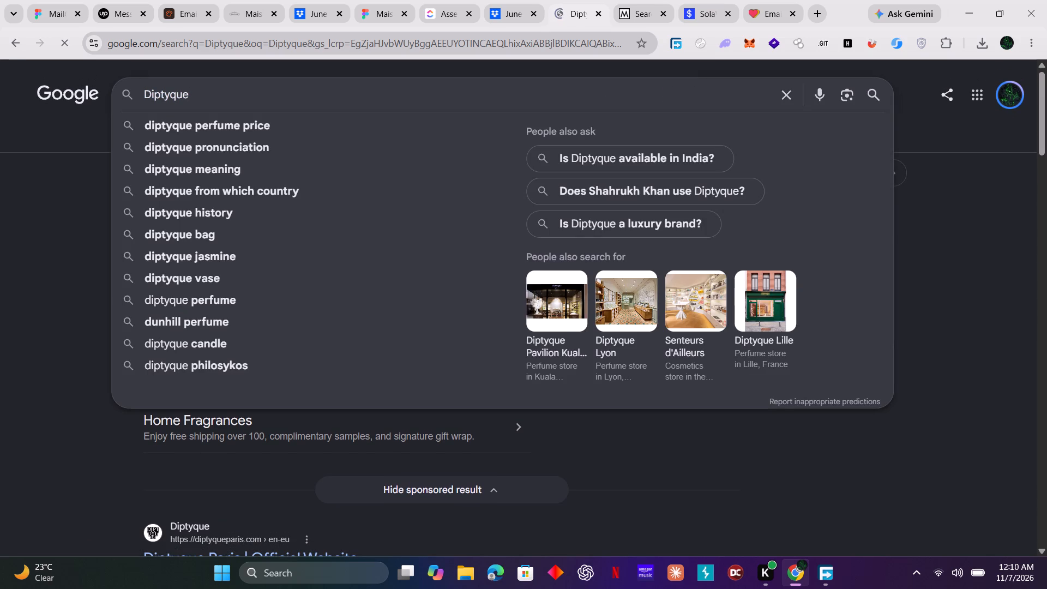
key("space")
type("newletter")
key("Return")
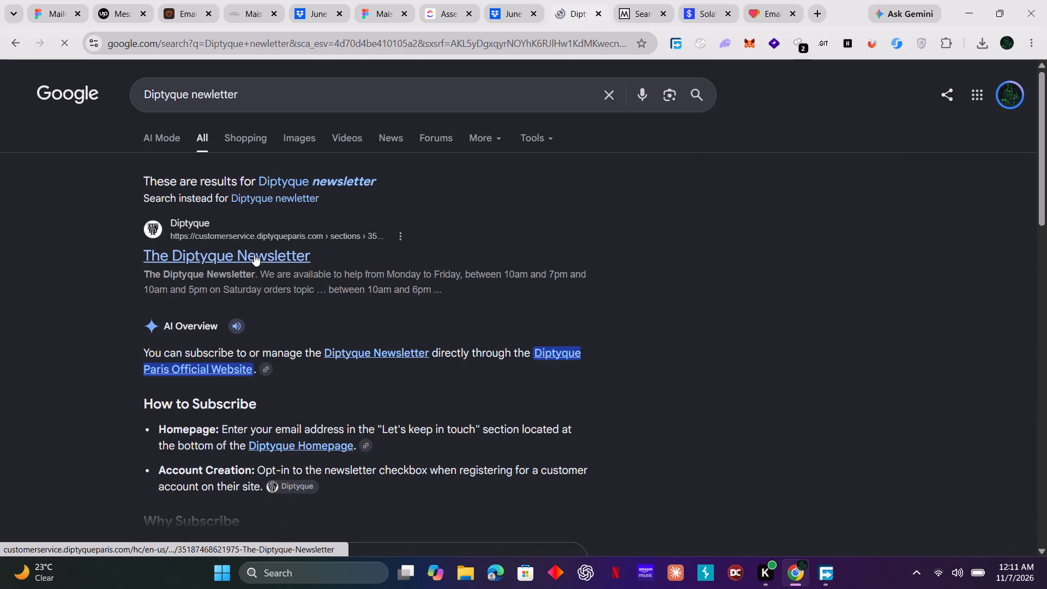
scroll(254, 253, "down", 1)
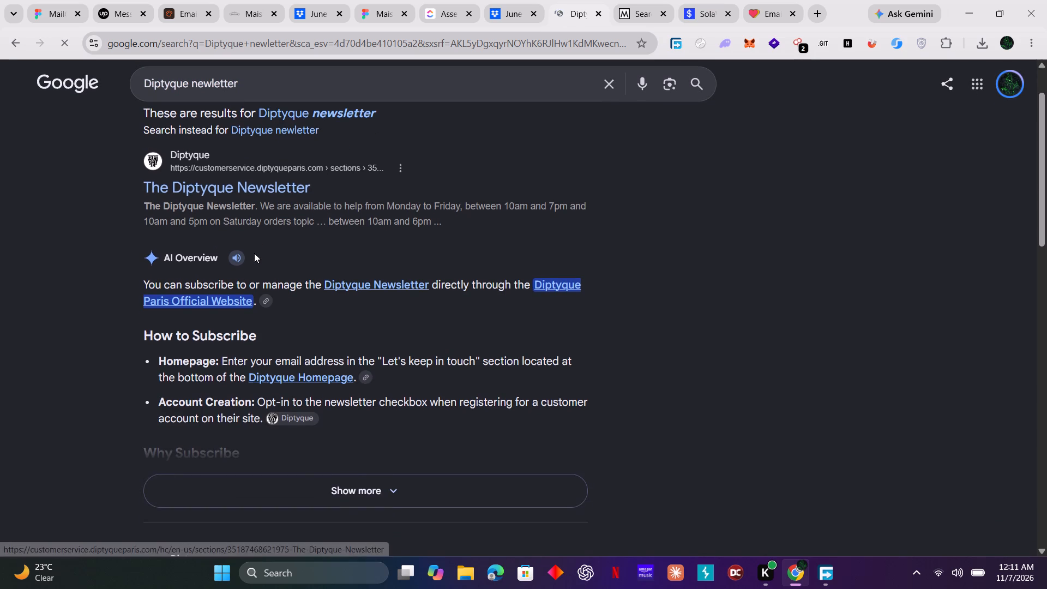
scroll(254, 253, "down", 4)
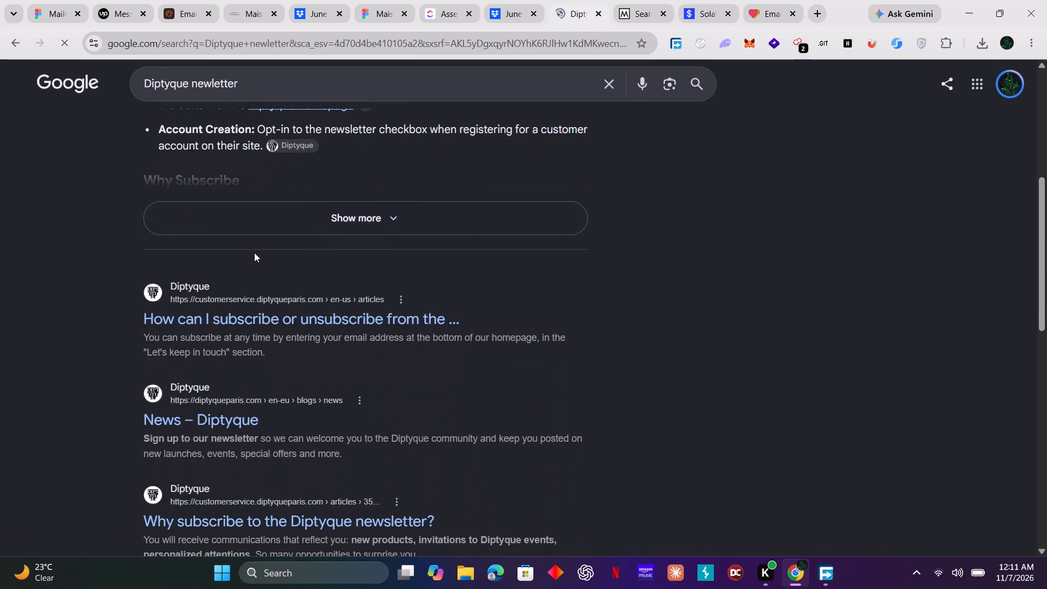
scroll(254, 251, "up", 6)
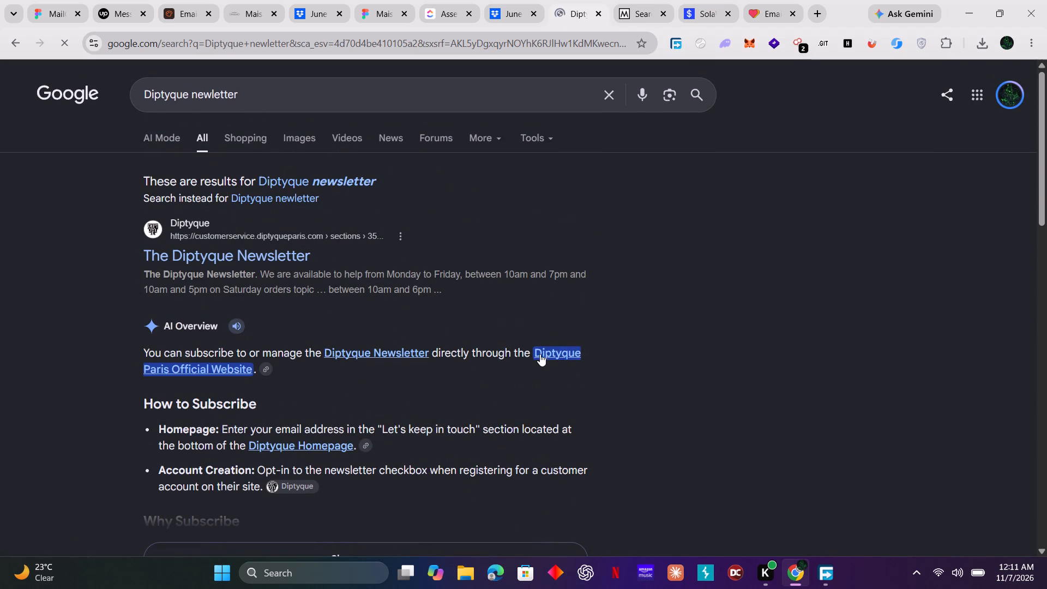
Open the Diptyque Paris official website, rejecting all optional cookies and dismissing the shipping-country choice.
left_click(547, 351)
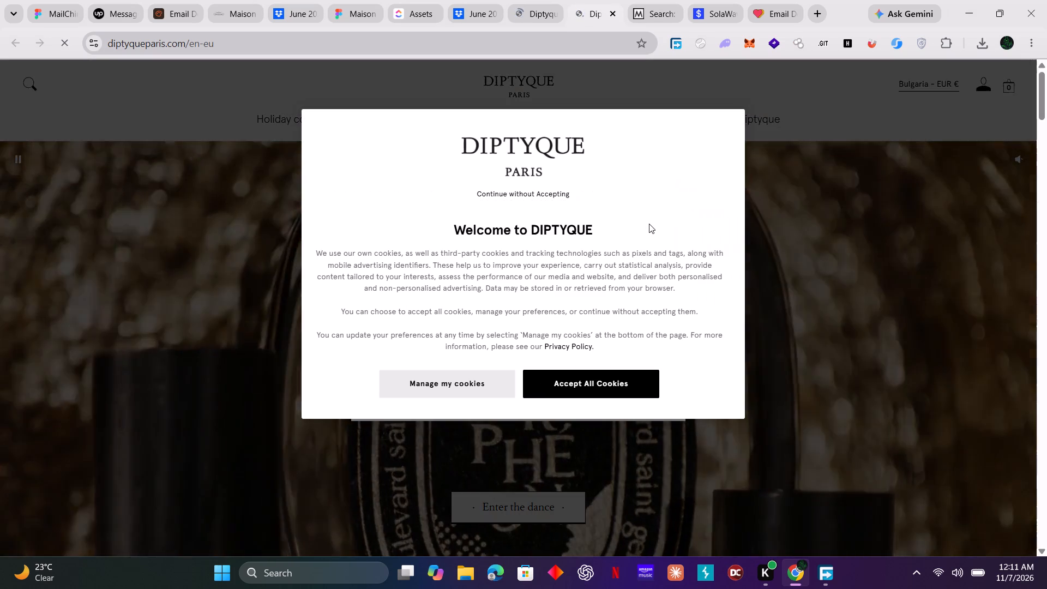
left_click(414, 382)
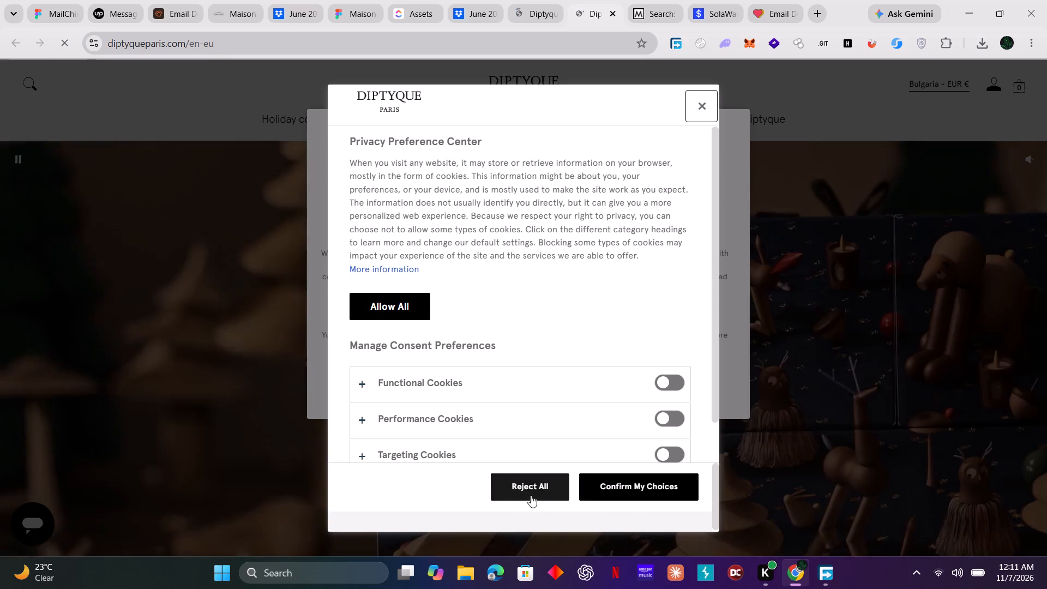
left_click(527, 488)
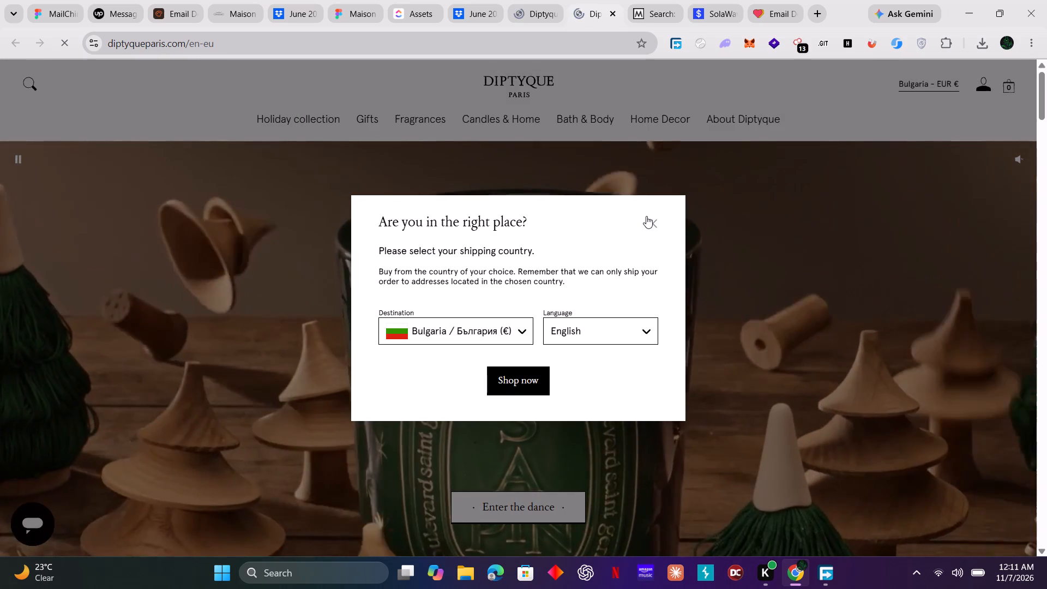
left_click(647, 227)
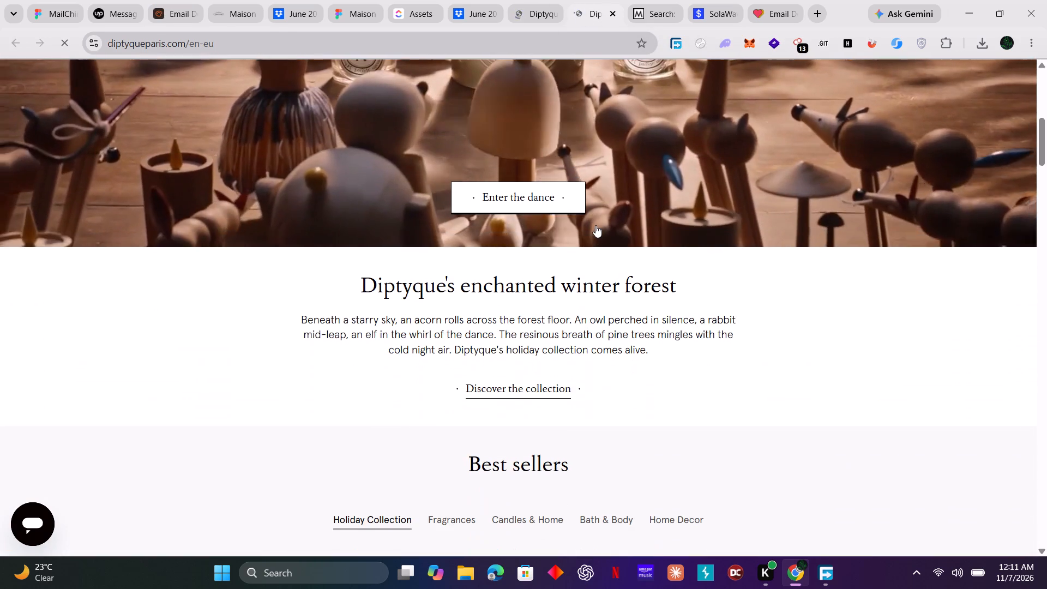
scroll(595, 225, "down", 4)
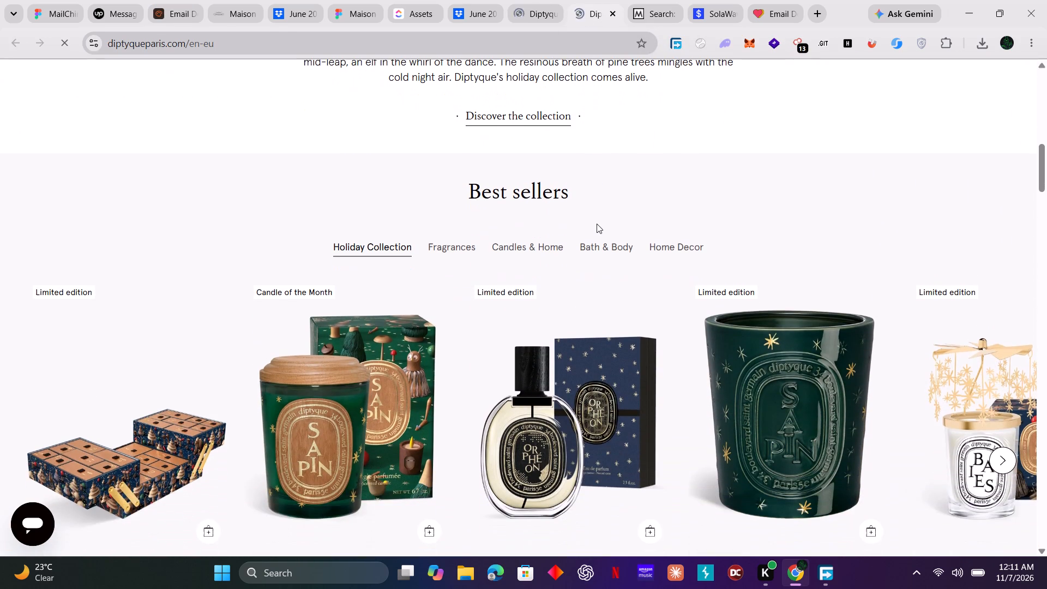
scroll(597, 224, "down", 2)
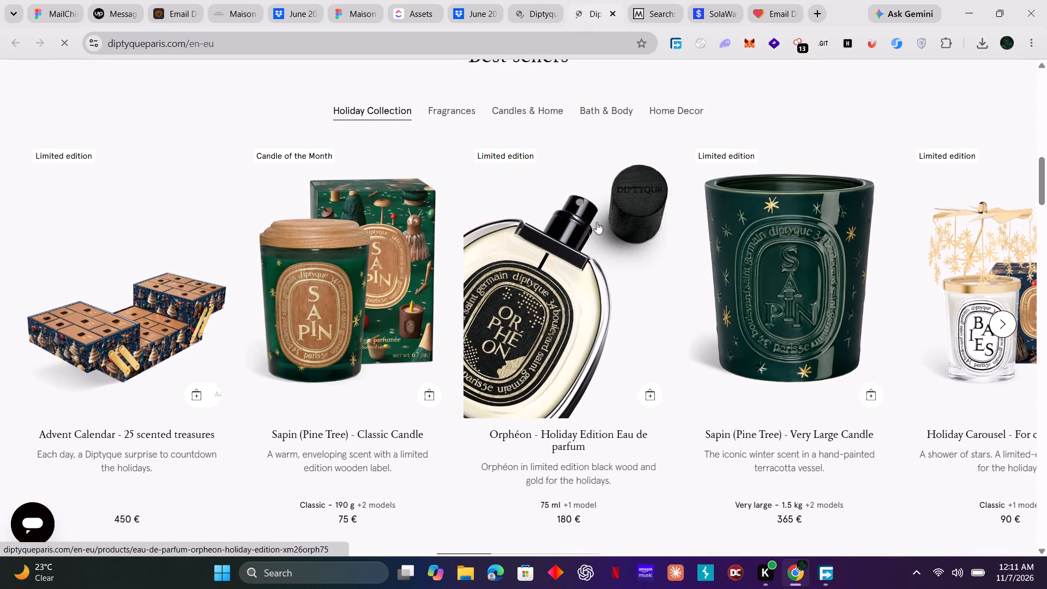
scroll(600, 216, "up", 3)
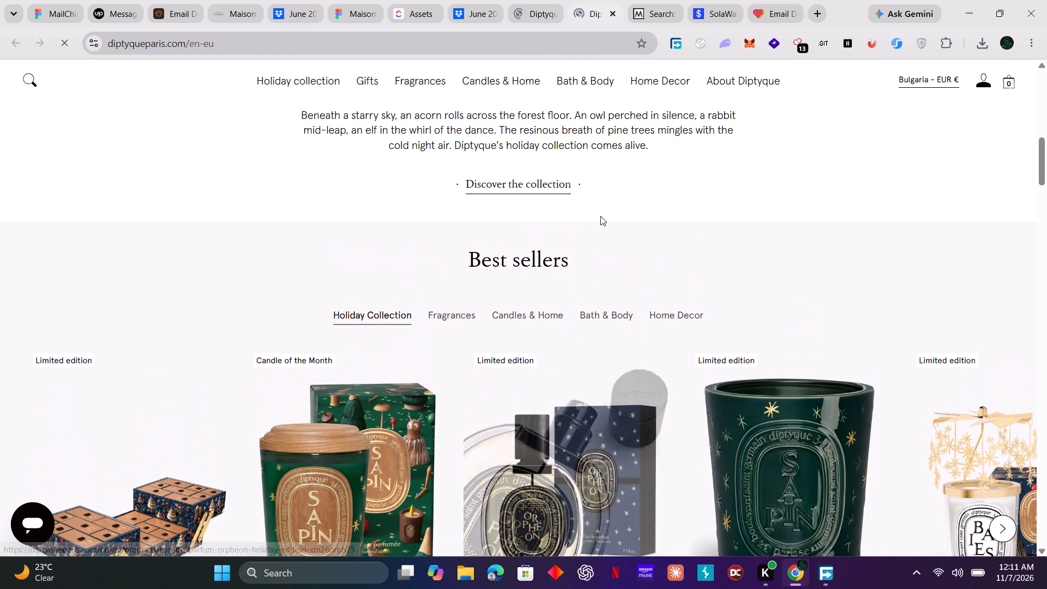
scroll(600, 216, "down", 1)
scroll(600, 216, "up", 7)
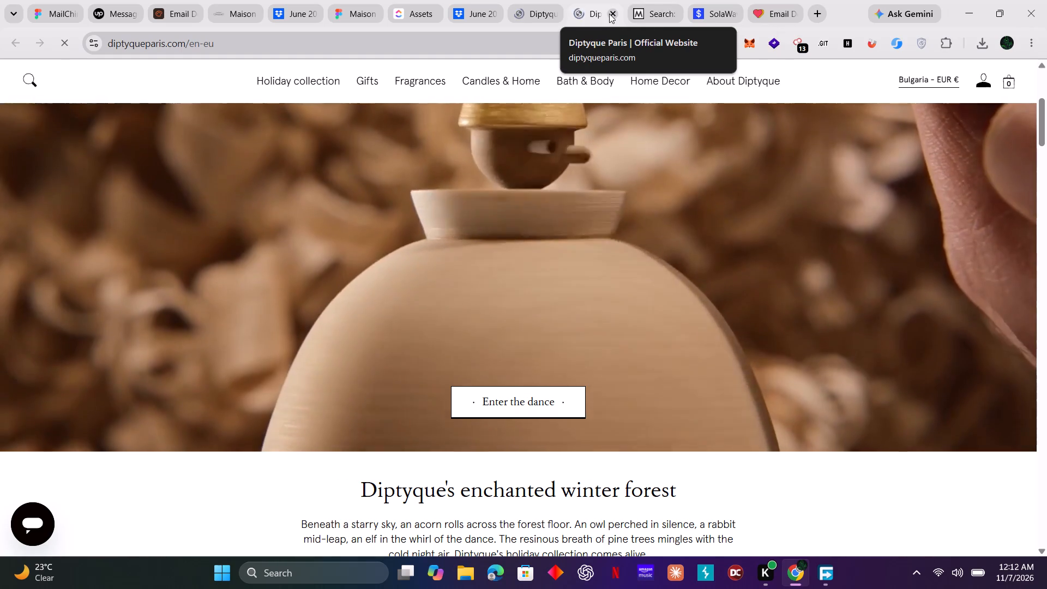
left_click(615, 10)
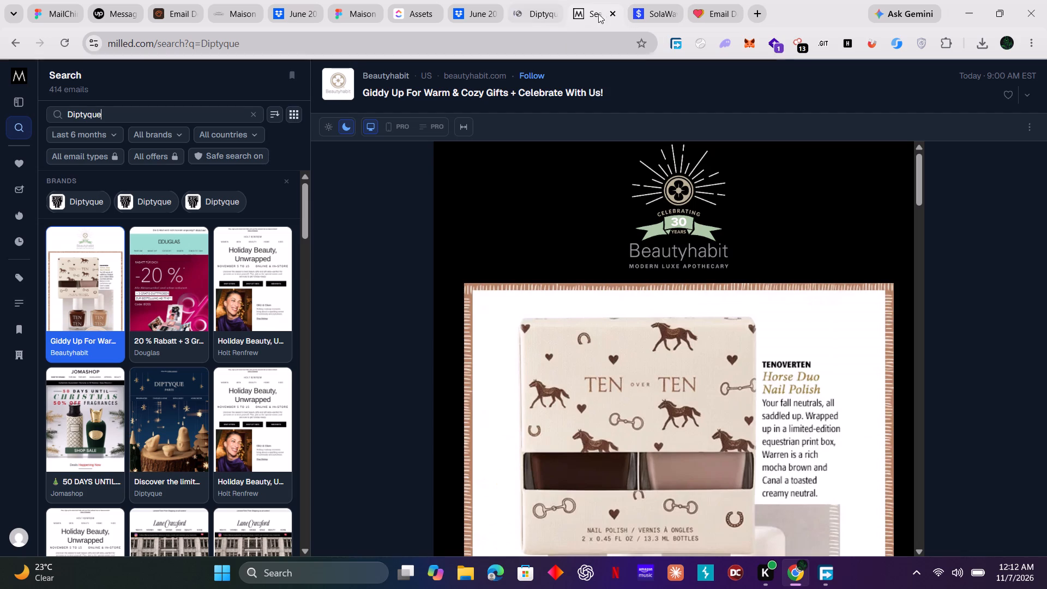
Search Google for diptyque marketing email, reusing the tab that holds the June 2026 Dropbox folder.
left_click(206, 40)
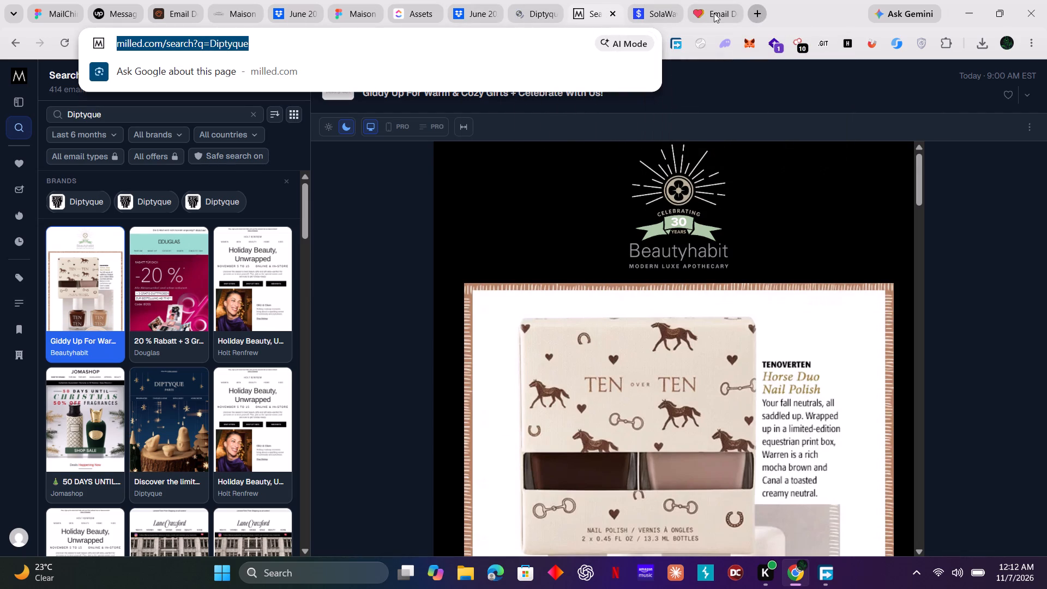
left_click(464, 14)
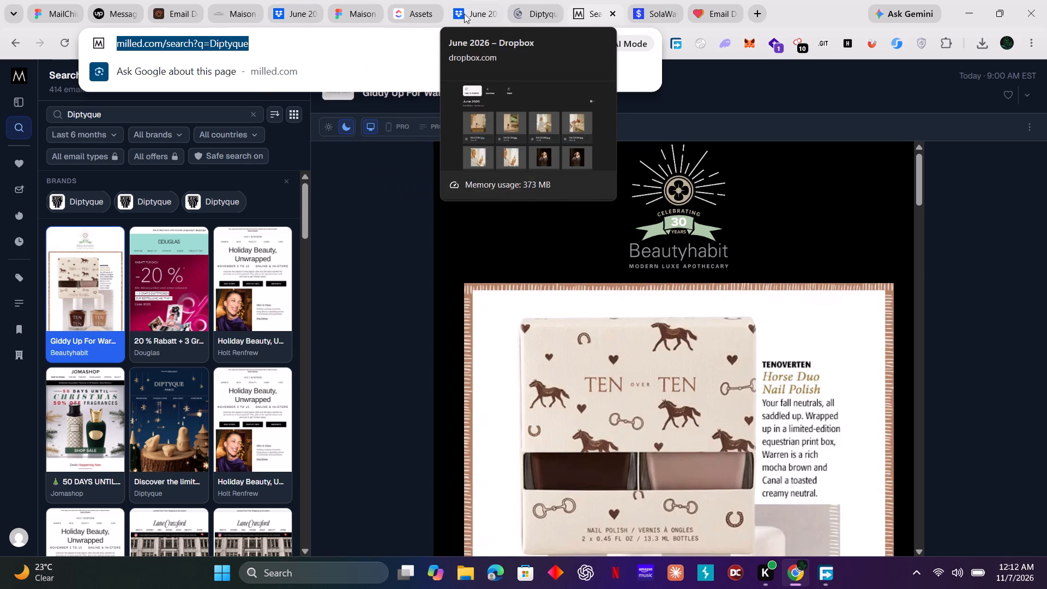
left_click(430, 43)
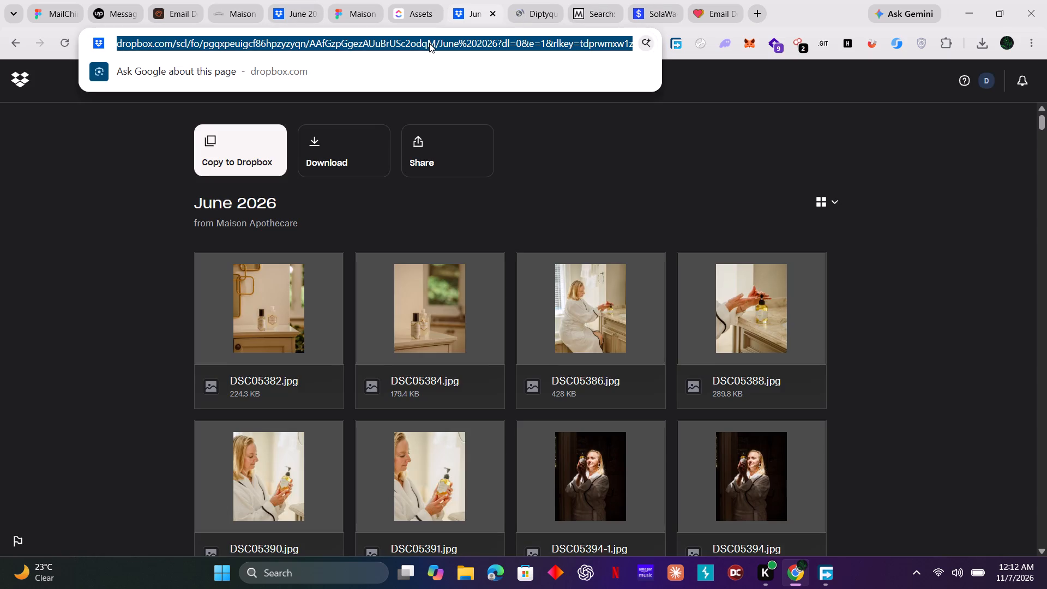
key("ctrl+v")
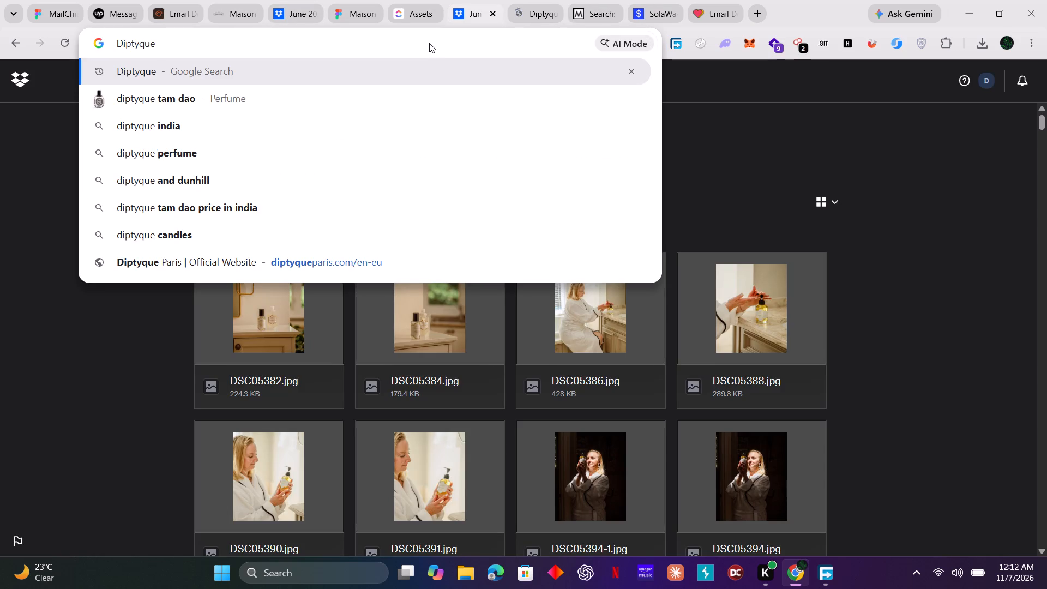
key("space")
type("email")
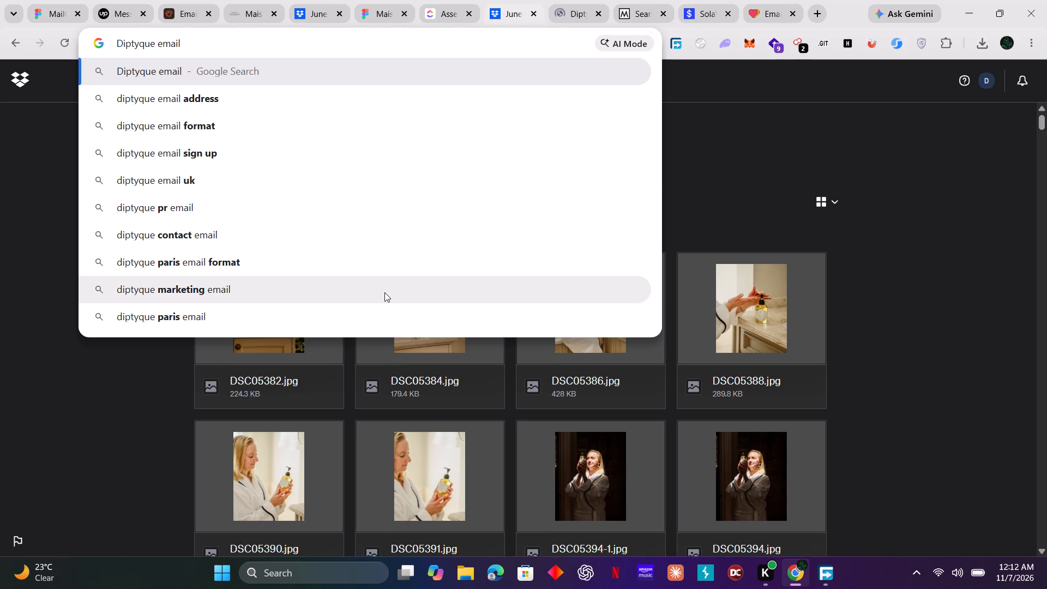
left_click(384, 290)
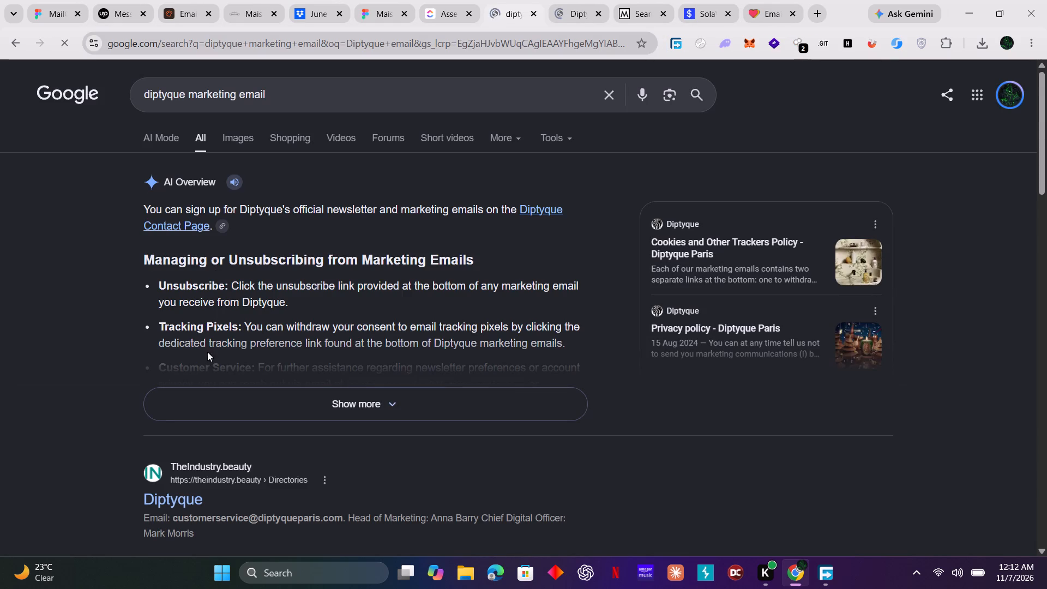
Scan the search results for Diptyque email examples, checking the ZoomInfo company page and returning to the results.
scroll(213, 367, "down", 2)
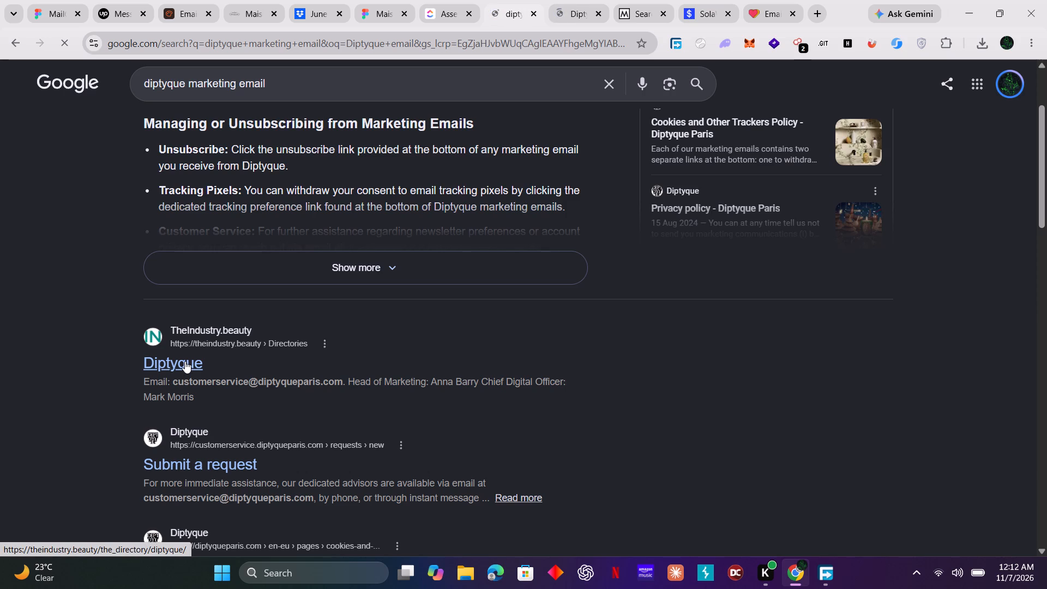
scroll(185, 361, "down", 2)
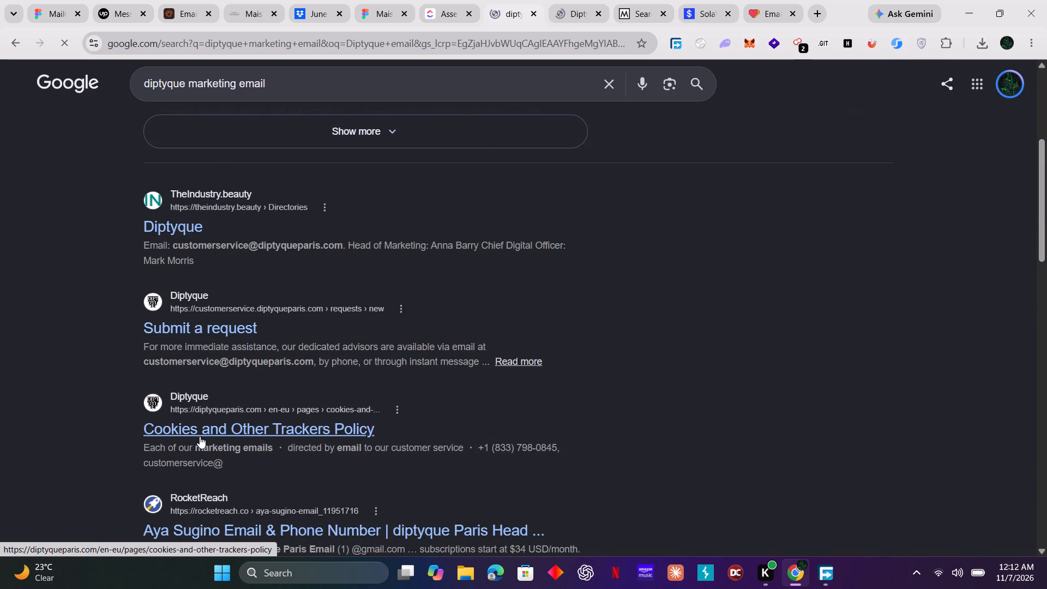
scroll(201, 434, "down", 4)
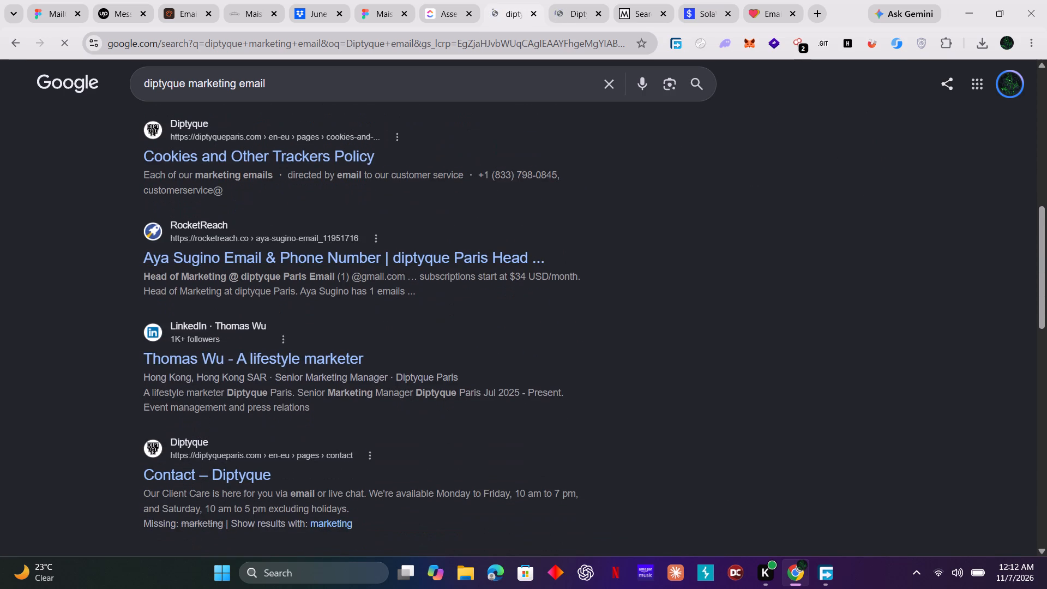
scroll(208, 410, "up", 2)
scroll(208, 410, "down", 7)
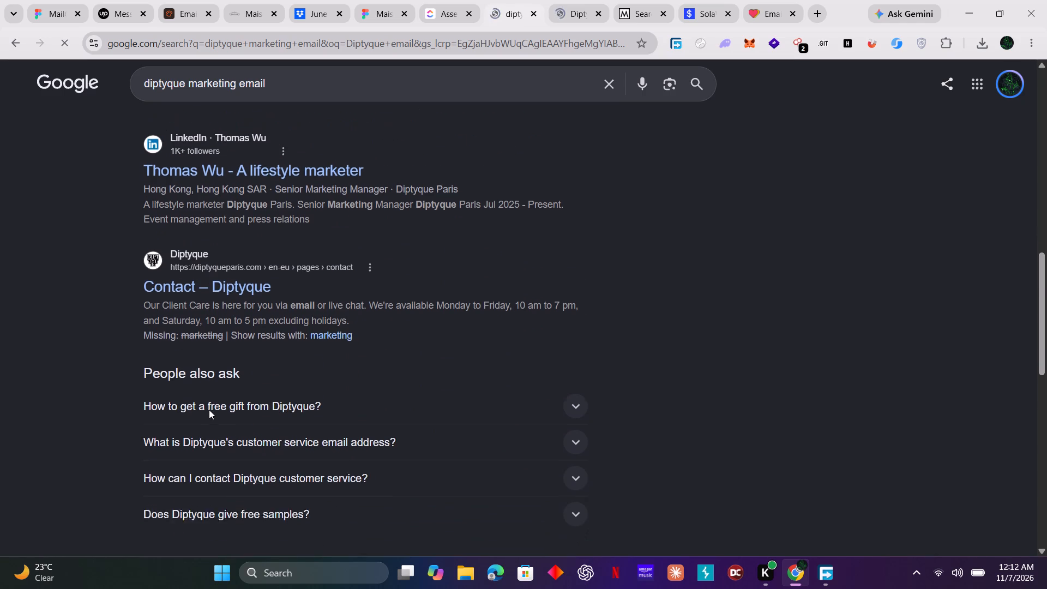
scroll(209, 410, "down", 2)
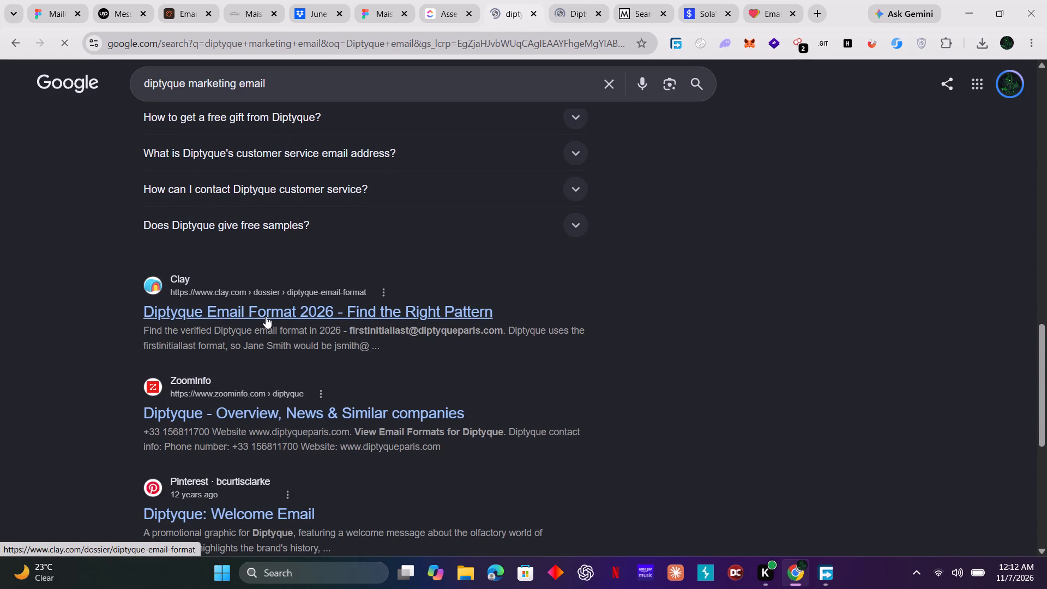
left_click(262, 407)
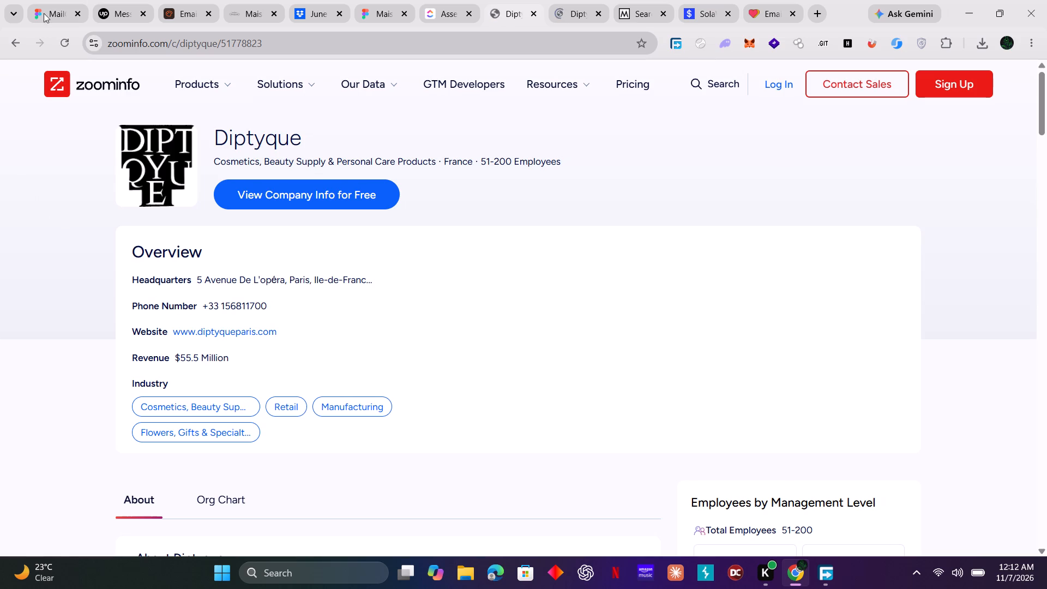
left_click(15, 38)
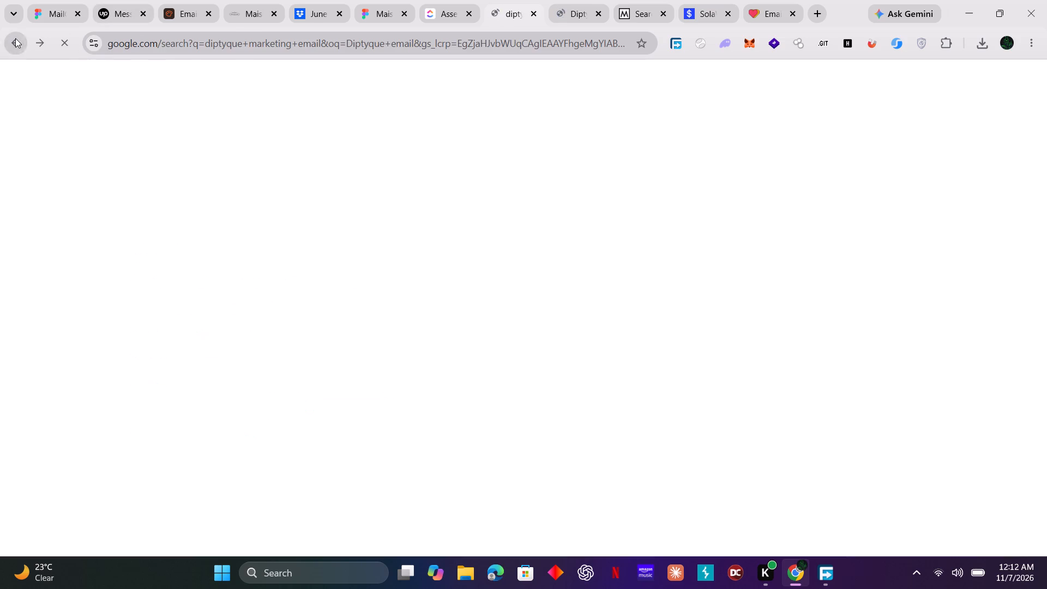
Open the Pinterest result Diptyque: Welcome Email to view its layout as a reference.
scroll(222, 364, "down", 2)
left_click(226, 368)
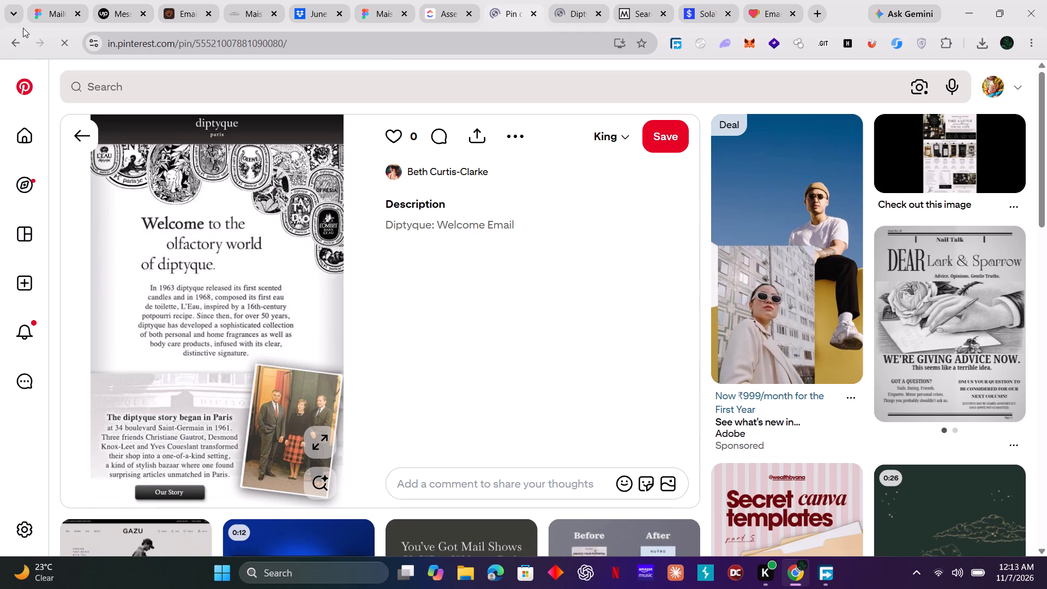
Return to the Google results and examine ZoomInfo's Diptyque company page for email design references.
left_click(15, 49)
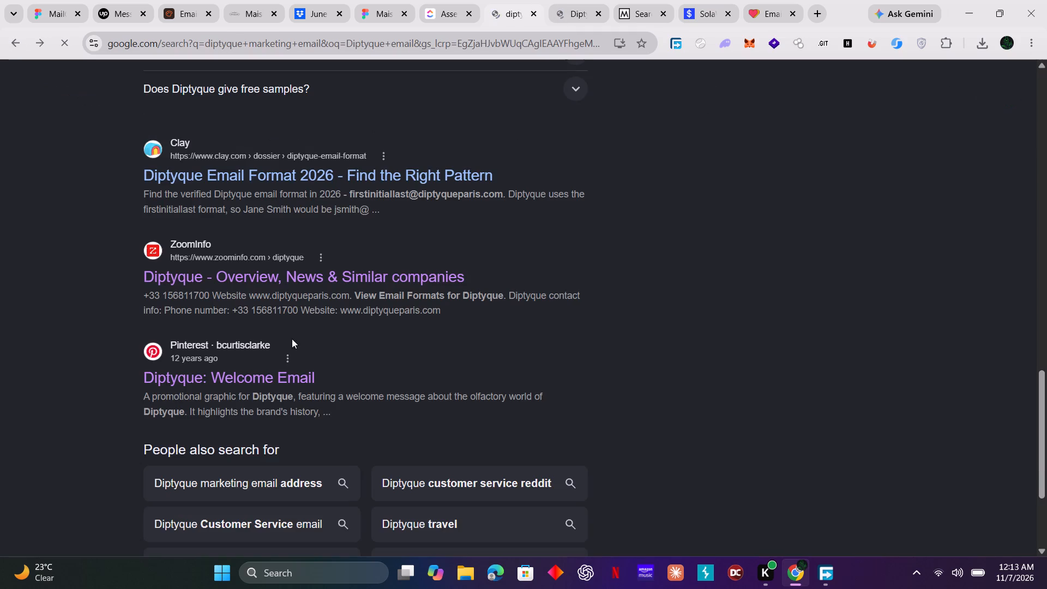
scroll(294, 329, "down", 1)
scroll(289, 314, "up", 1)
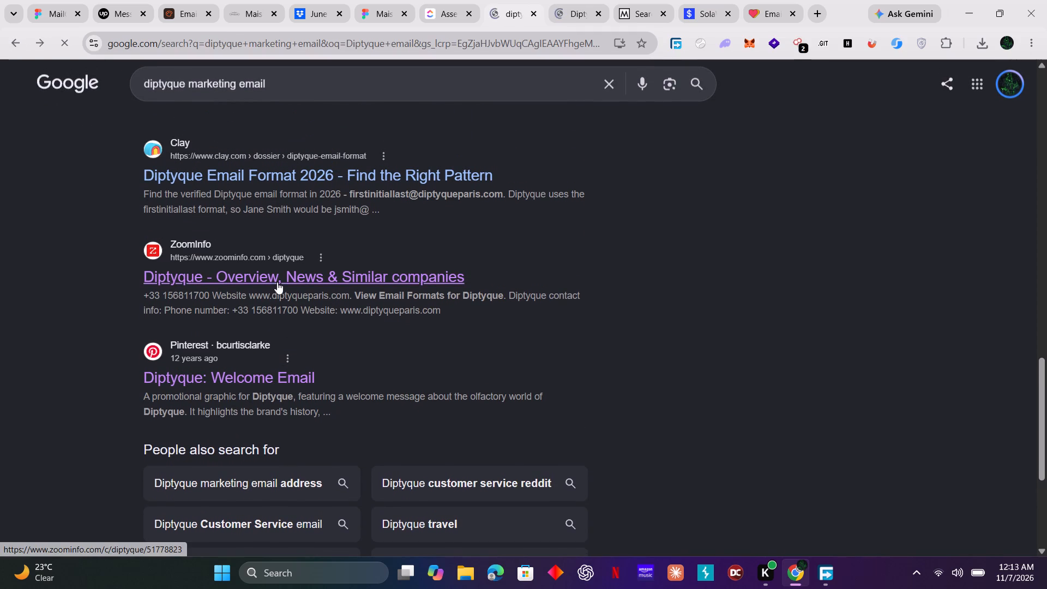
left_click(273, 279)
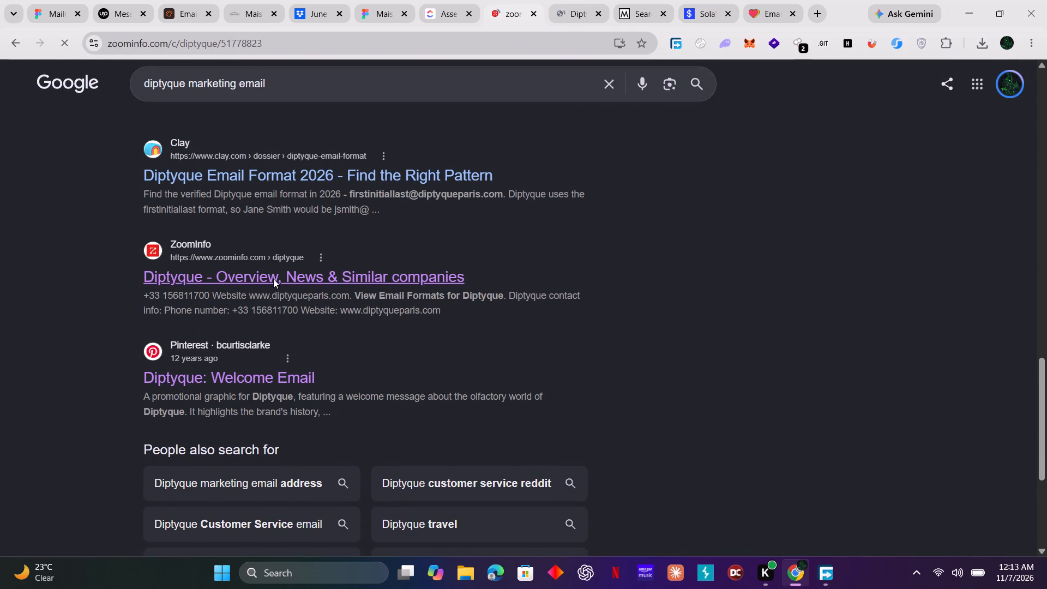
scroll(316, 319, "down", 2)
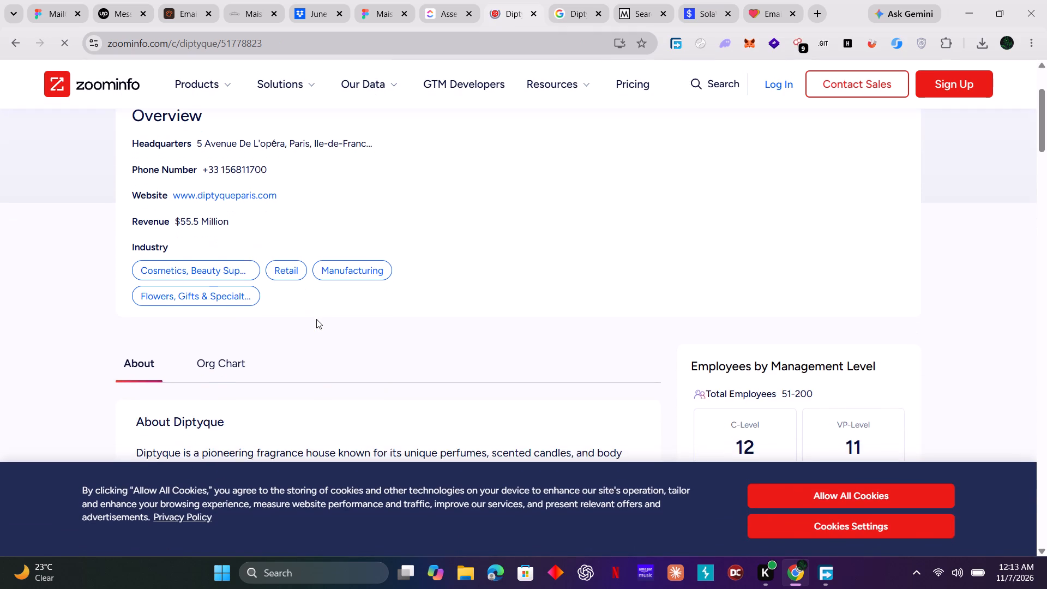
scroll(316, 319, "down", 3)
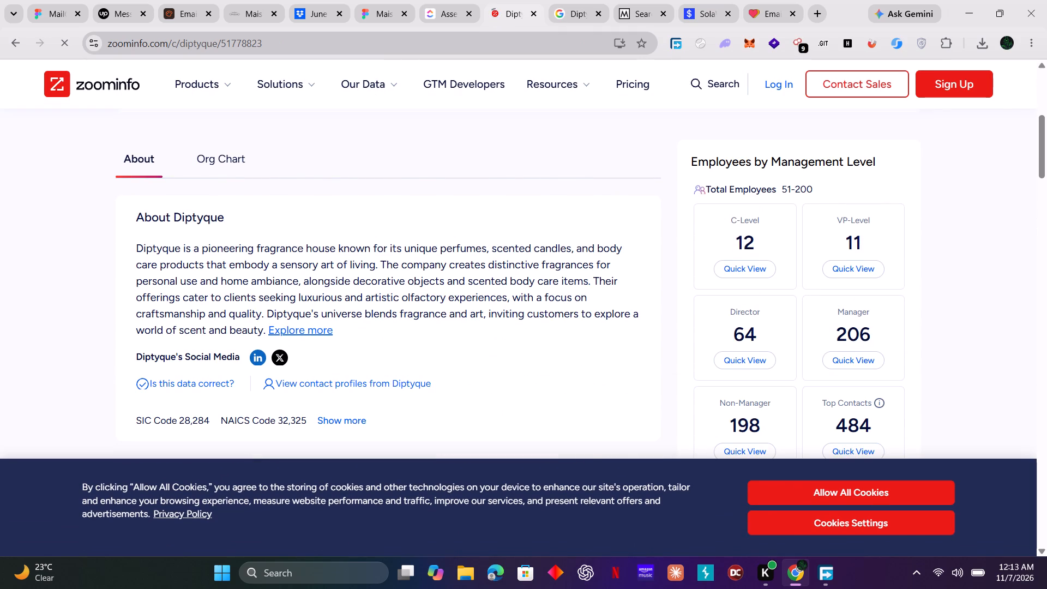
scroll(316, 317, "down", 5)
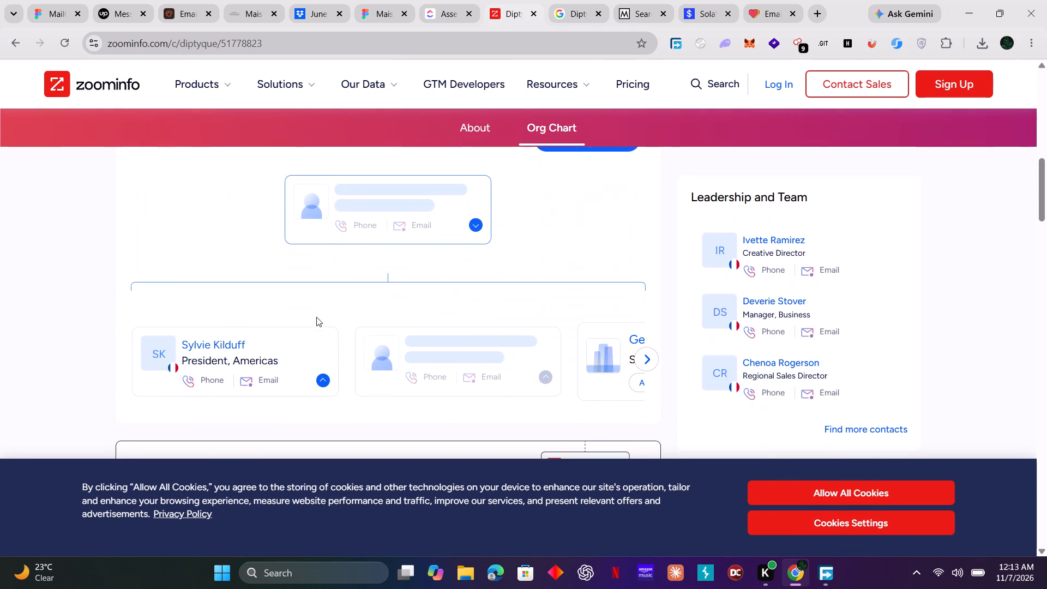
scroll(316, 317, "down", 5)
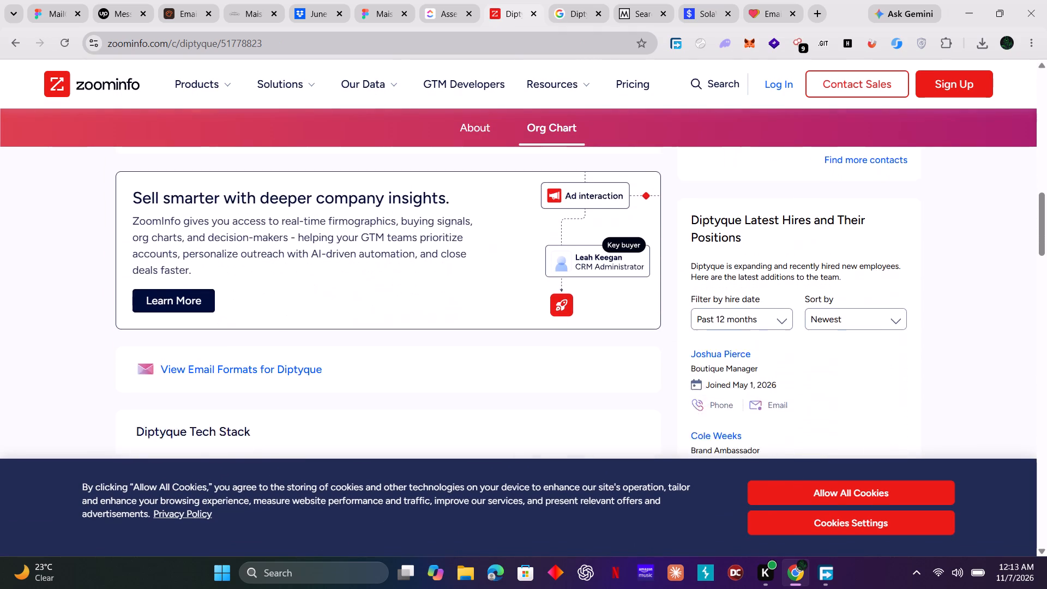
scroll(316, 316, "down", 6)
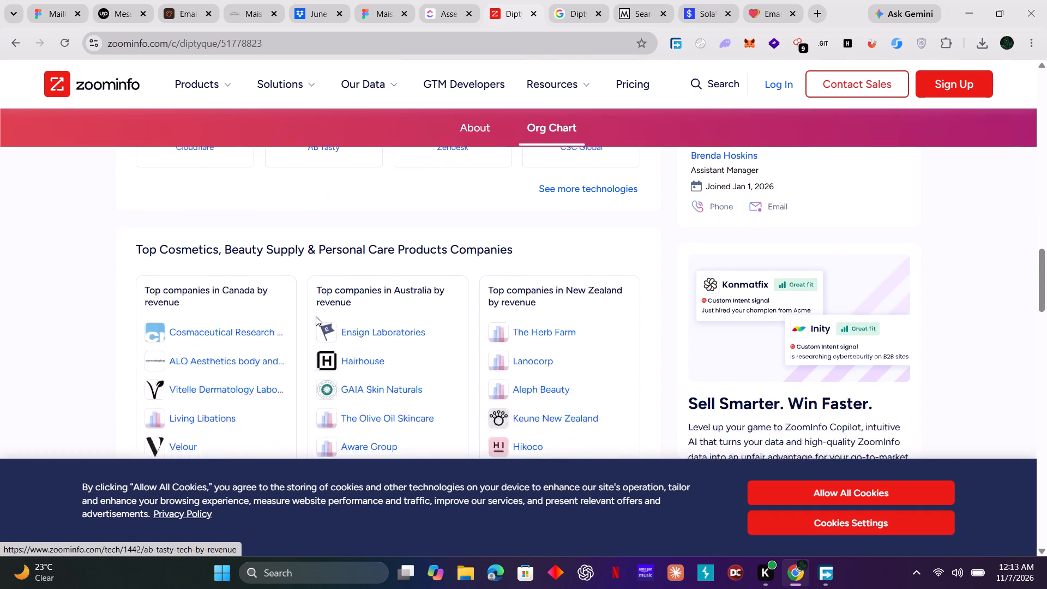
scroll(316, 316, "down", 5)
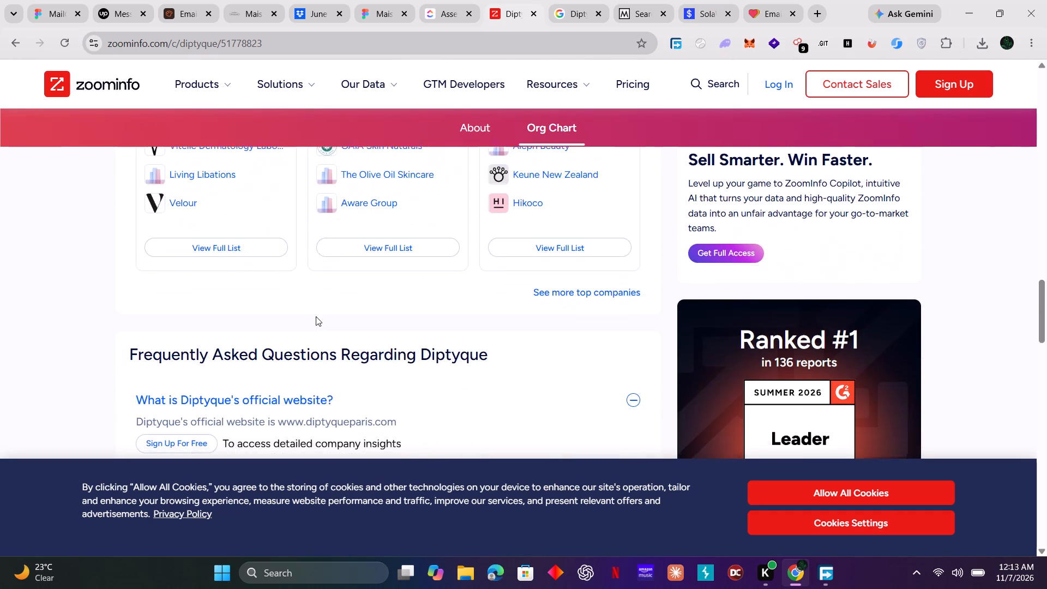
scroll(316, 316, "down", 9)
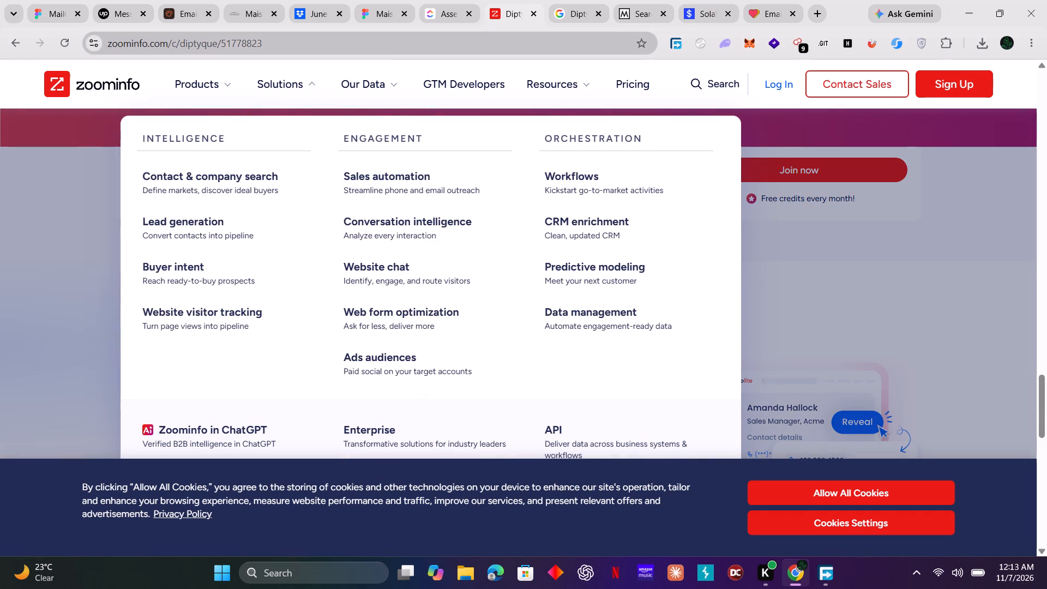
Search Google for Diptyque email designs, replacing the ZoomInfo page.
left_click(185, 45)
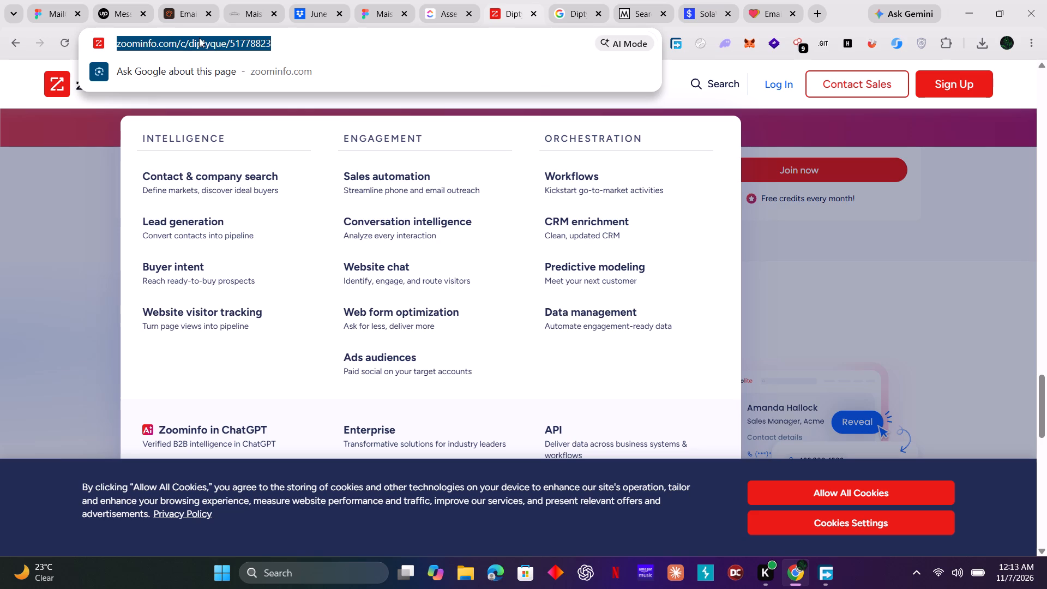
key("ctrl+v")
key("space")
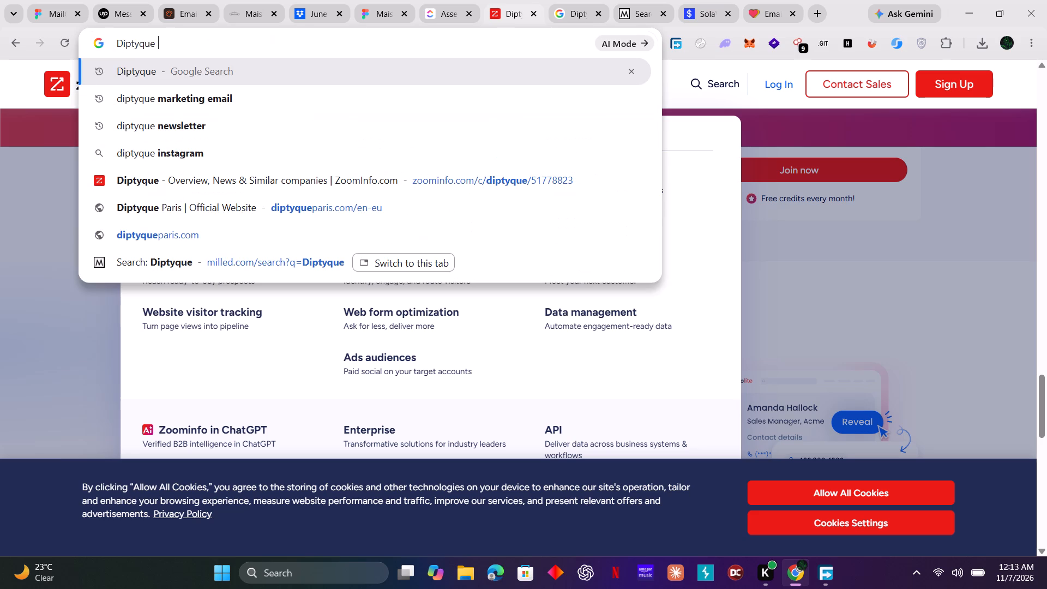
type("email")
key("space")
type("design")
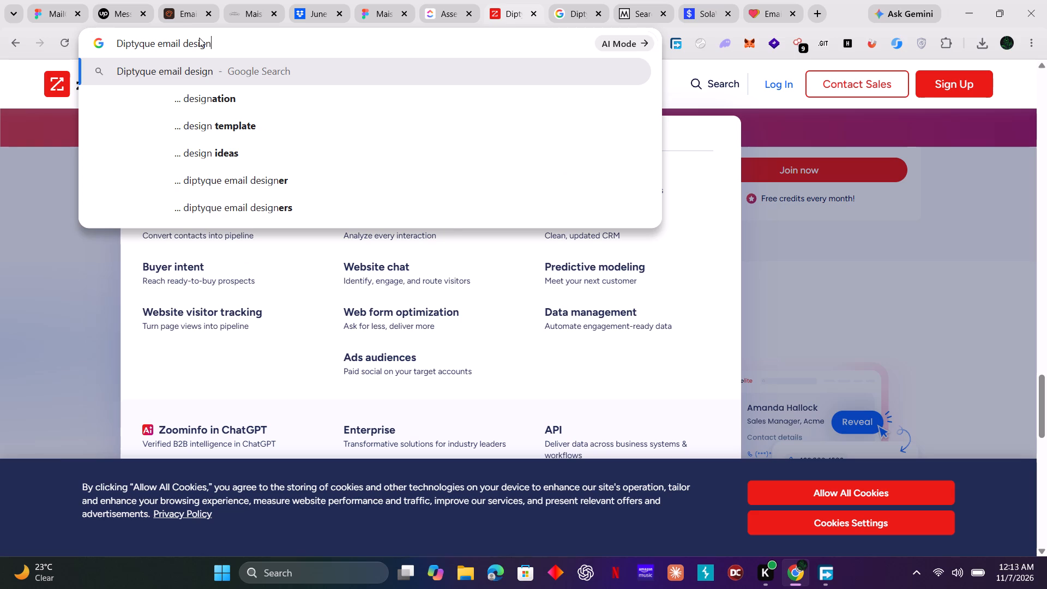
key("s")
key("Return")
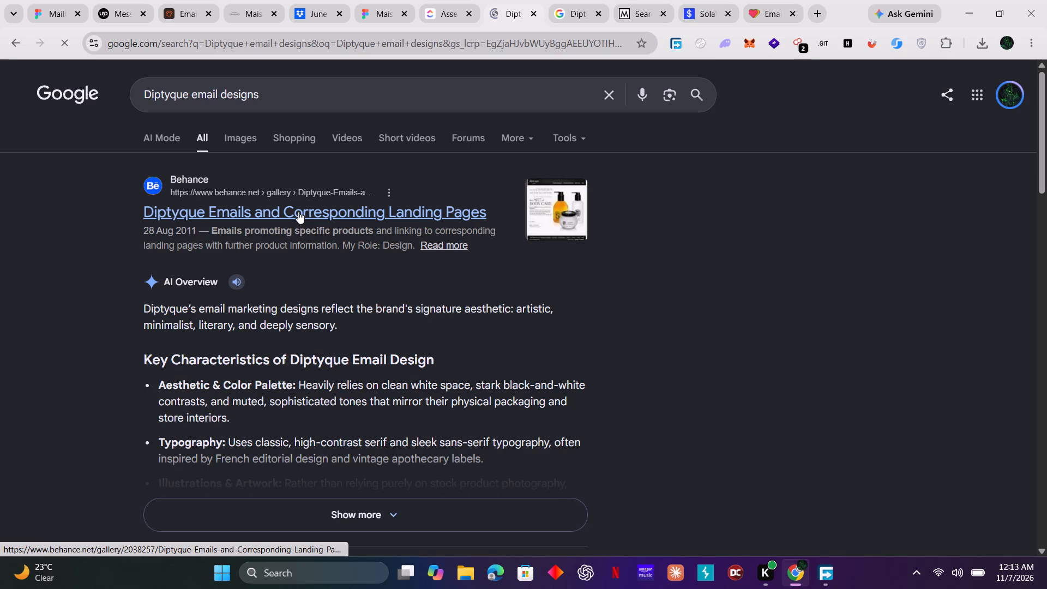
Scan the results for design references and open Behance's Diptyque Emails and Corresponding Landing Pages project.
scroll(298, 209, "down", 4)
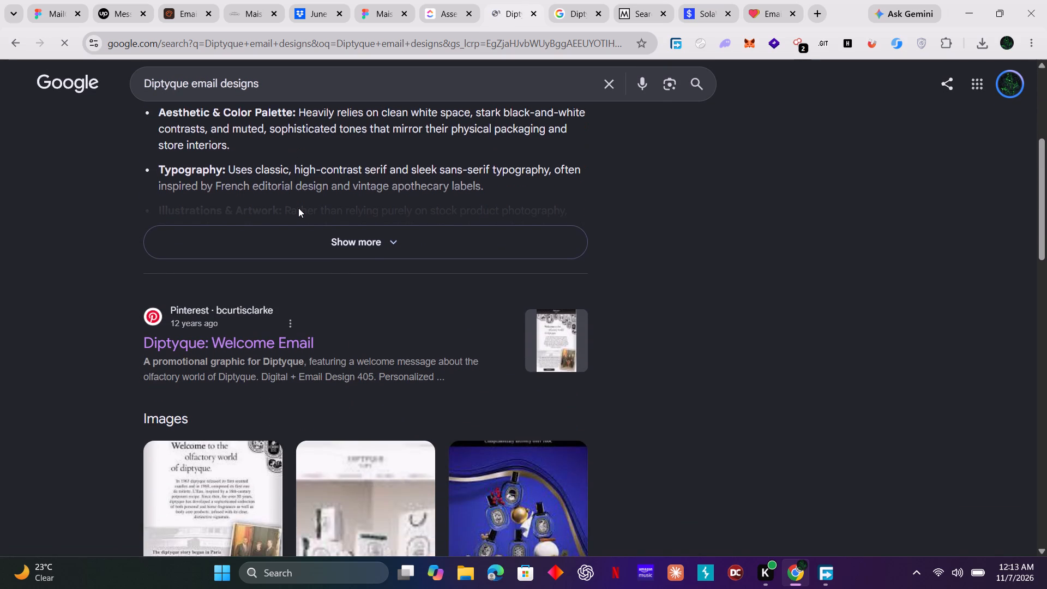
scroll(298, 208, "down", 7)
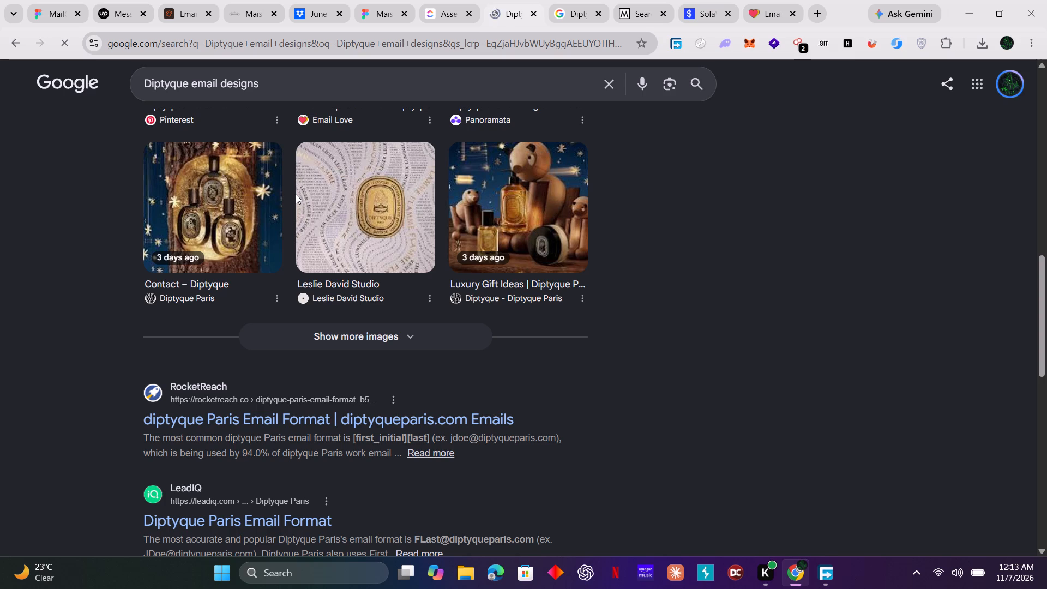
scroll(296, 194, "up", 8)
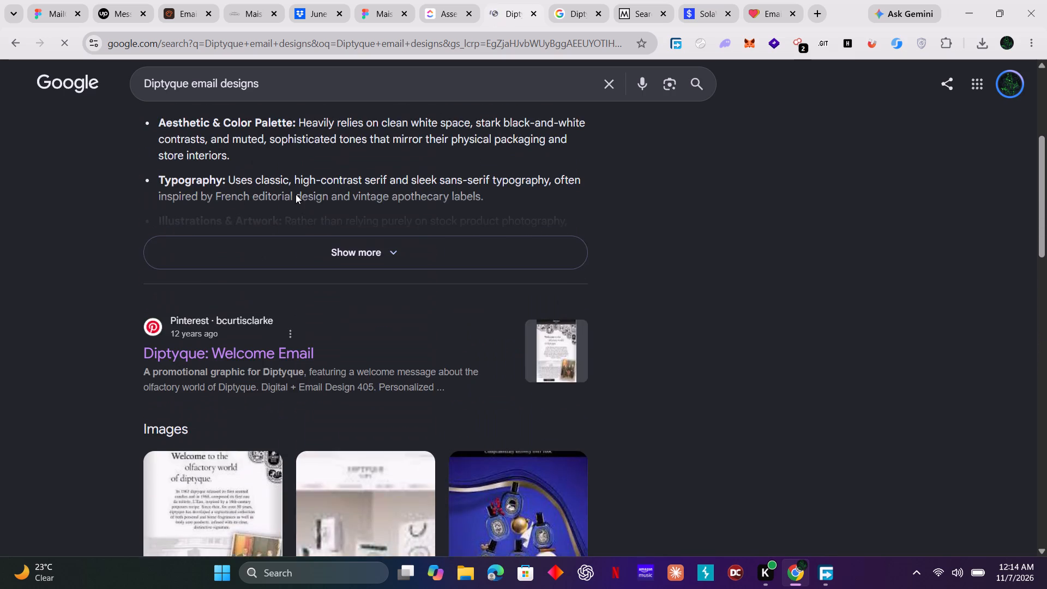
scroll(296, 194, "up", 3)
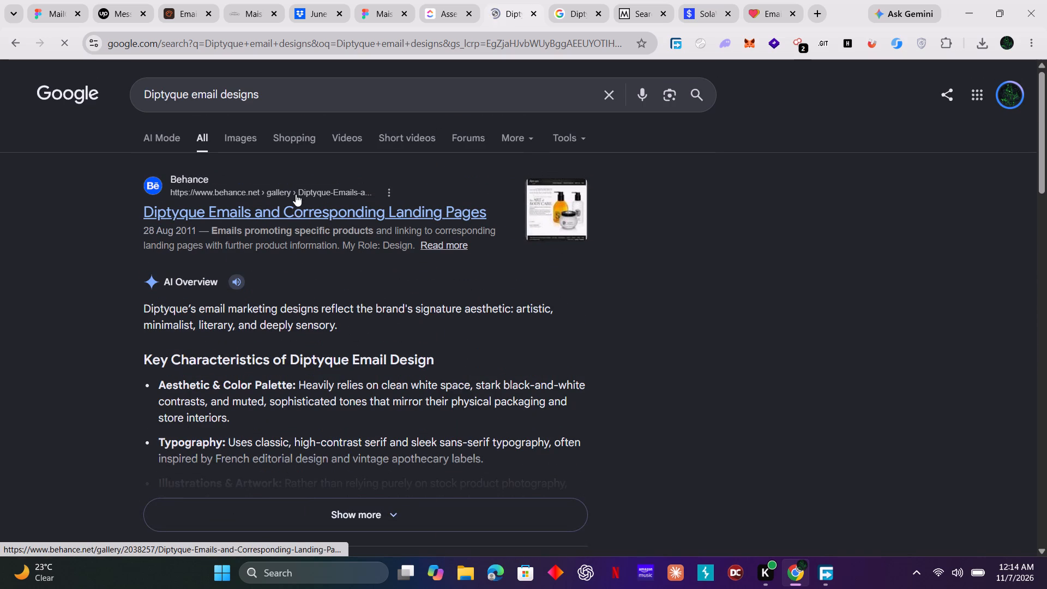
left_click(292, 214)
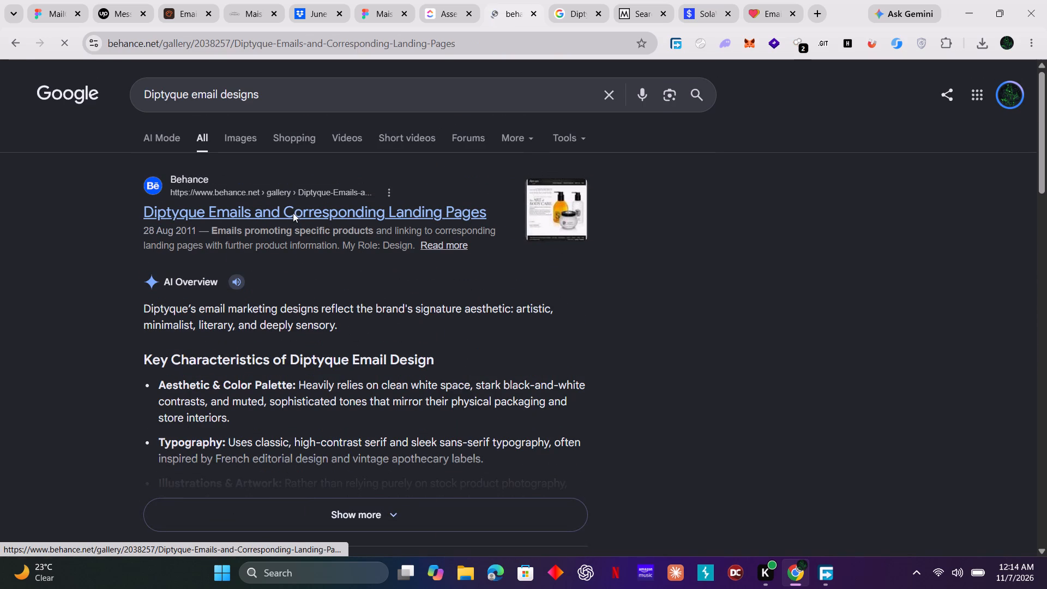